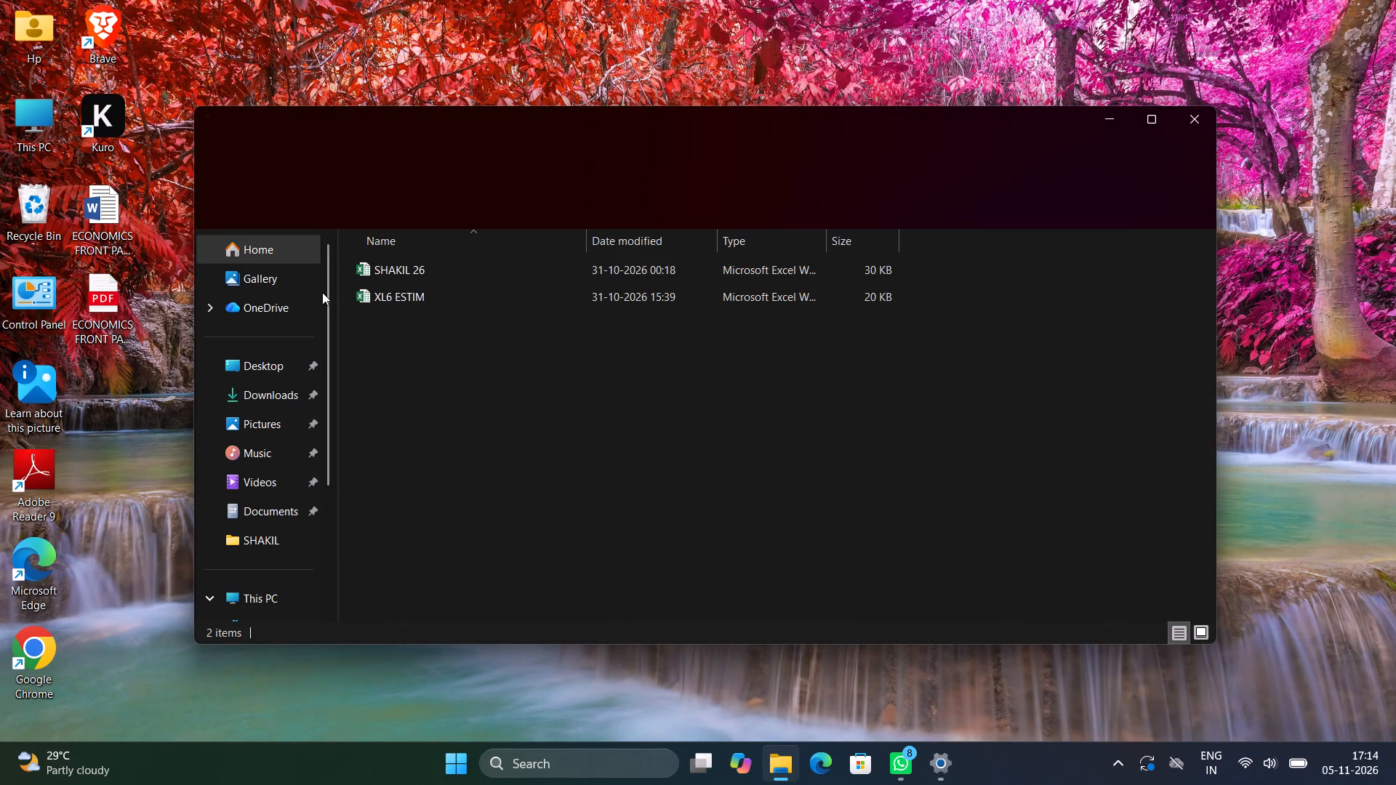
Open the SHAKIL 26 workbook and switch to Sheet1.
{"action": "double_click", "coordinate": [414, 275]}
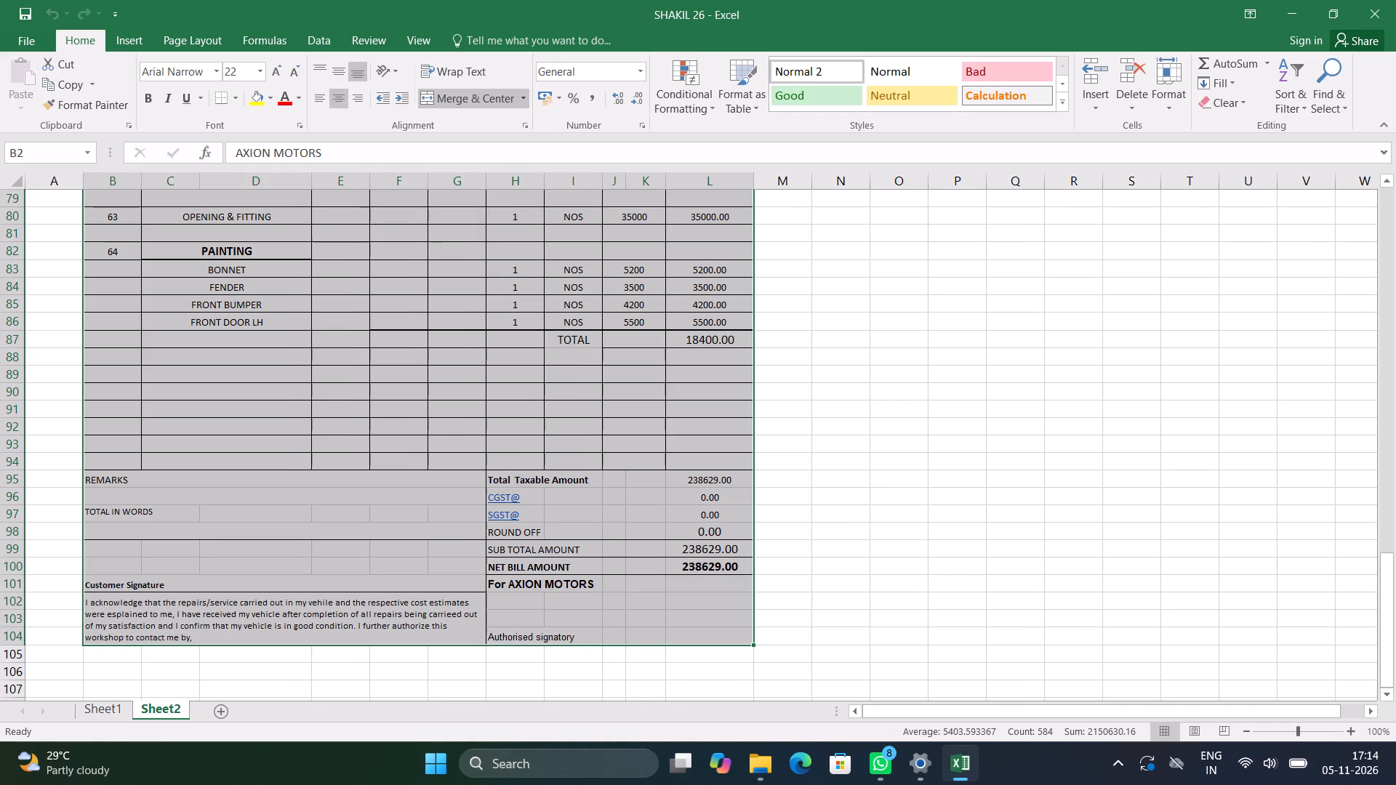
{"action": "left_click", "coordinate": [93, 713]}
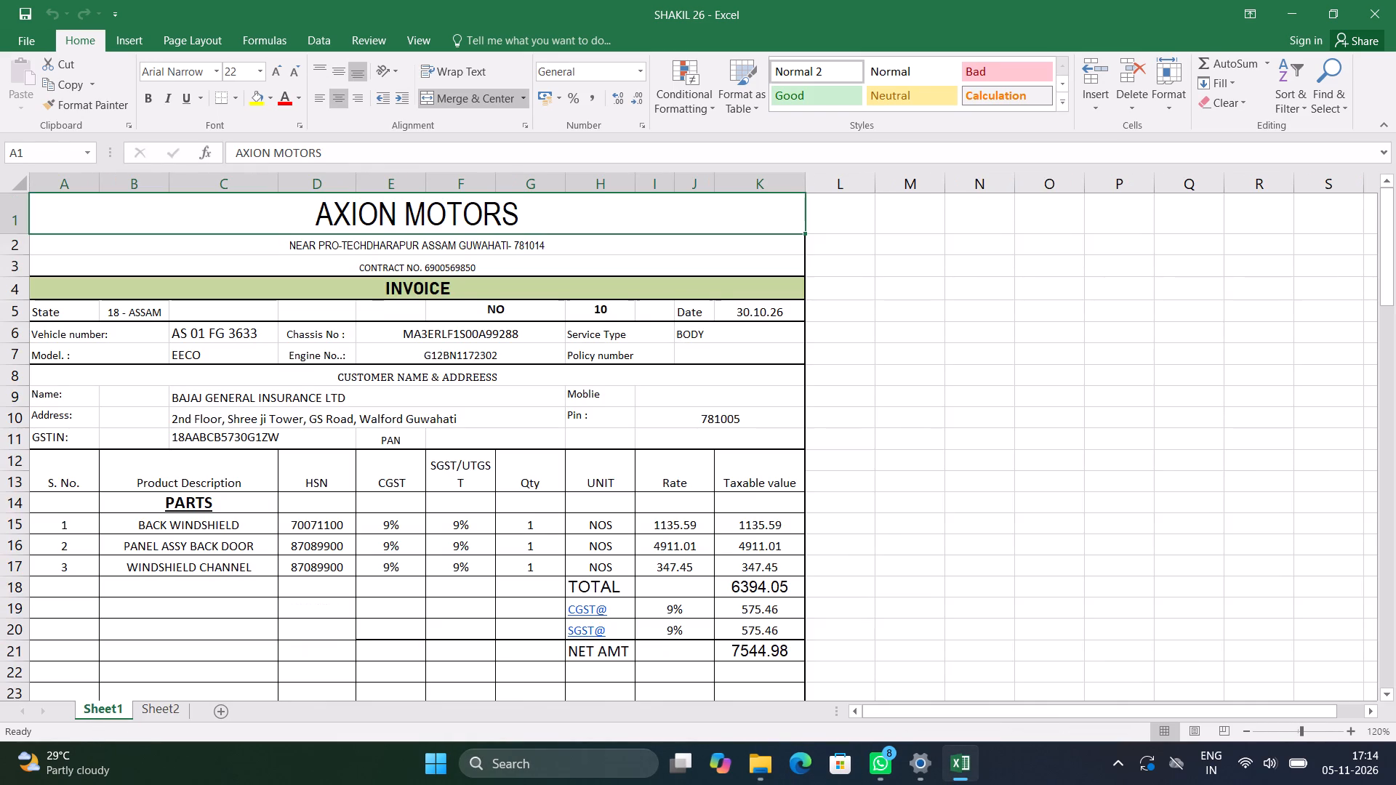
Look through Sheet1 from invoice 10 down to the parts list of invoice 11 for the HONDA AMAZE.
{"action": "left_click", "coordinate": [124, 572]}
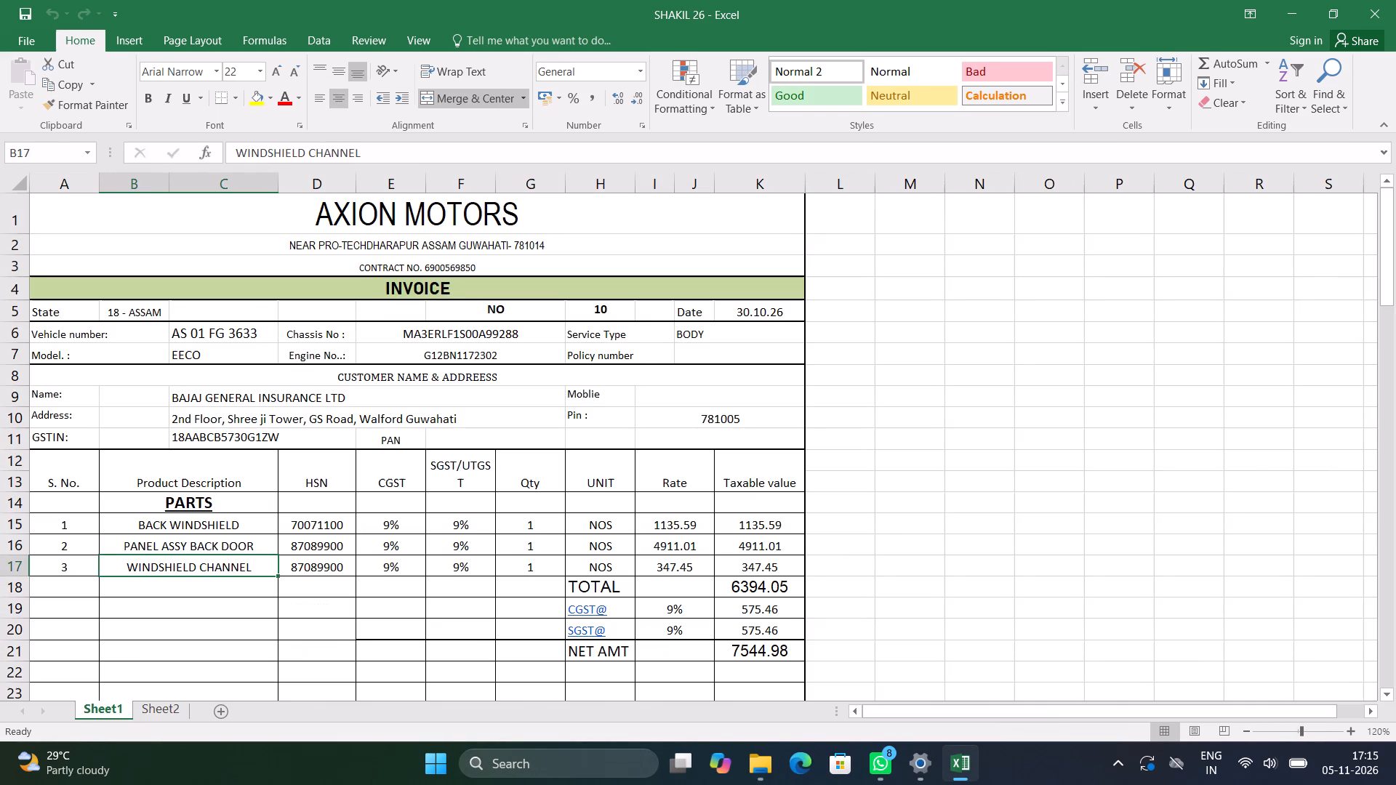
{"action": "key", "text": "Down"}
{"action": "key", "text": "Down"}
{"action": "key", "text": "Down"}
{"action": "key", "text": "Down"}
{"action": "key", "text": "Down"}
{"action": "key", "text": "Down"}
{"action": "key", "text": "Down"}
{"action": "key", "text": "Down"}
{"action": "key", "text": "Down"}
{"action": "key", "text": "Down"}
{"action": "key", "text": "Down"}
{"action": "key", "text": "Down"}
{"action": "key", "text": "Down"}
{"action": "key", "text": "Down"}
{"action": "key", "text": "Down"}
{"action": "key", "text": "Down"}
{"action": "key", "text": "Down"}
{"action": "key", "text": "Down"}
{"action": "key", "text": "Down"}
{"action": "key", "text": "Down"}
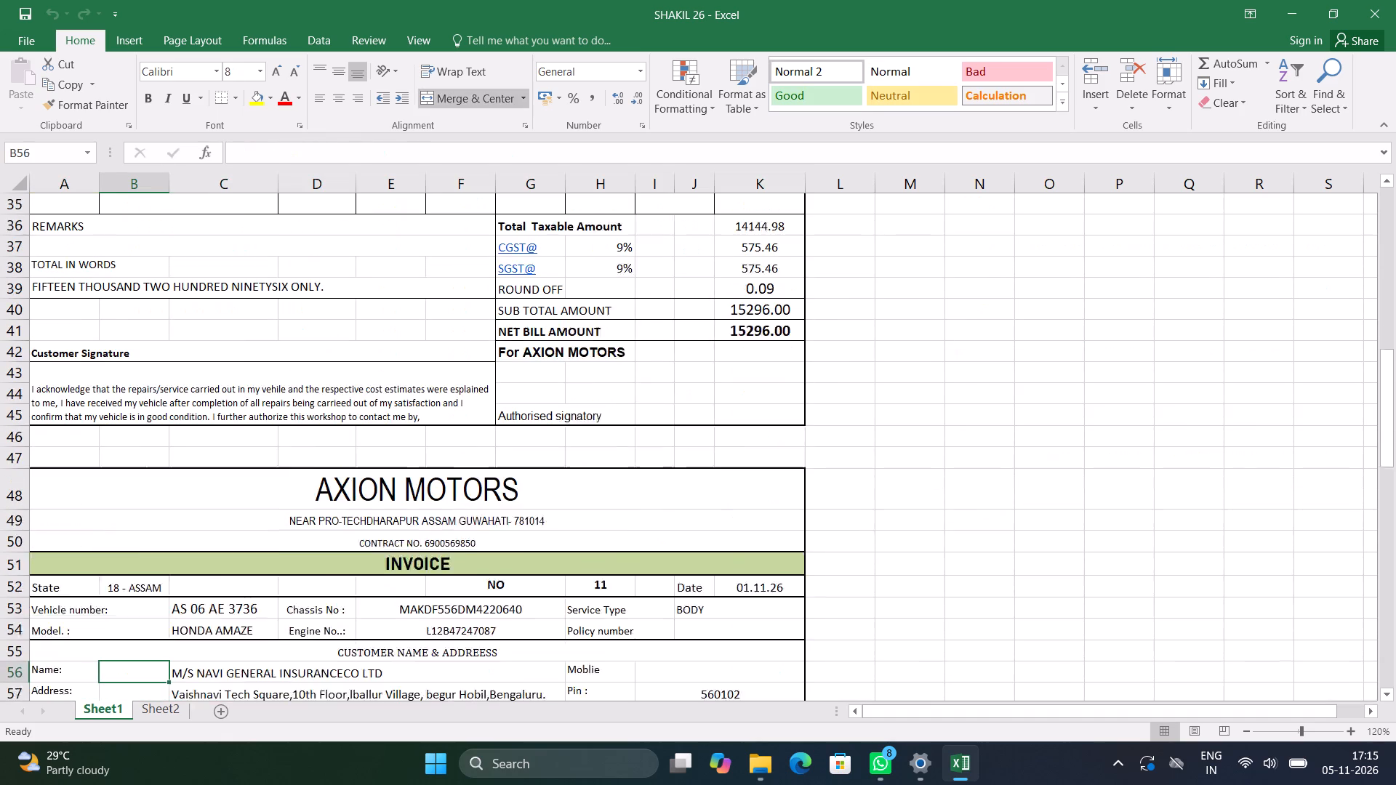
{"action": "key", "text": "Down"}
{"action": "key", "text": "Down"}
{"action": "key", "text": "Down"}
{"action": "key", "text": "Down"}
{"action": "key", "text": "Down"}
{"action": "key", "text": "Down"}
{"action": "key", "text": "Down"}
{"action": "key", "text": "Down"}
{"action": "key", "text": "Down"}
{"action": "key", "text": "Down"}
{"action": "key", "text": "Down"}
{"action": "key", "text": "Down"}
{"action": "key", "text": "Down"}
{"action": "key", "text": "Down"}
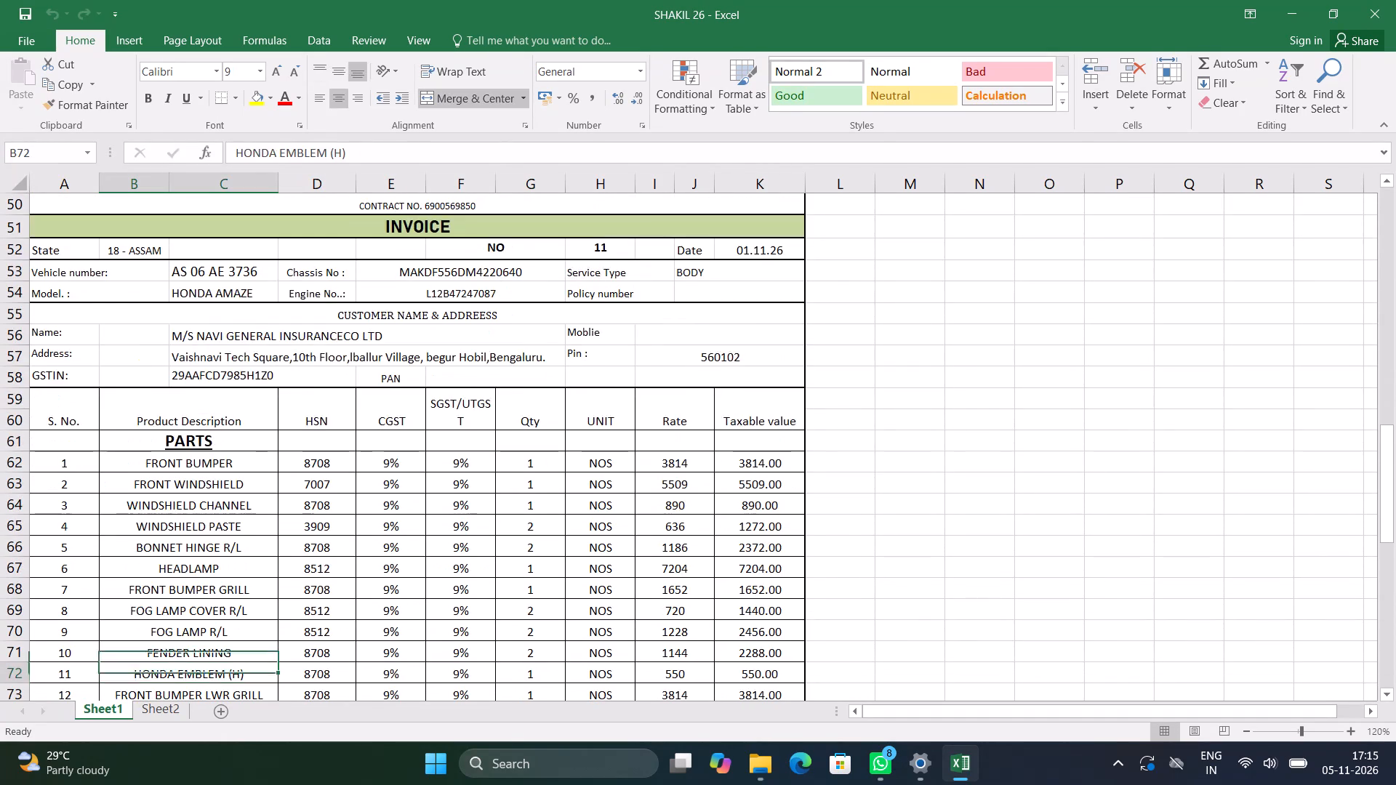
{"action": "key", "text": "Down"}
{"action": "key", "text": "Down"}
{"action": "key", "text": "Down"}
{"action": "key", "text": "Down"}
{"action": "key", "text": "Down"}
{"action": "key", "text": "Down"}
{"action": "key", "text": "Down"}
{"action": "key", "text": "Down"}
{"action": "key", "text": "Down"}
{"action": "key", "text": "Down"}
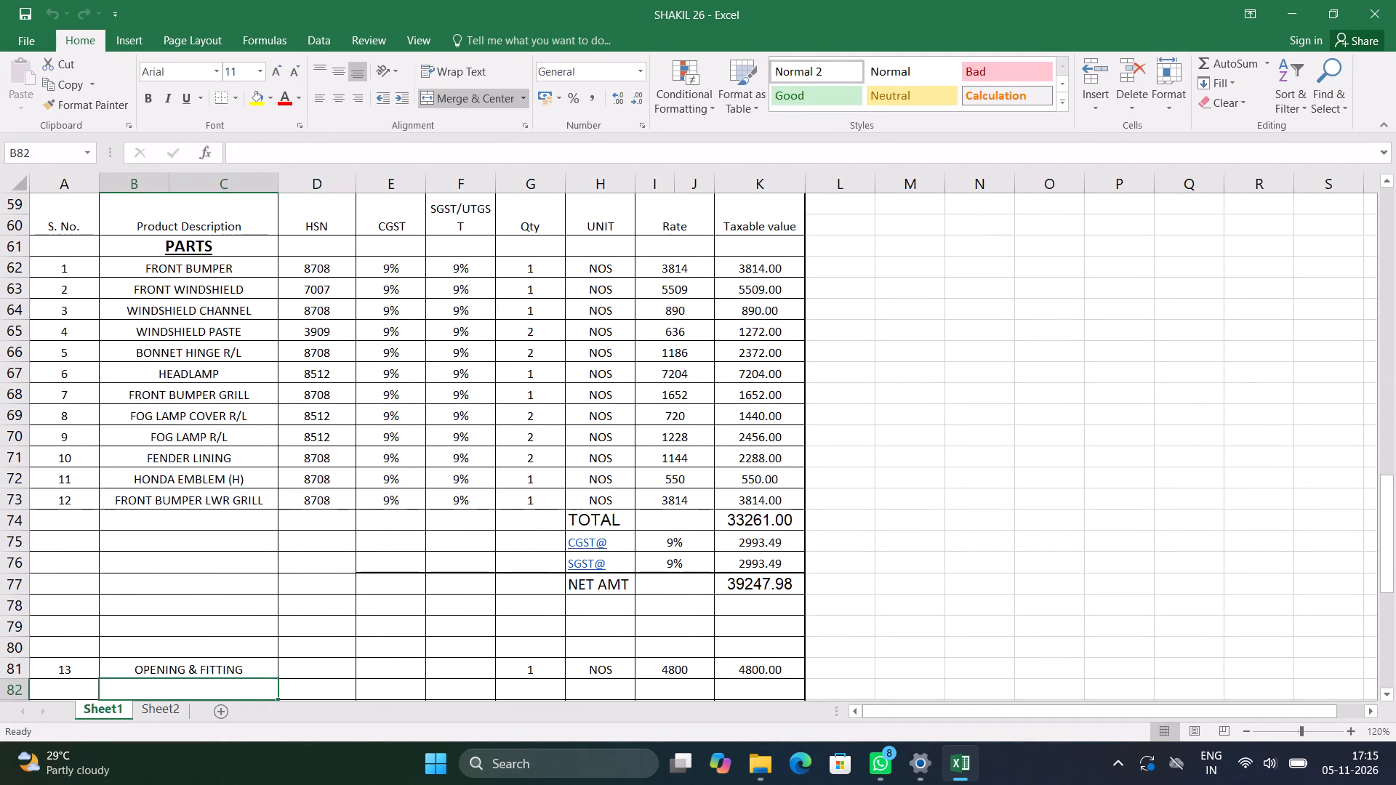
Copy the FRONT WINDSHIELD entry, from description to taxable value, into row 79 below the parts NET AMT.
{"action": "left_click", "coordinate": [59, 313]}
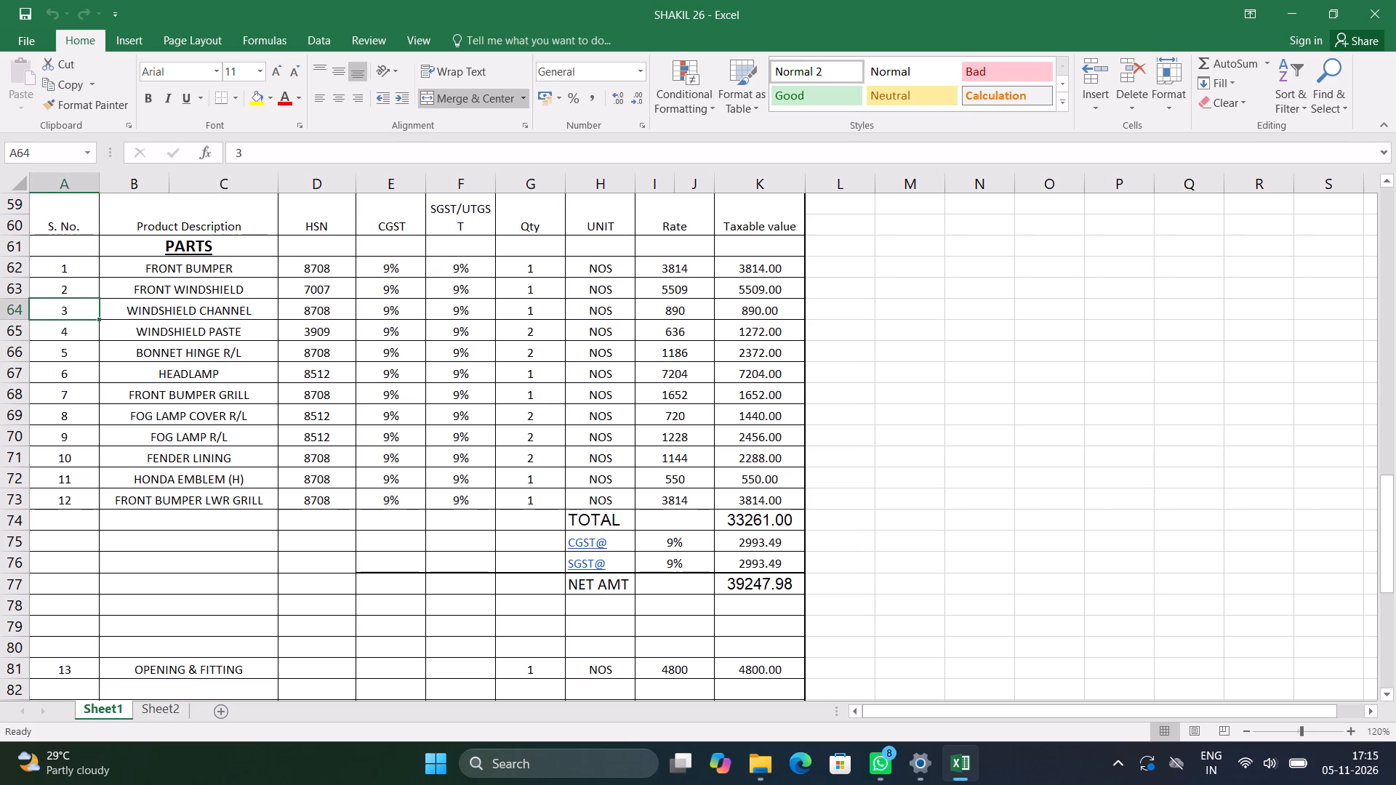
{"action": "key", "text": "Right"}
{"action": "key", "text": "shift+Right"}
{"action": "key", "text": "shift+Right"}
{"action": "key", "text": "shift+Right"}
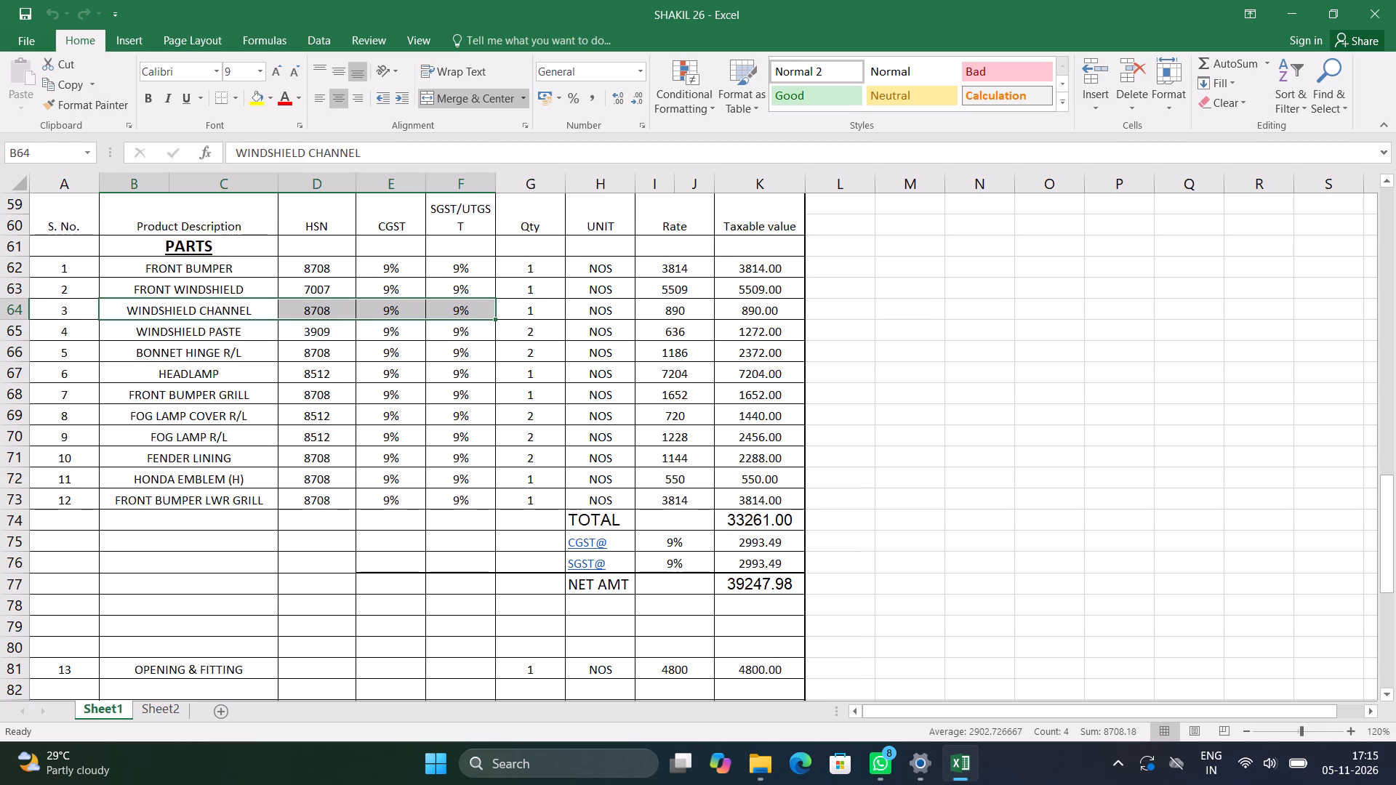
{"action": "key", "text": "Up"}
{"action": "key", "text": "shift+Right"}
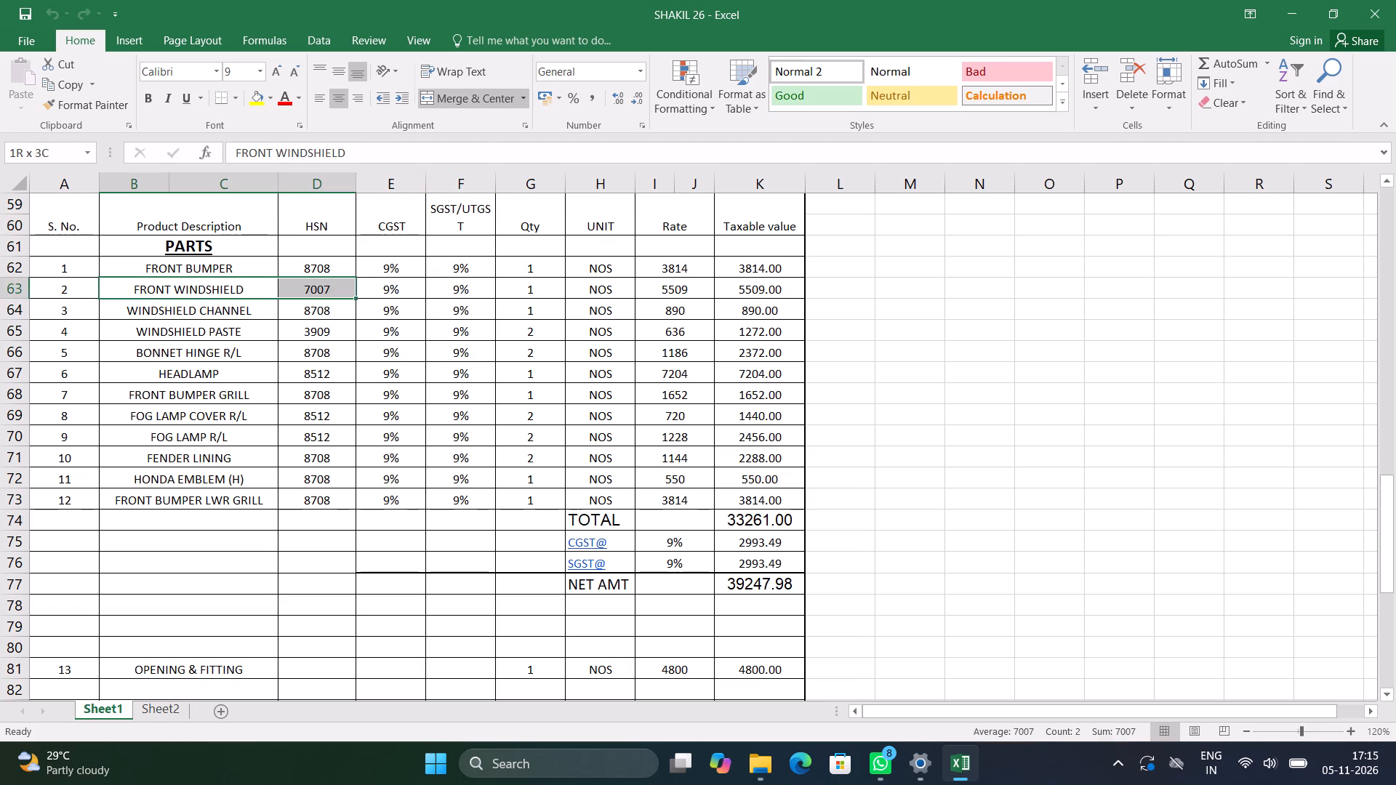
{"action": "key", "text": "shift+Right"}
{"action": "key", "text": "shift+Right"}
{"action": "key", "text": "shift+Right"}
{"action": "key", "text": "shift+Right"}
{"action": "key", "text": "shift+Right"}
{"action": "key", "text": "shift+Right"}
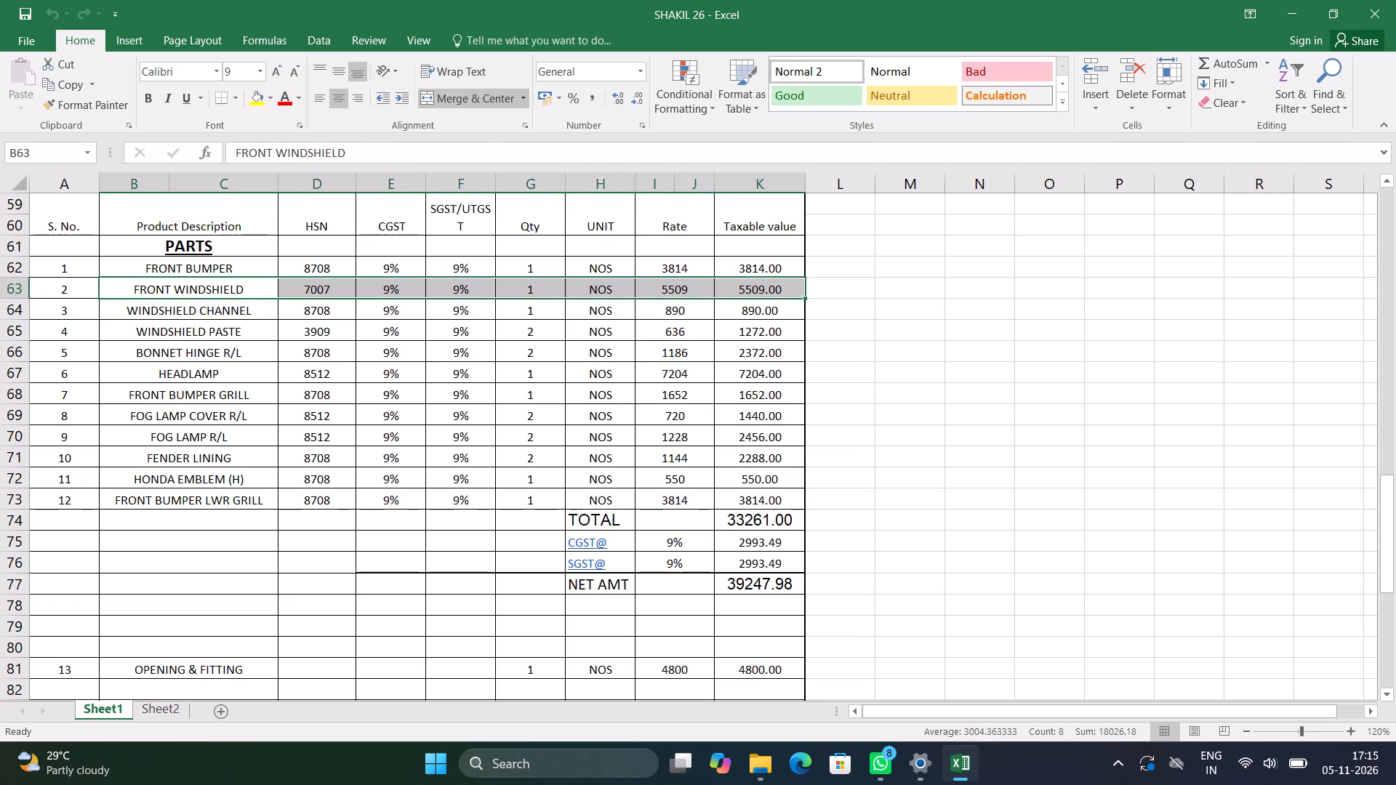
{"action": "key", "text": "ctrl+c"}
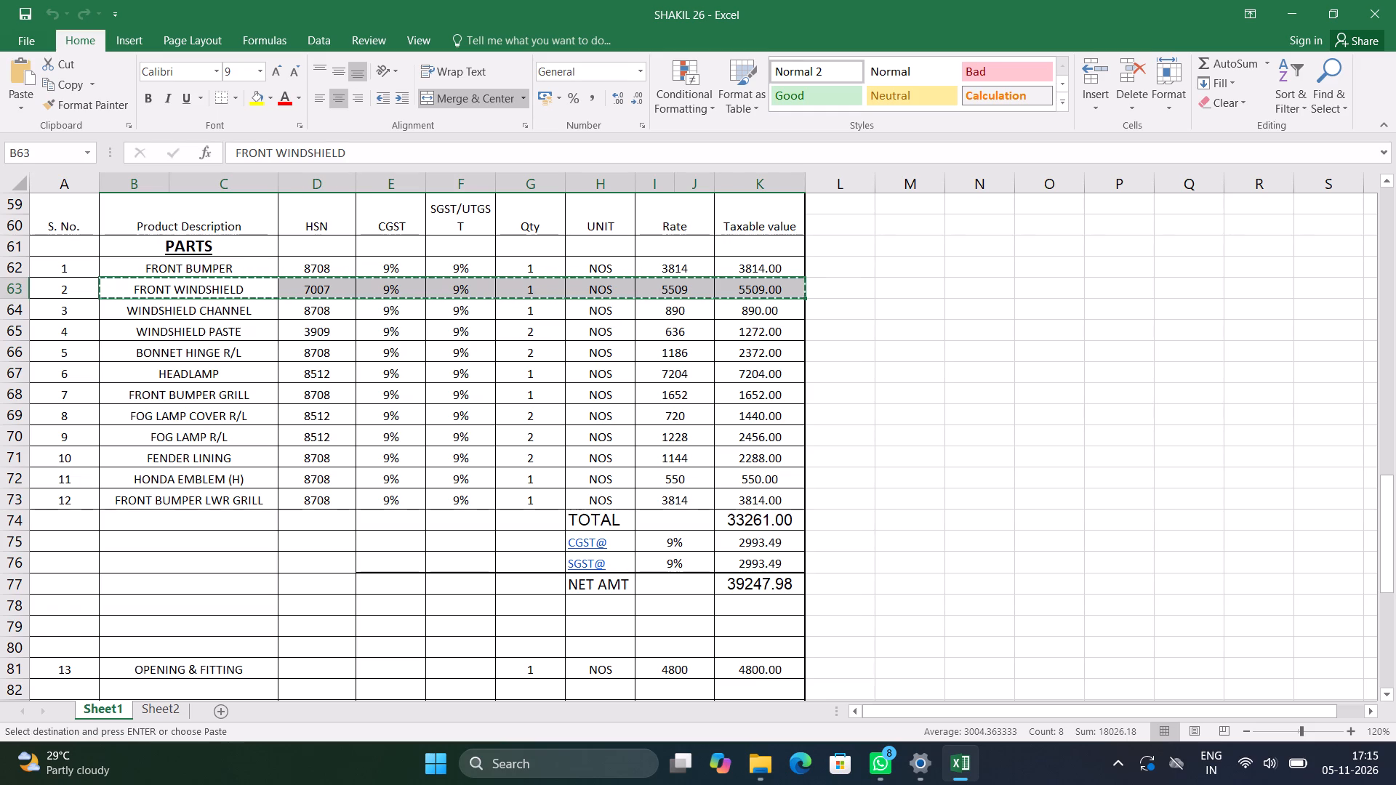
{"action": "left_click", "coordinate": [129, 614]}
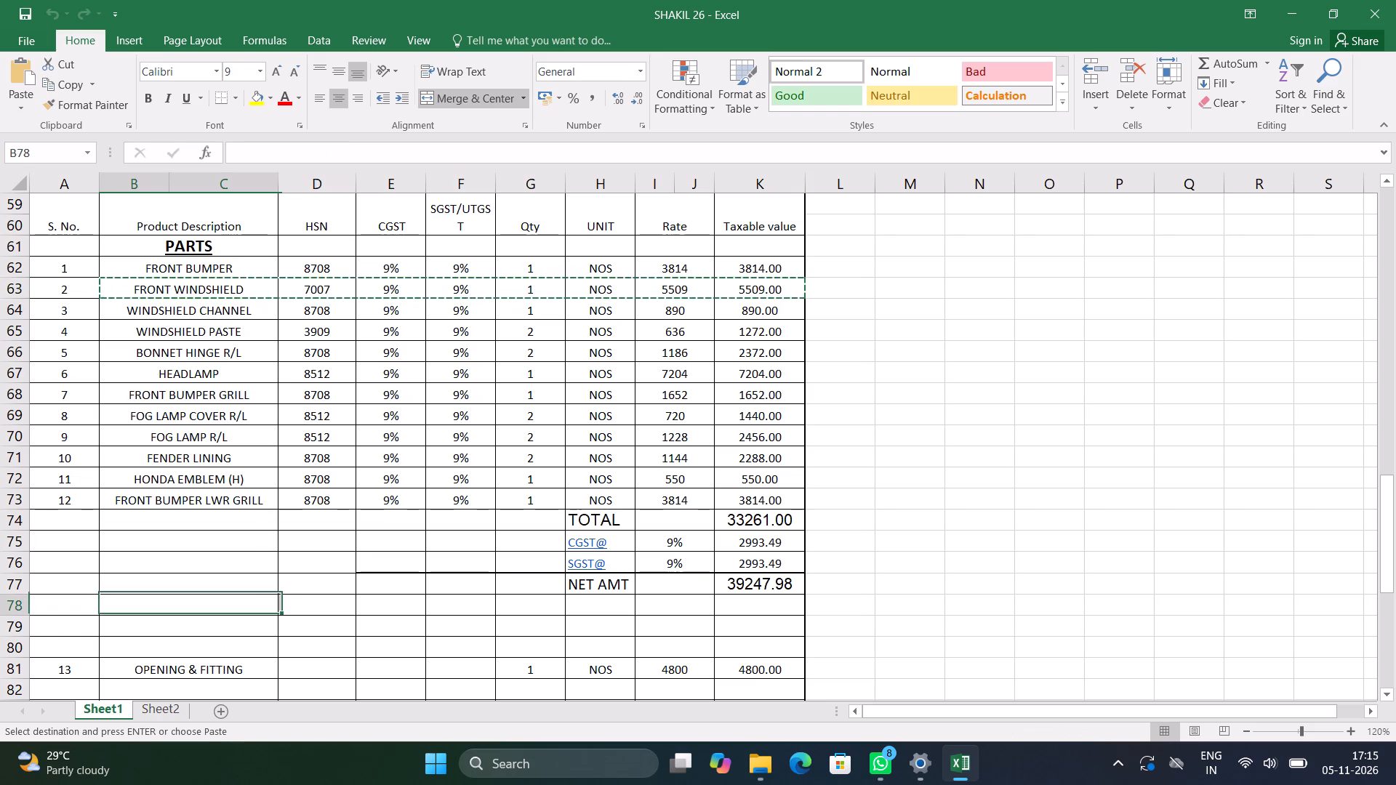
{"action": "left_click", "coordinate": [121, 624]}
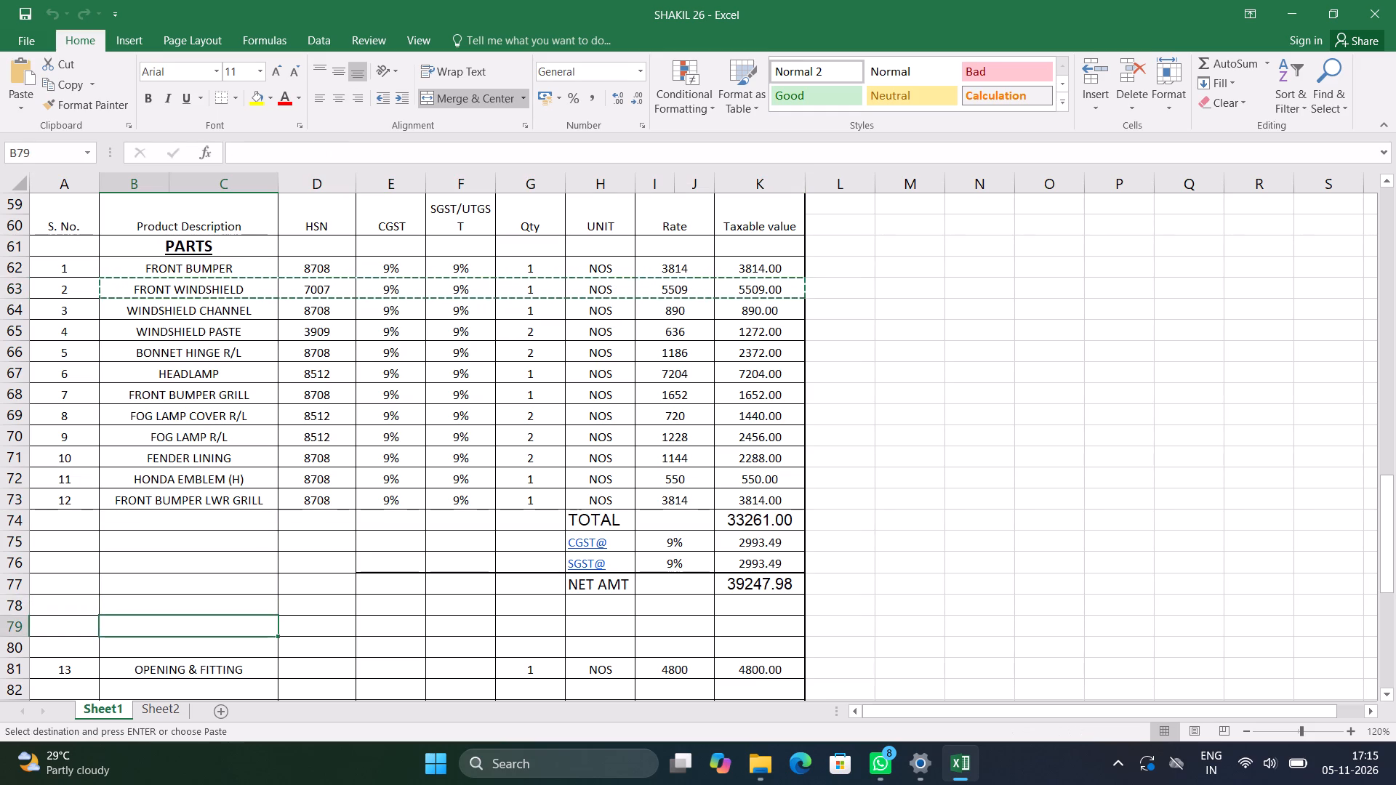
{"action": "key", "text": "Return"}
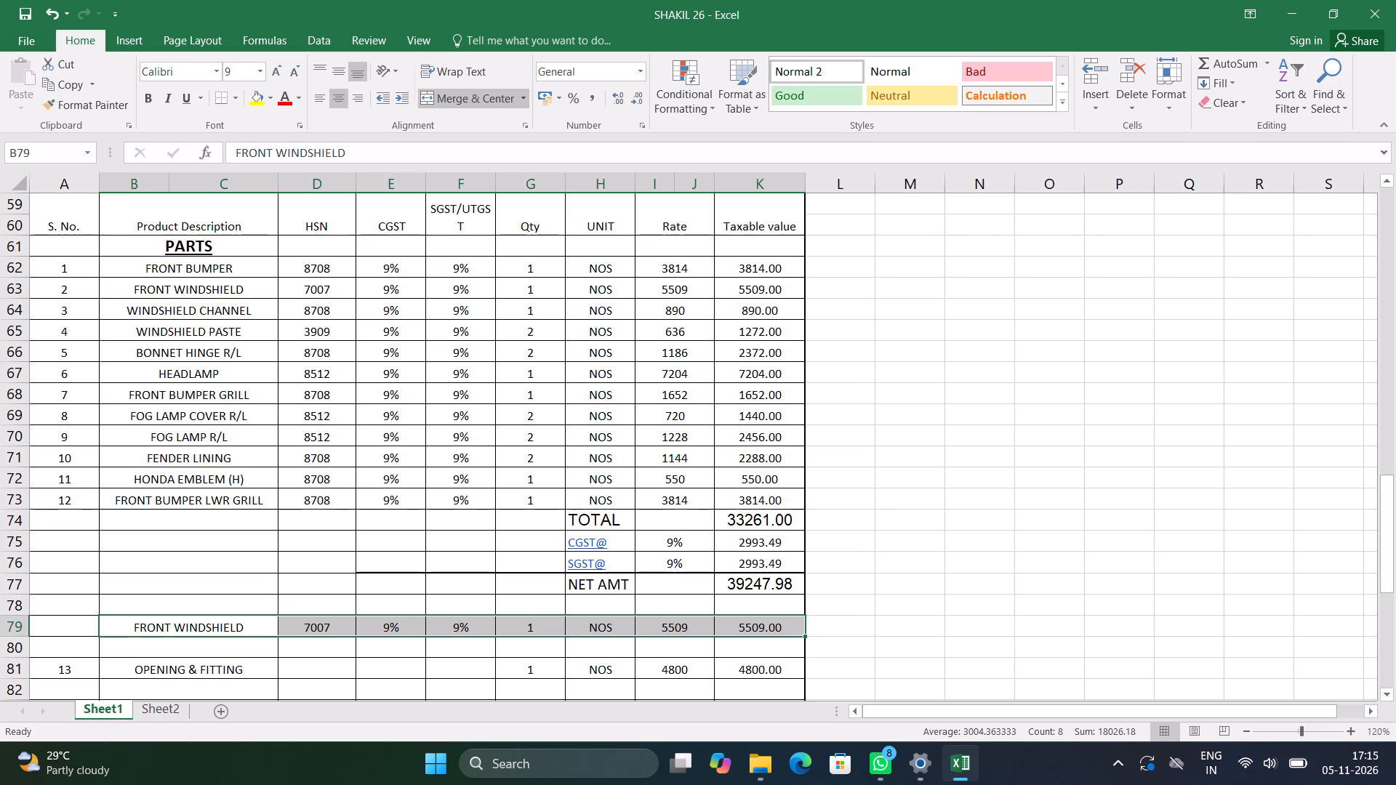
Clear the original FRONT WINDSHIELD entry in row 63, including its serial number, and delete the entire row.
{"action": "left_click", "coordinate": [63, 289]}
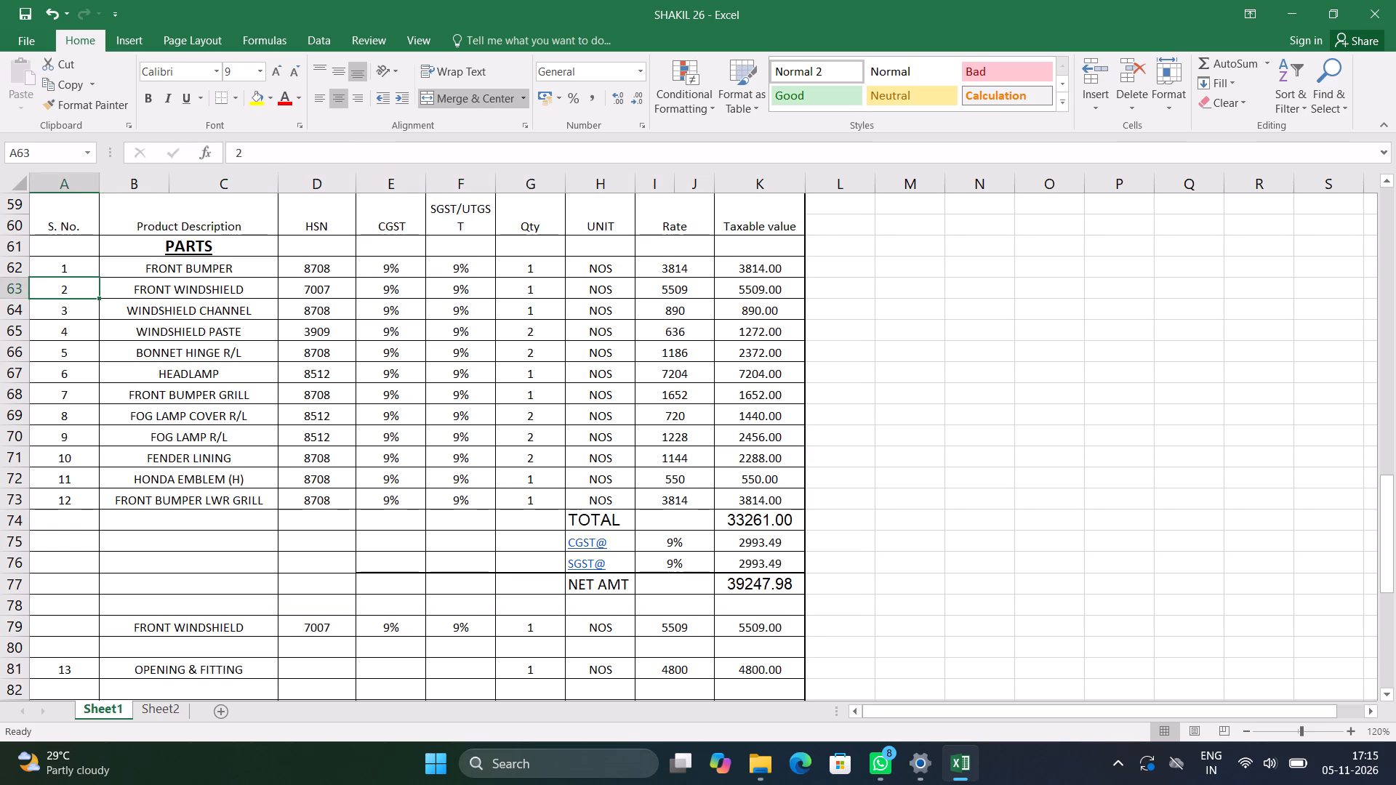
{"action": "key", "text": "shift+Right"}
{"action": "key", "text": "shift+Right"}
{"action": "key", "text": "shift+Right"}
{"action": "key", "text": "shift+Right"}
{"action": "key", "text": "shift+Right"}
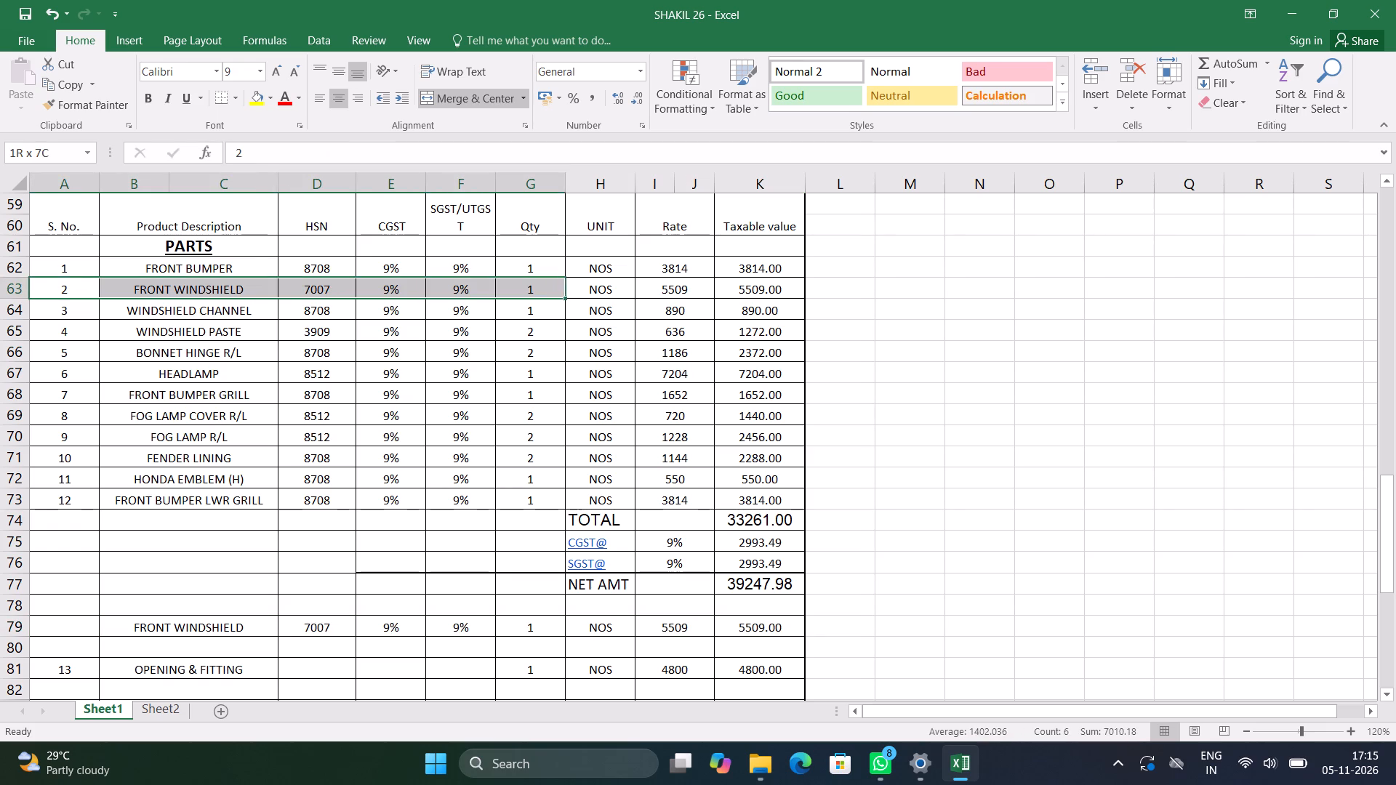
{"action": "key", "text": "shift+Right"}
{"action": "key", "text": "shift+Right"}
{"action": "key", "text": "shift+Right"}
{"action": "key", "text": "Delete"}
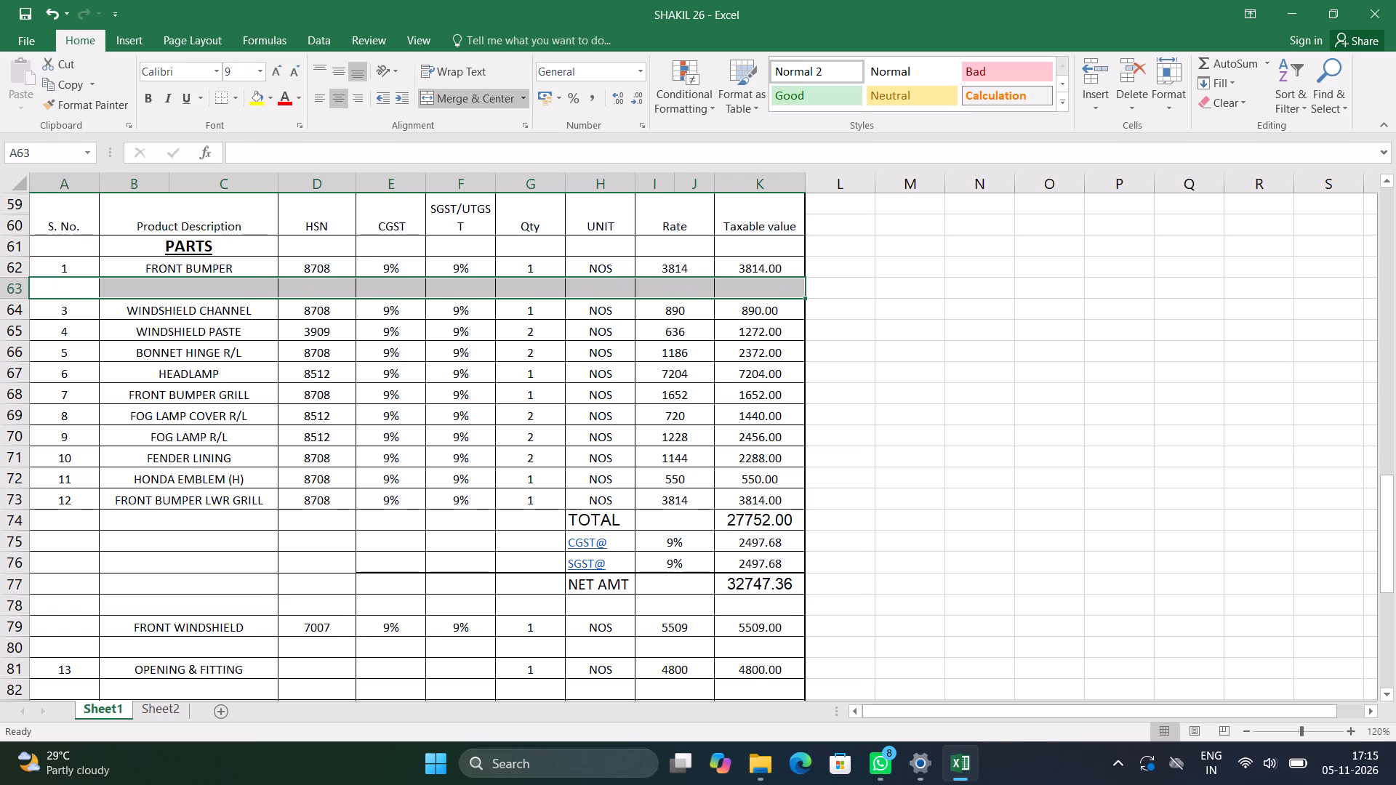
{"action": "right_click", "coordinate": [134, 286]}
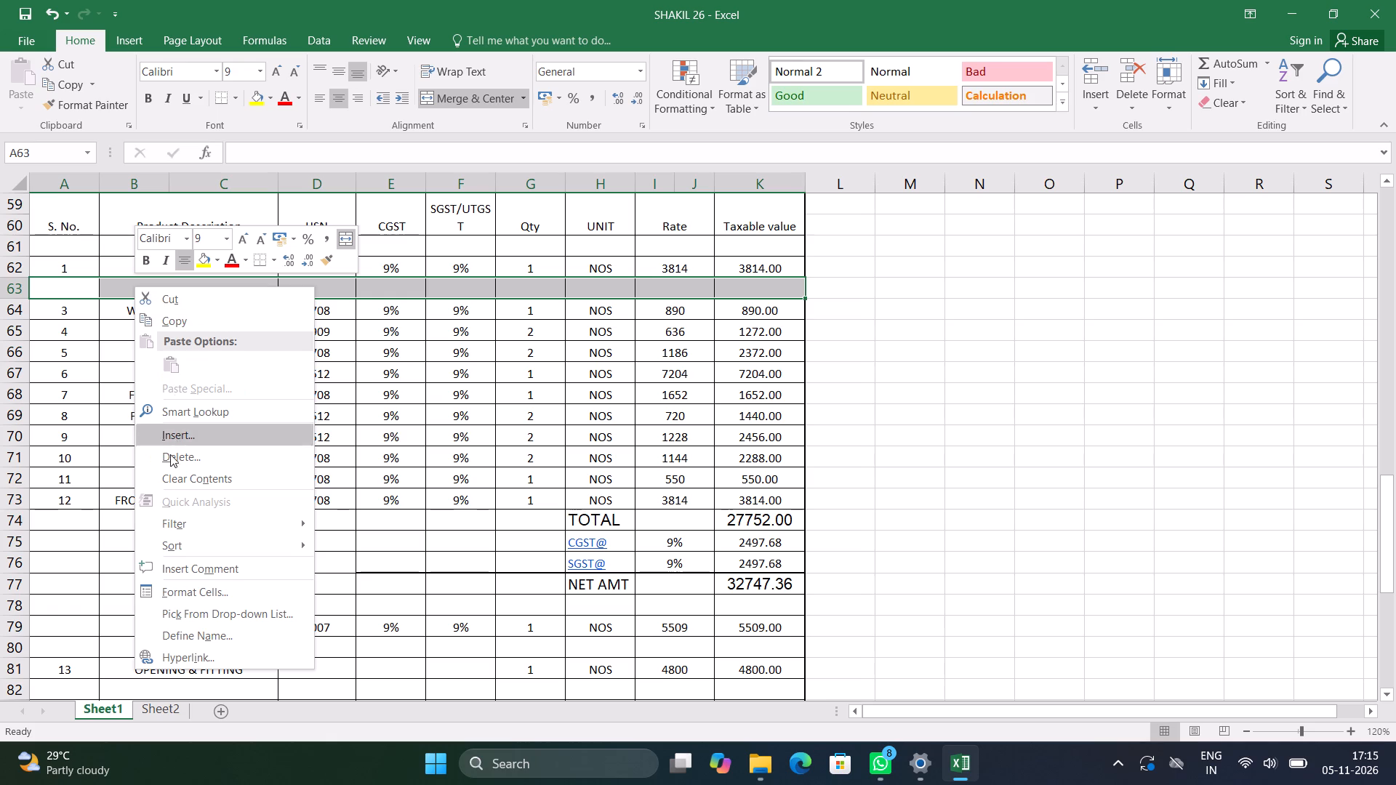
{"action": "left_click", "coordinate": [172, 456]}
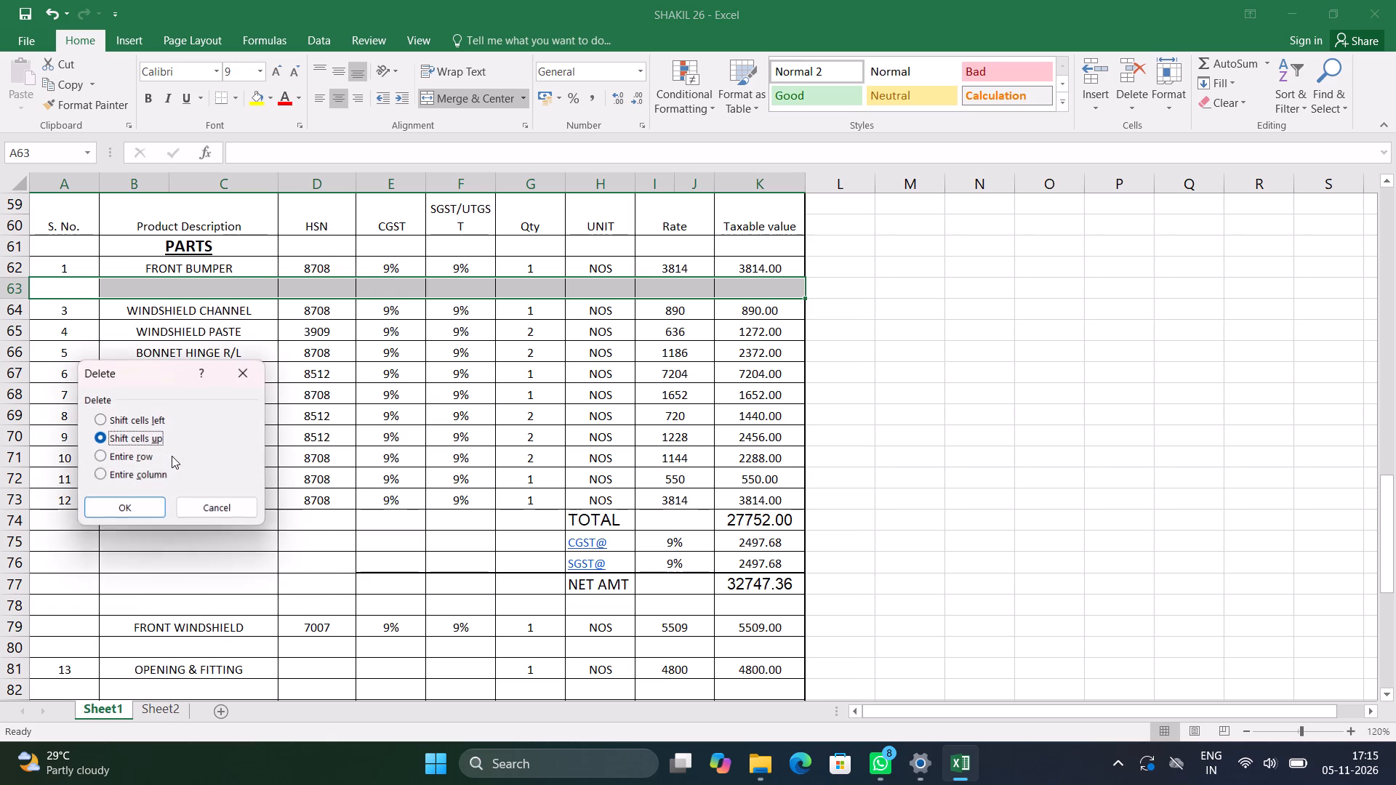
{"action": "left_click", "coordinate": [140, 463]}
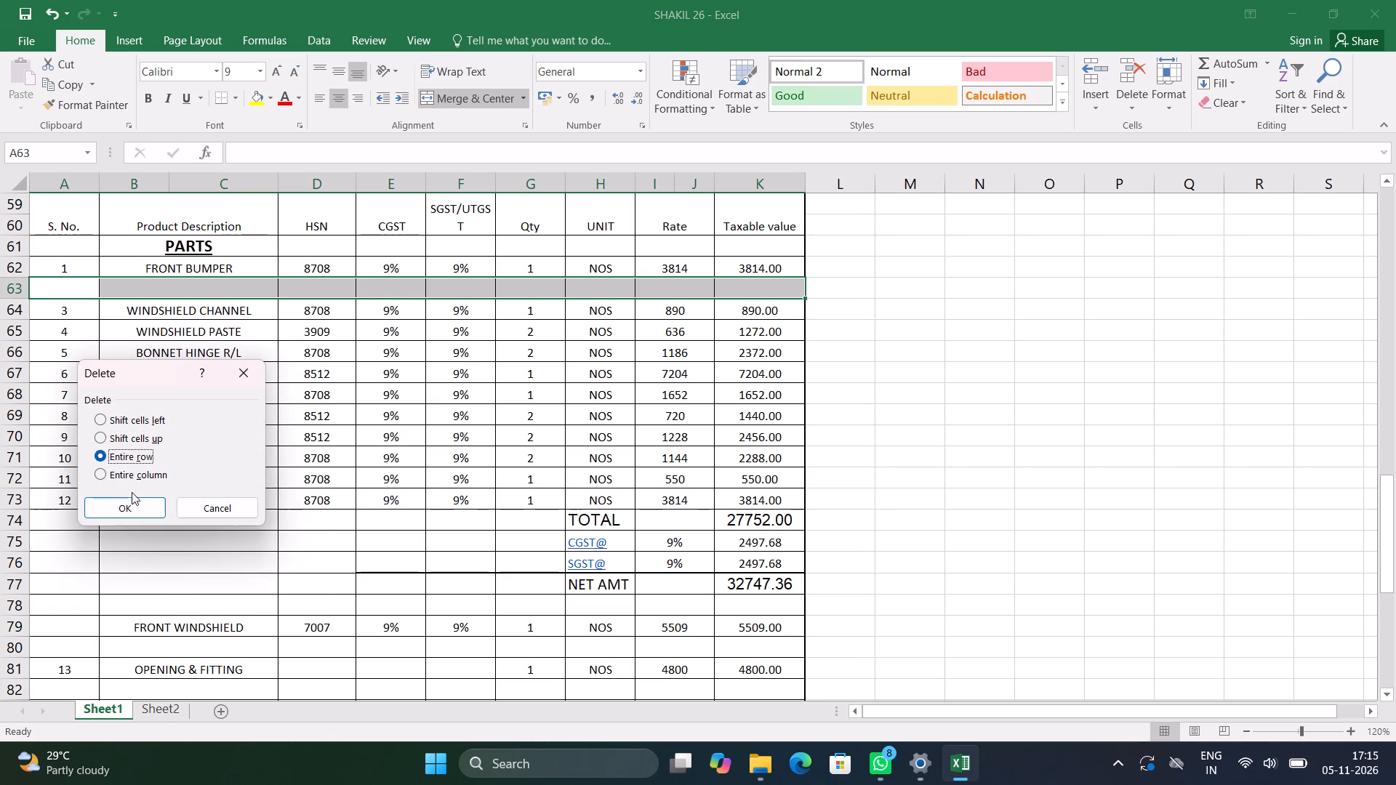
{"action": "left_click", "coordinate": [130, 502]}
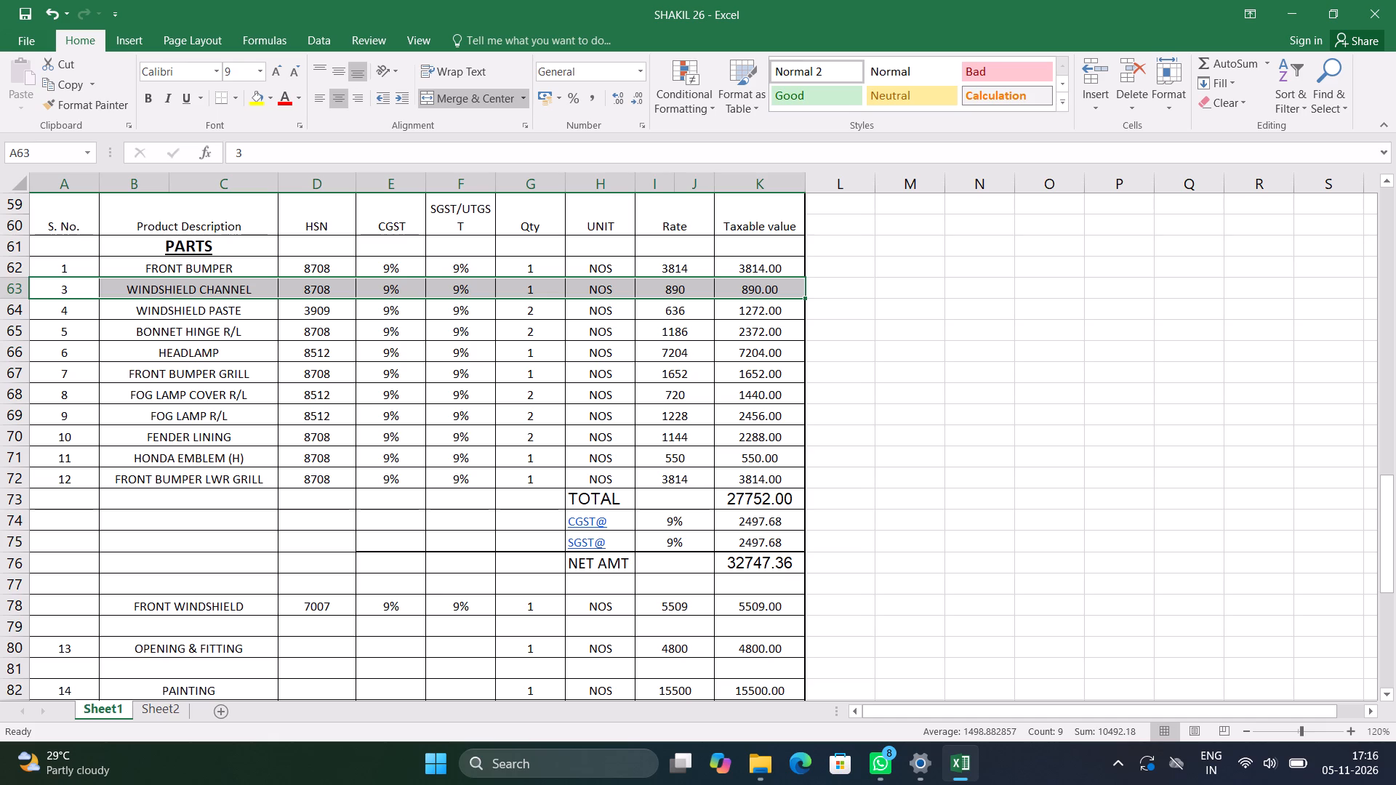
Insert five blank rows at row 77, between the parts NET AMT and the copied FRONT WINDSHIELD entry.
{"action": "left_click", "coordinate": [179, 329]}
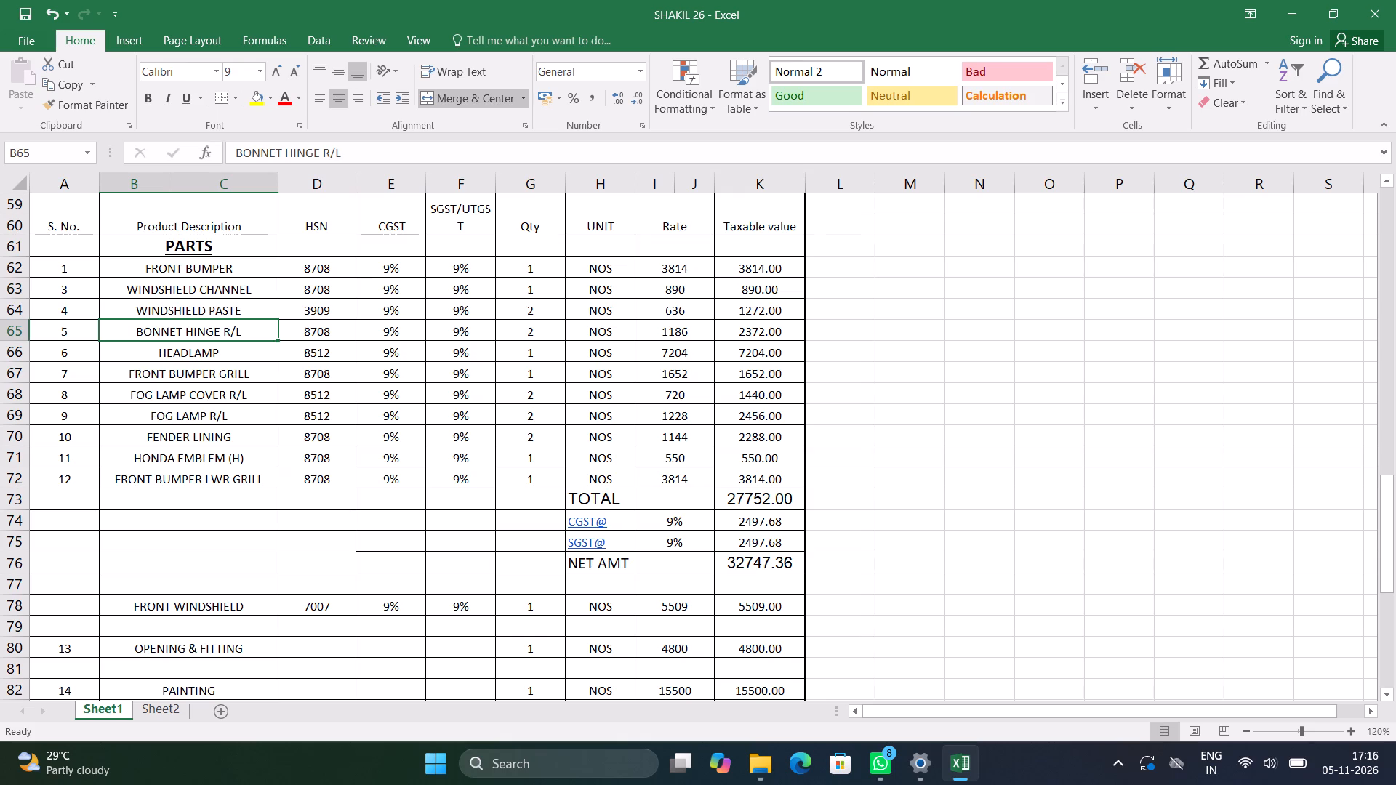
{"action": "left_click", "coordinate": [71, 325]}
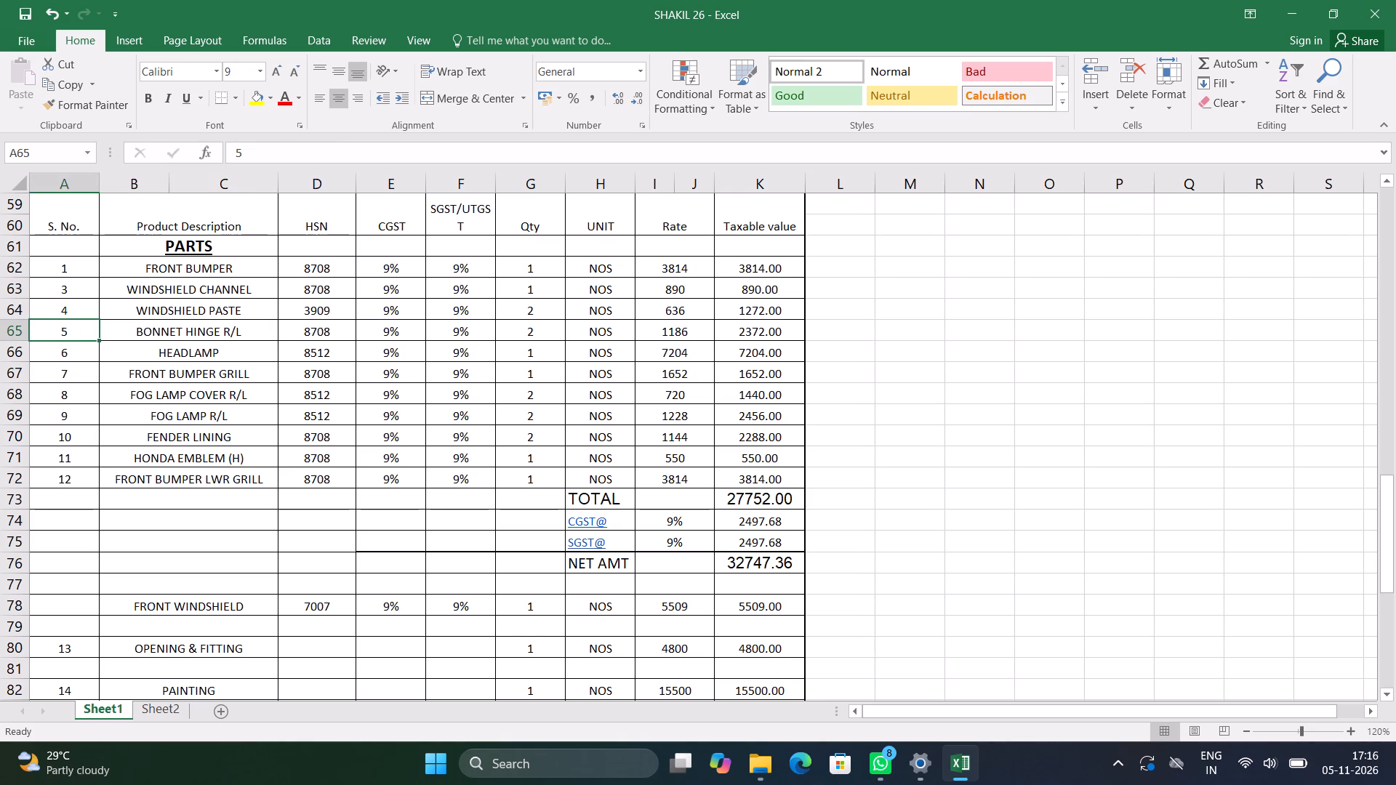
{"action": "left_click", "coordinate": [23, 585]}
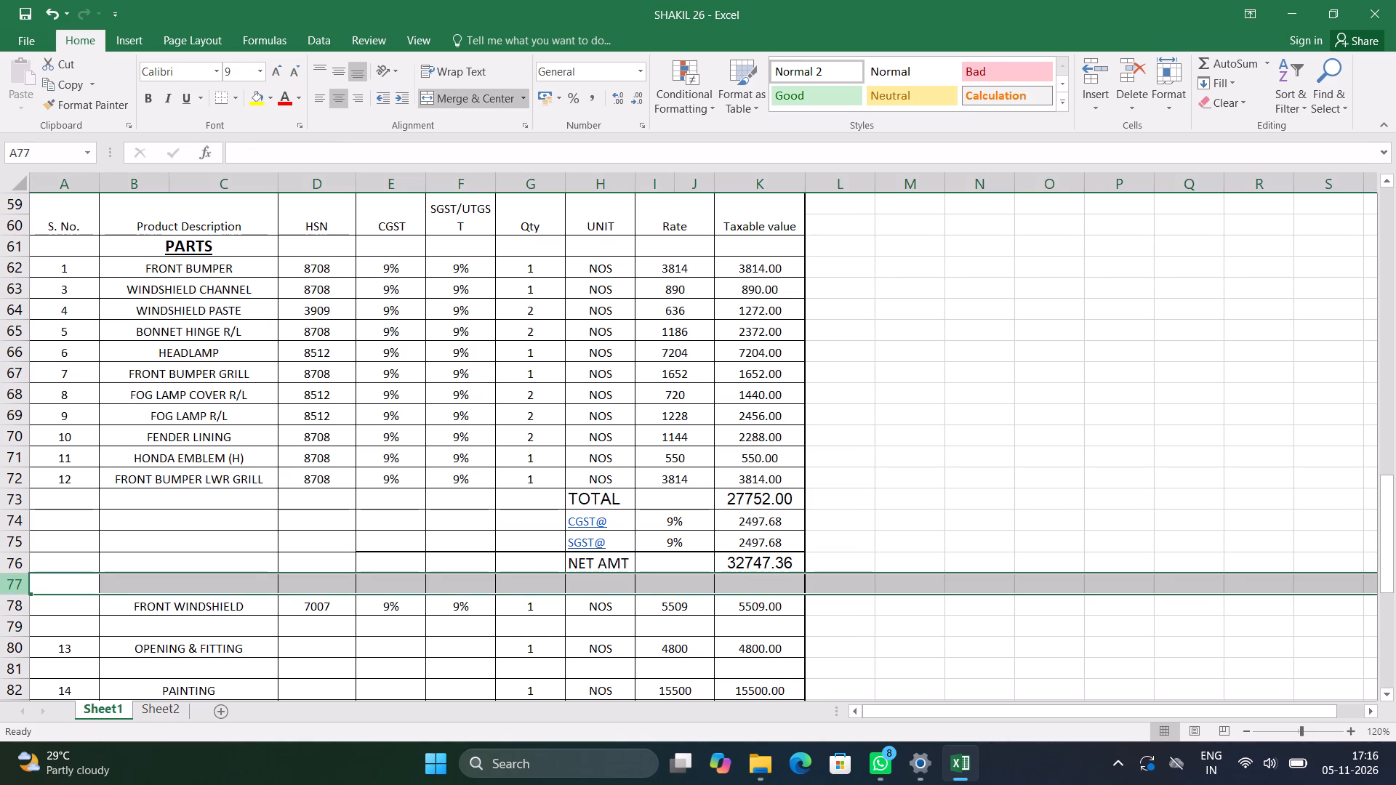
{"action": "key", "text": "ctrl+shift+equal"}
{"action": "key", "text": "ctrl+shift+equal"}
{"action": "key", "text": "ctrl+shift+equal"}
{"action": "key", "text": "ctrl+shift+equal"}
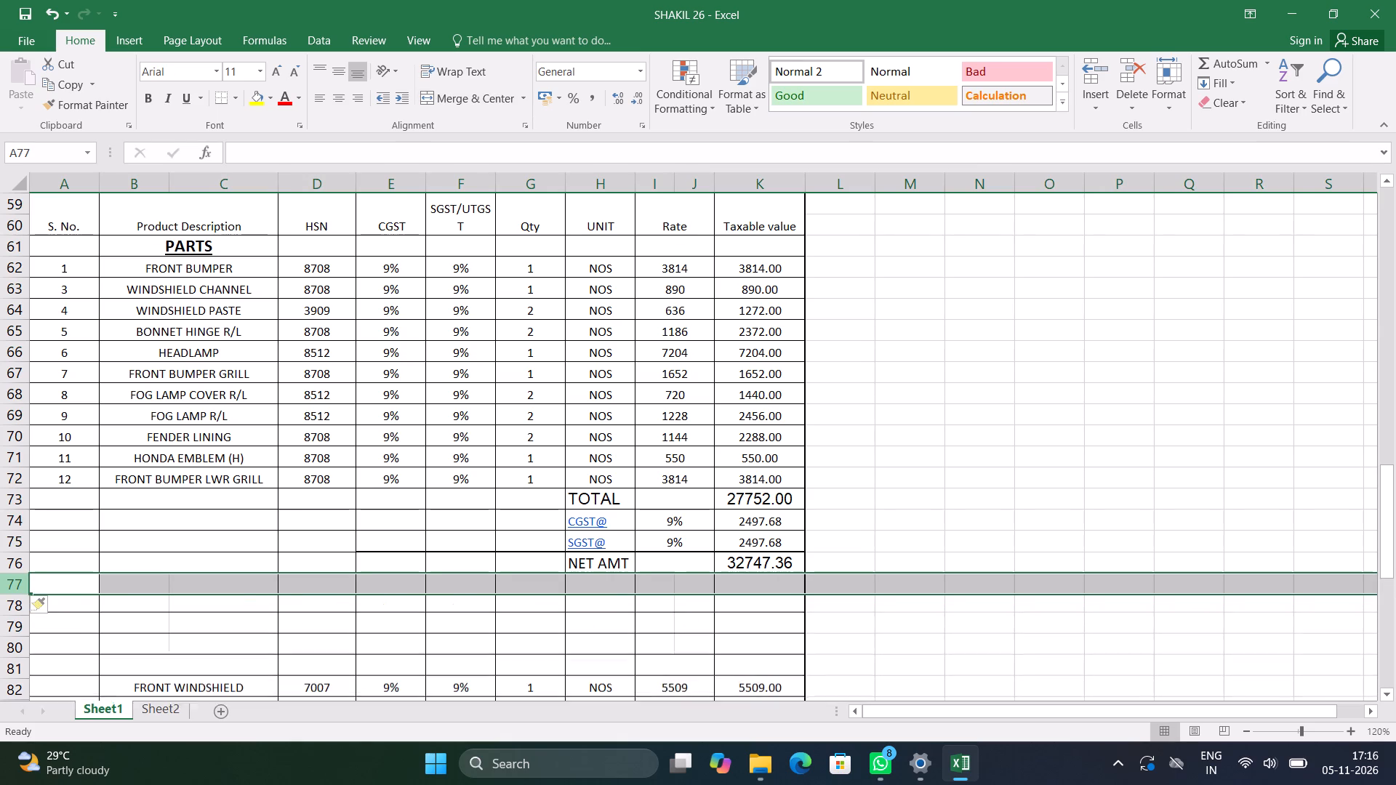
{"action": "key", "text": "ctrl+shift+equal"}
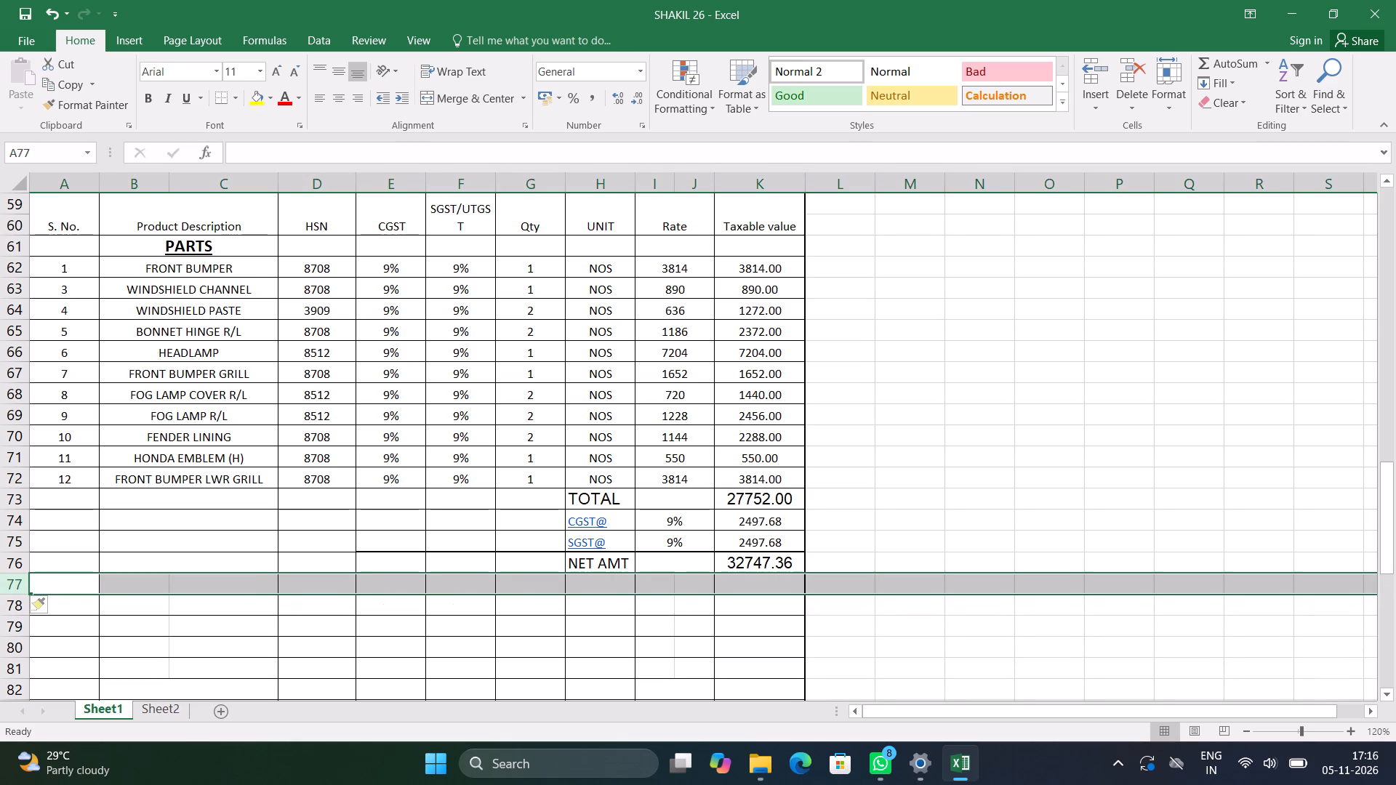
Copy the BONNET HINGE R/L entry, from description to taxable value, into row 79 below the parts NET AMT.
{"action": "left_click", "coordinate": [106, 324]}
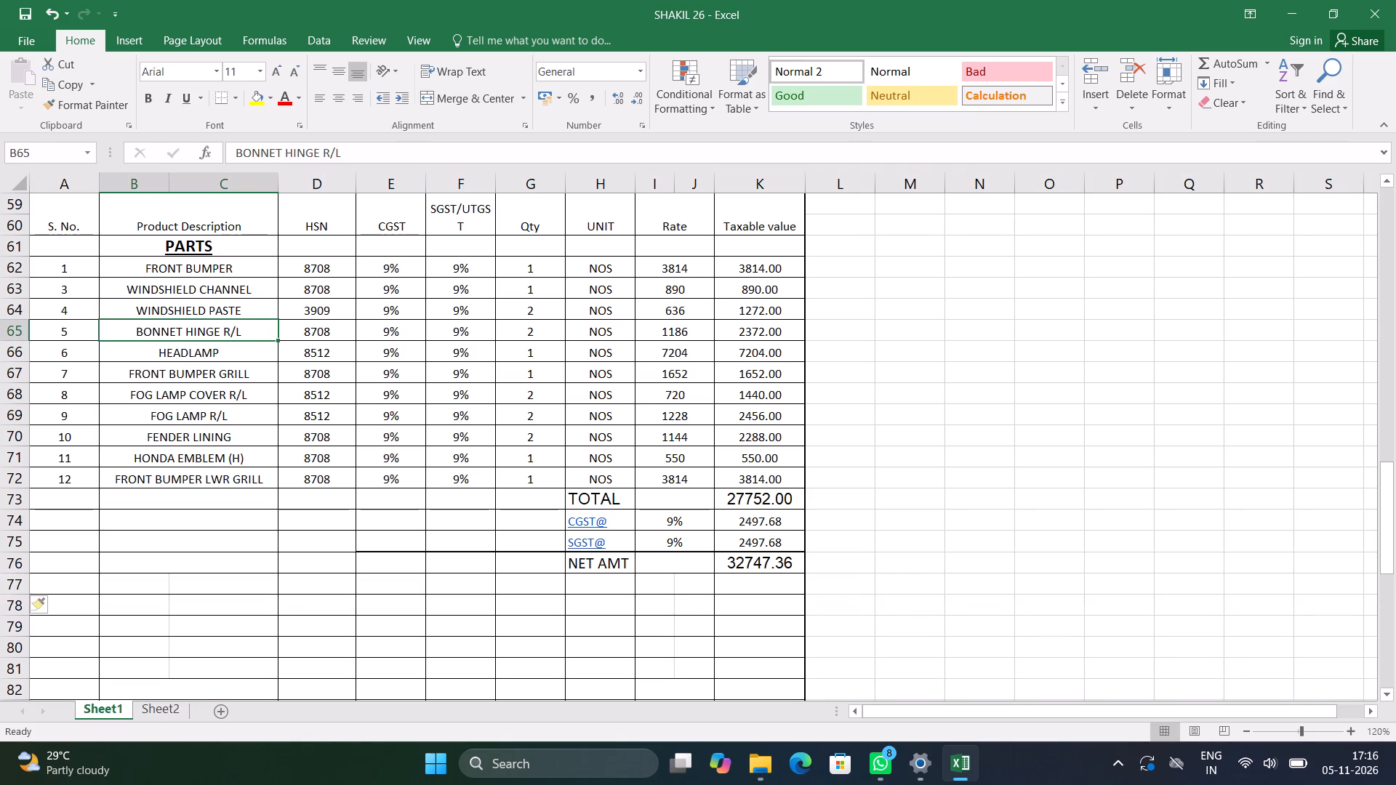
{"action": "key", "text": "shift+Right"}
{"action": "key", "text": "shift+Right"}
{"action": "key", "text": "shift+Right"}
{"action": "key", "text": "shift+Right"}
{"action": "key", "text": "shift+Right"}
{"action": "key", "text": "shift+Right"}
{"action": "key", "text": "shift+Right"}
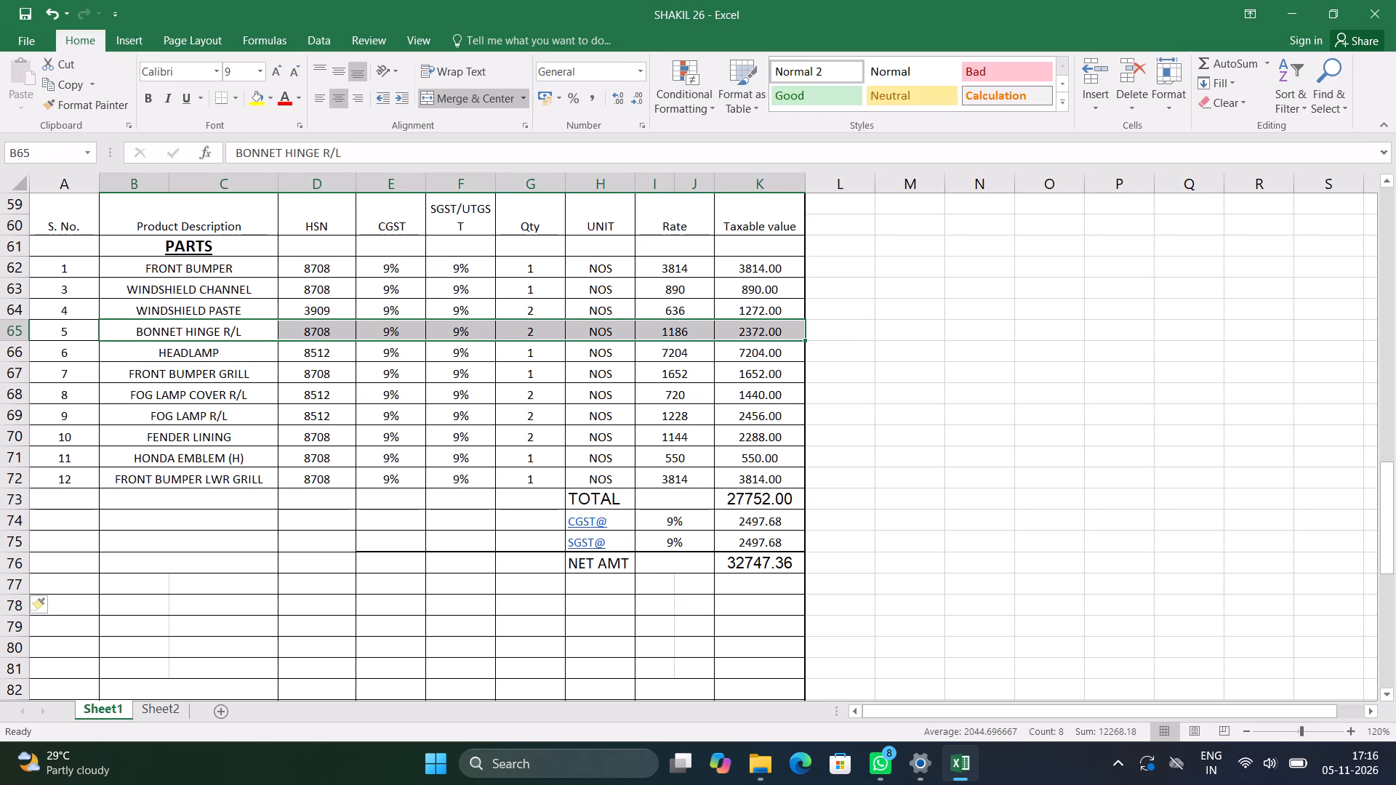
{"action": "key", "text": "ctrl+v"}
{"action": "key", "text": "ctrl+c"}
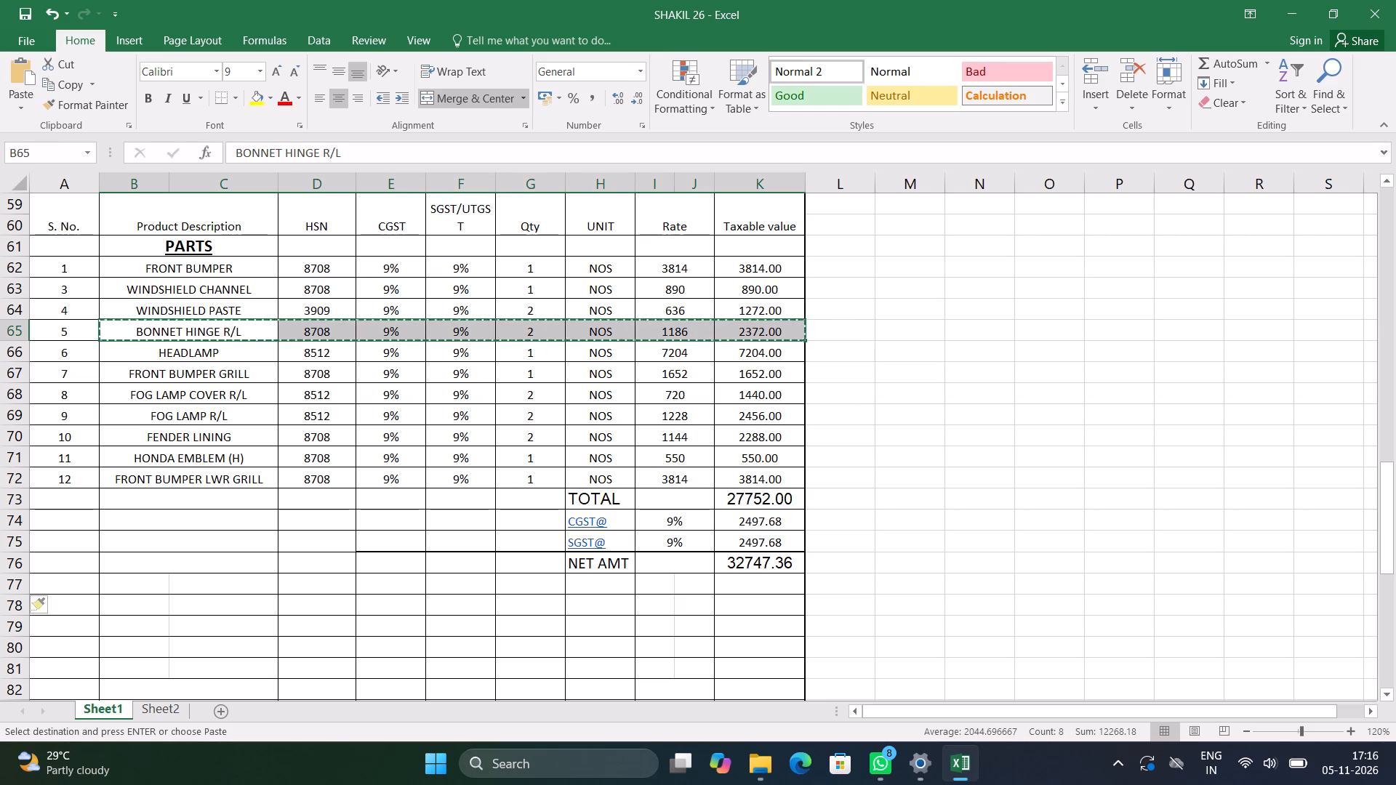
{"action": "left_click", "coordinate": [108, 624]}
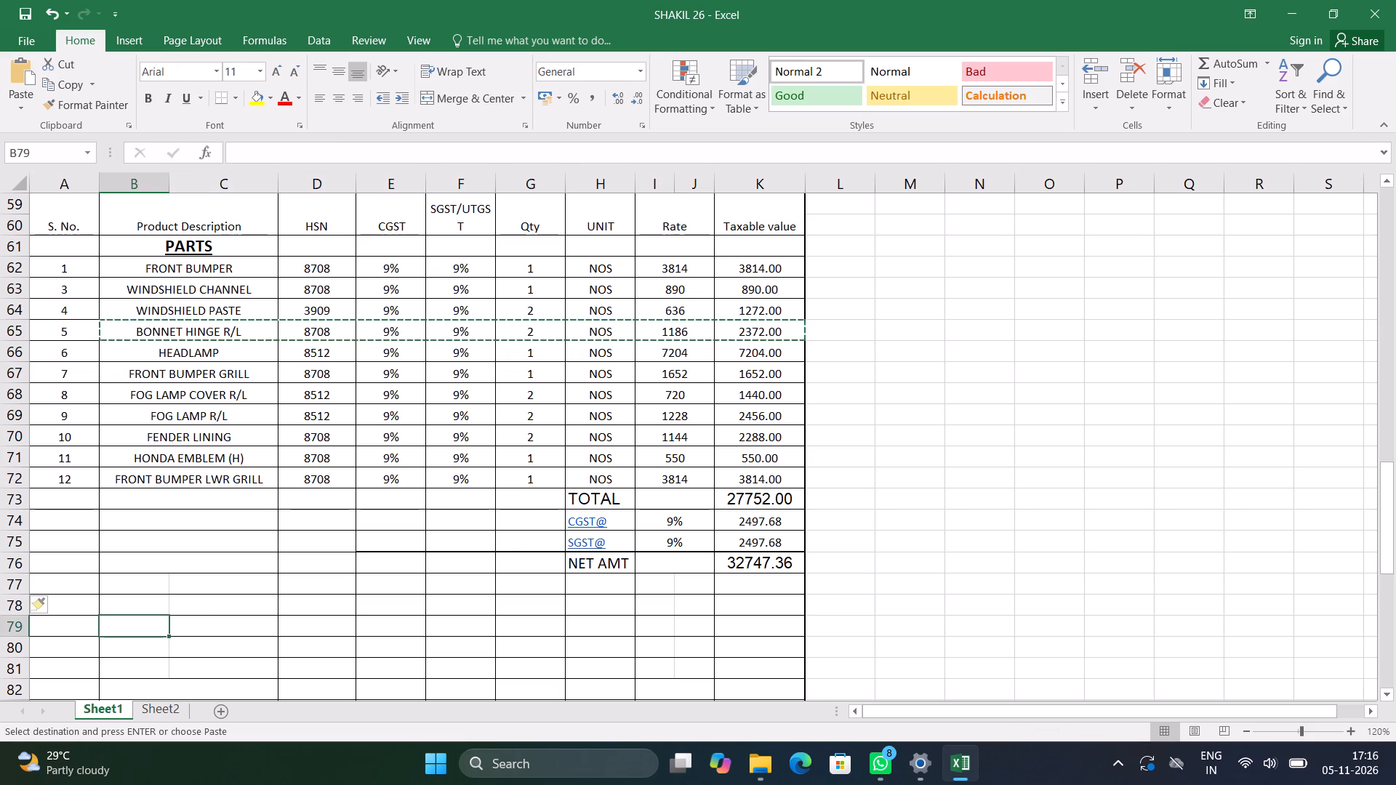
{"action": "key", "text": "Return"}
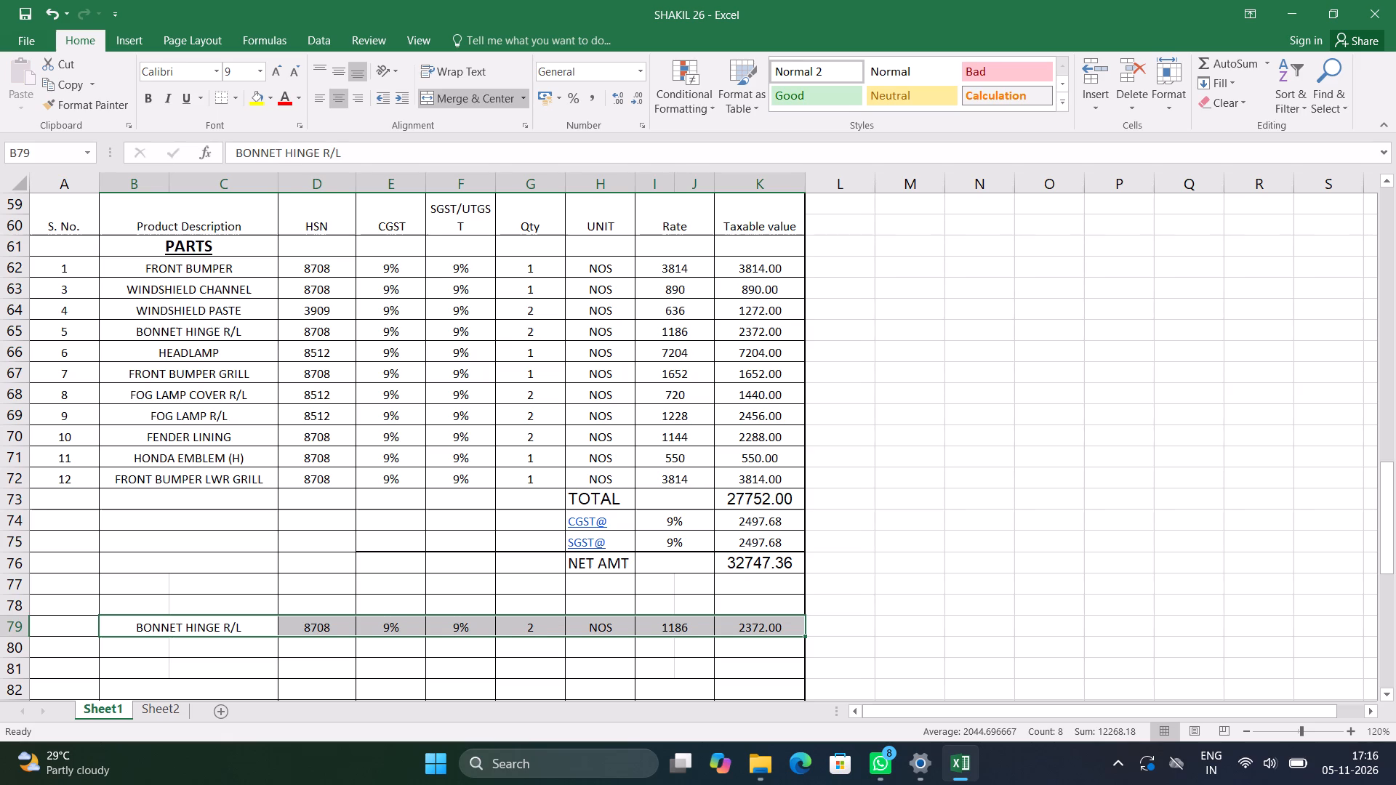
Clear the original BONNET HINGE R/L entry in row 65 of the parts list, including its serial number.
{"action": "left_click", "coordinate": [51, 337]}
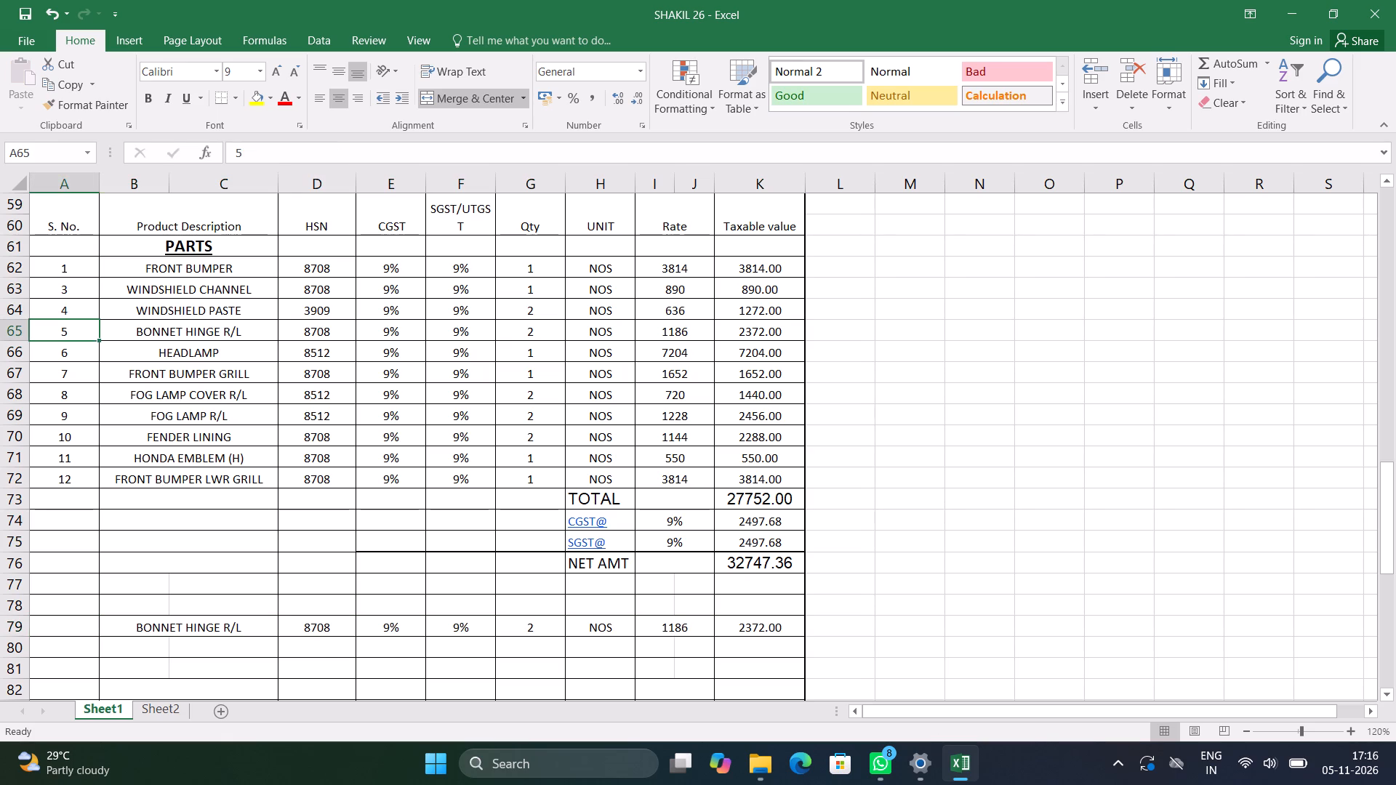
{"action": "key", "text": "shift+Right"}
{"action": "key", "text": "shift+Right"}
{"action": "key", "text": "shift+Right"}
{"action": "key", "text": "shift+Right"}
{"action": "key", "text": "shift+Right"}
{"action": "key", "text": "shift+Right"}
{"action": "key", "text": "shift+Right"}
{"action": "key", "text": "shift+Right"}
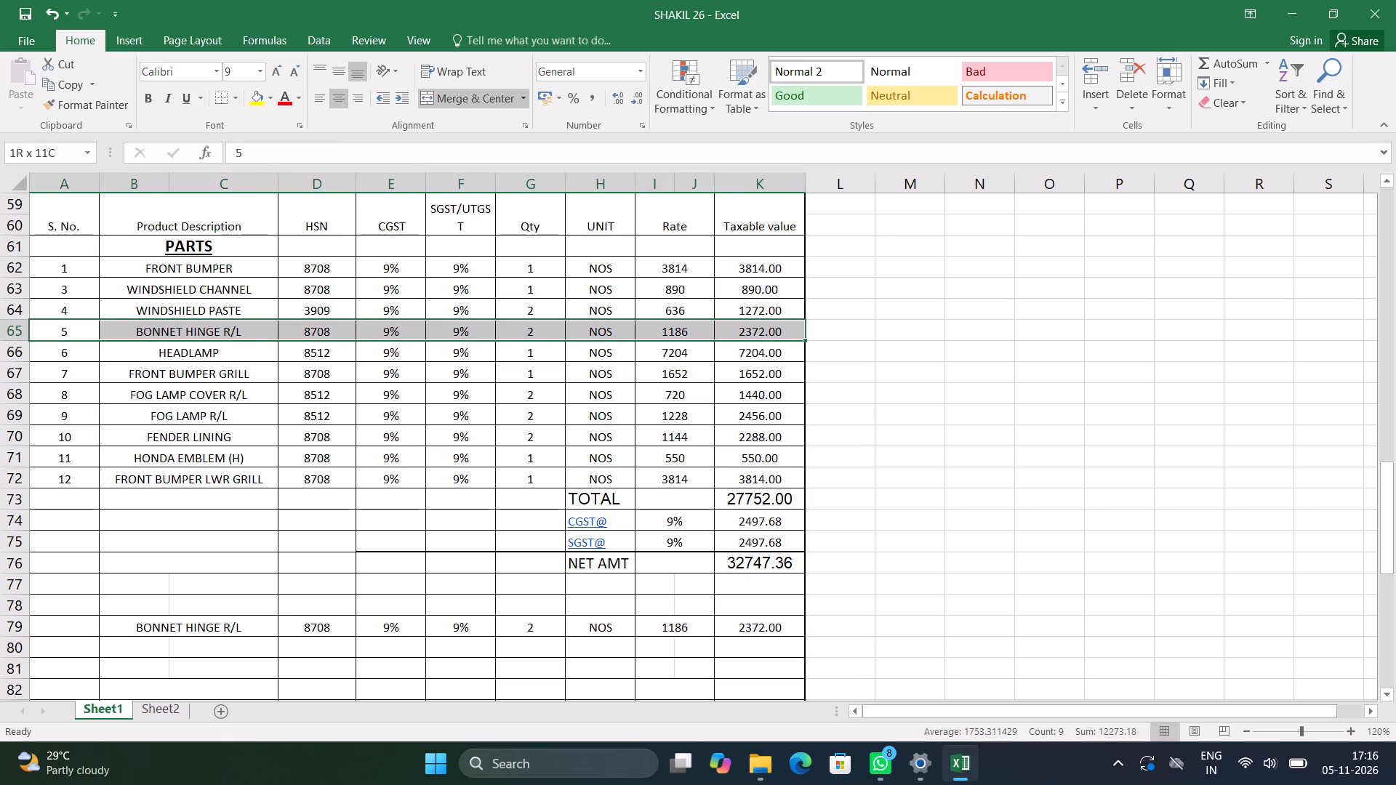
{"action": "key", "text": "Delete"}
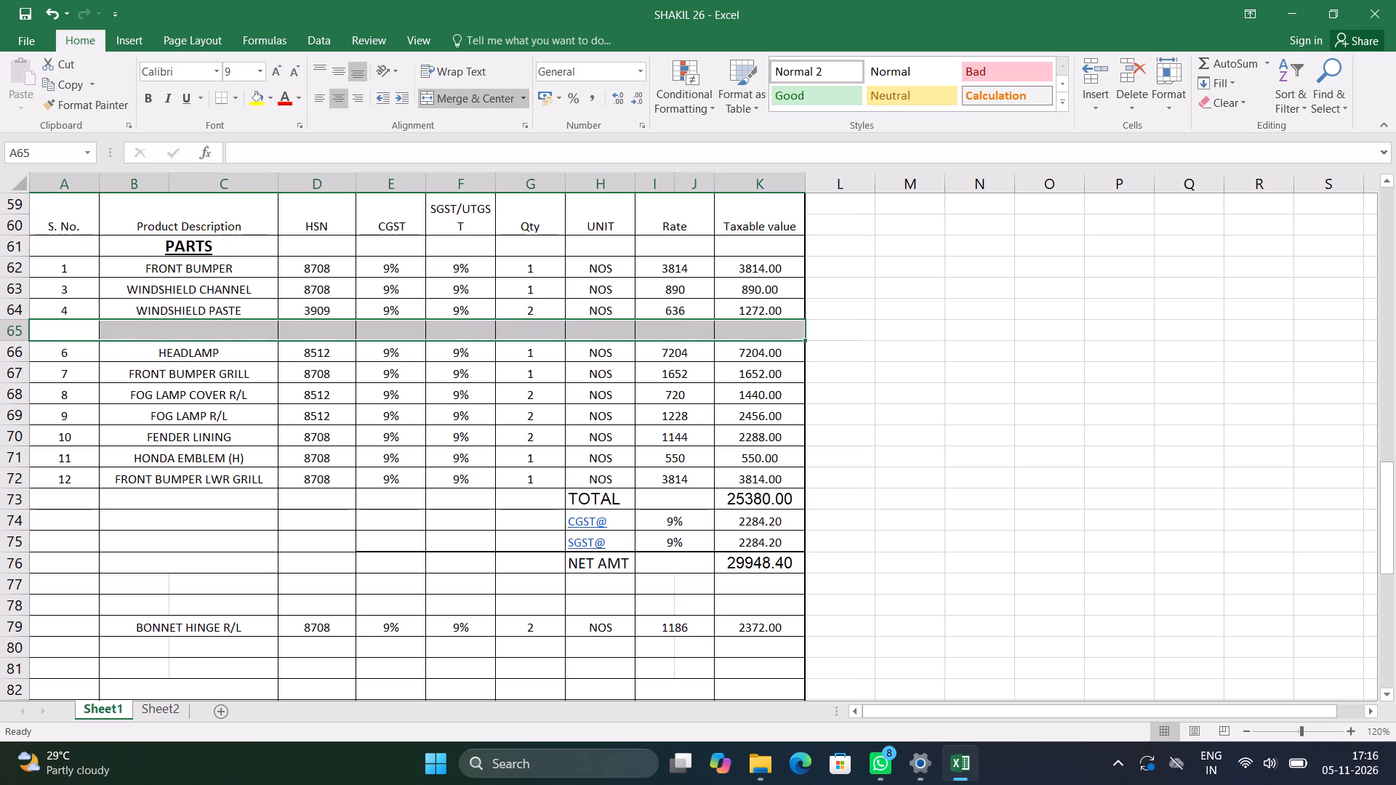
Delete the entire emptied row 65 from the parts list.
{"action": "right_click", "coordinate": [51, 337]}
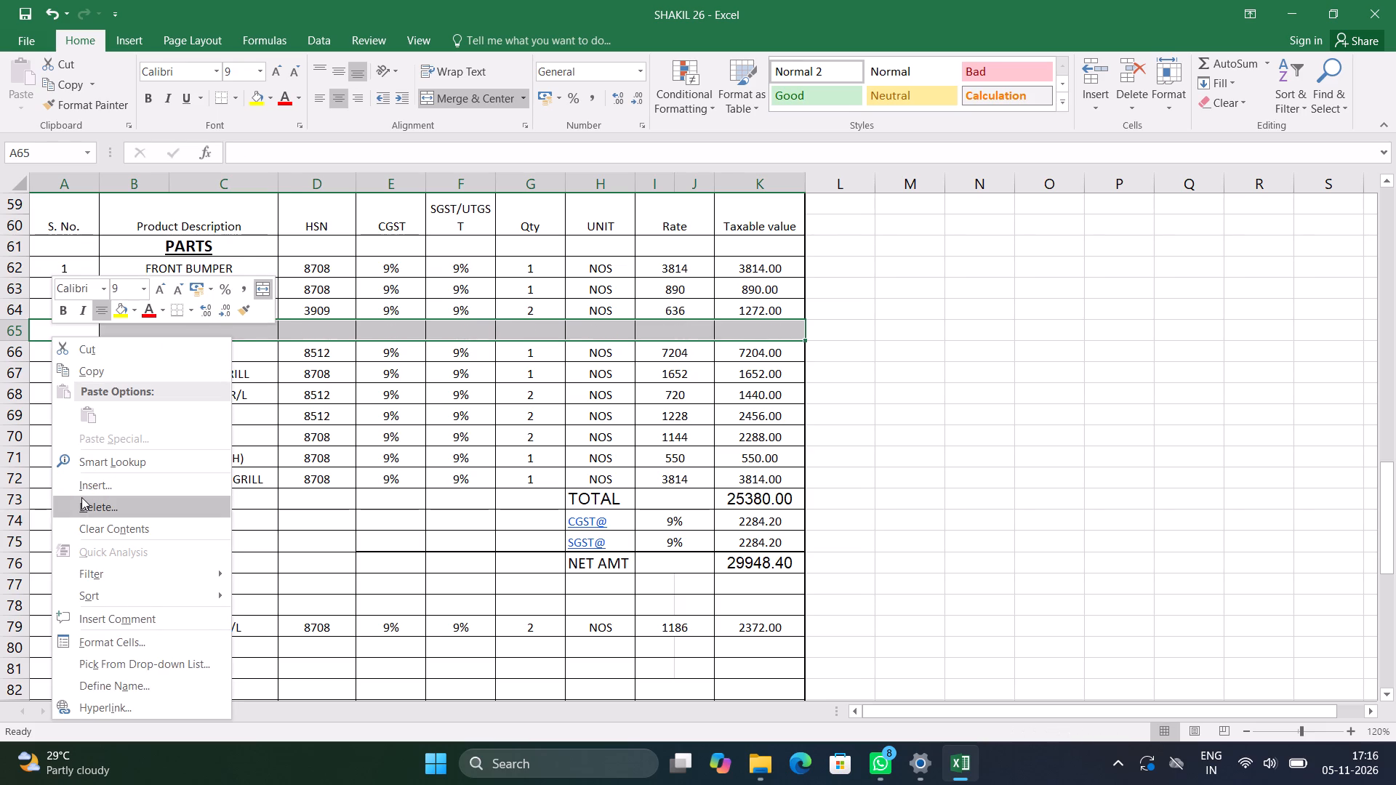
{"action": "left_click", "coordinate": [81, 497]}
{"action": "left_click", "coordinate": [70, 502]}
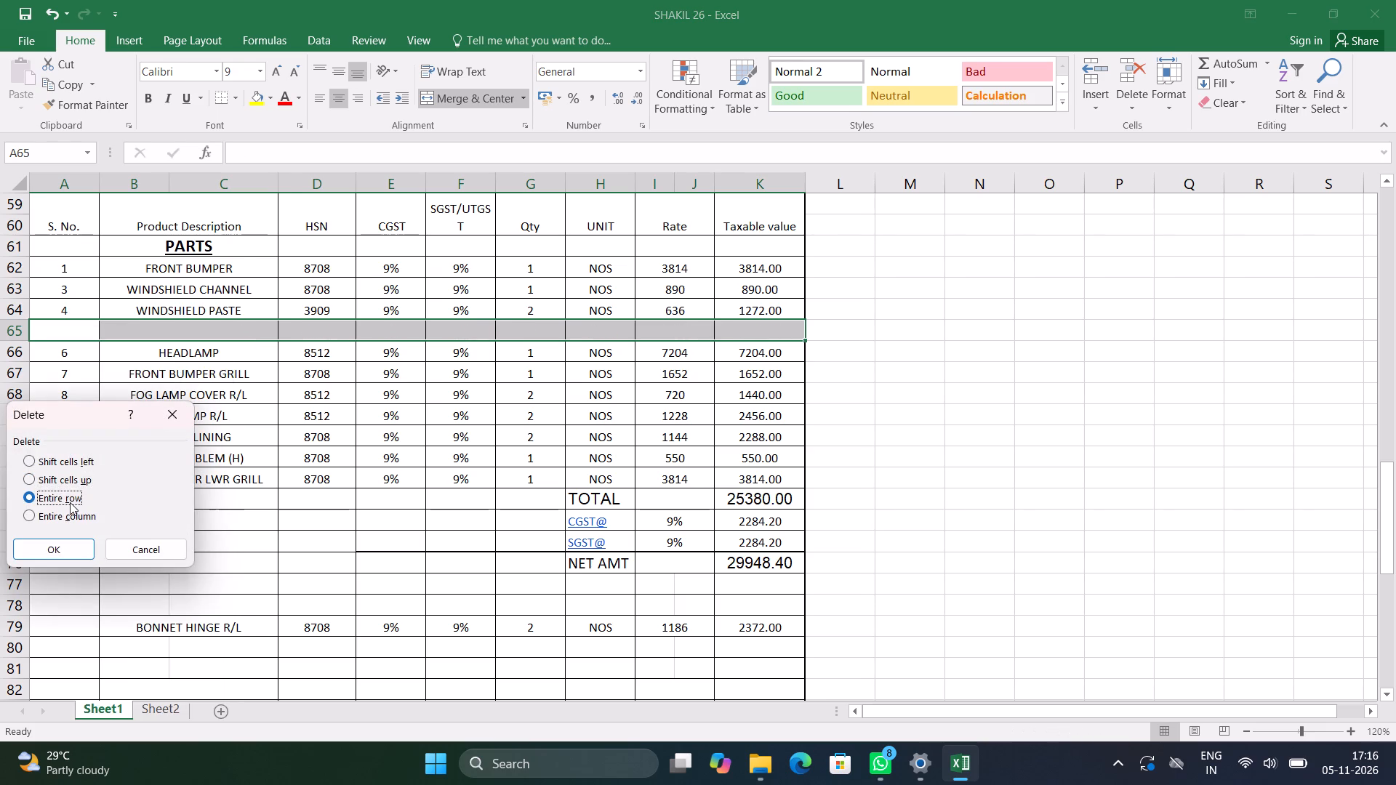
{"action": "left_click", "coordinate": [65, 546]}
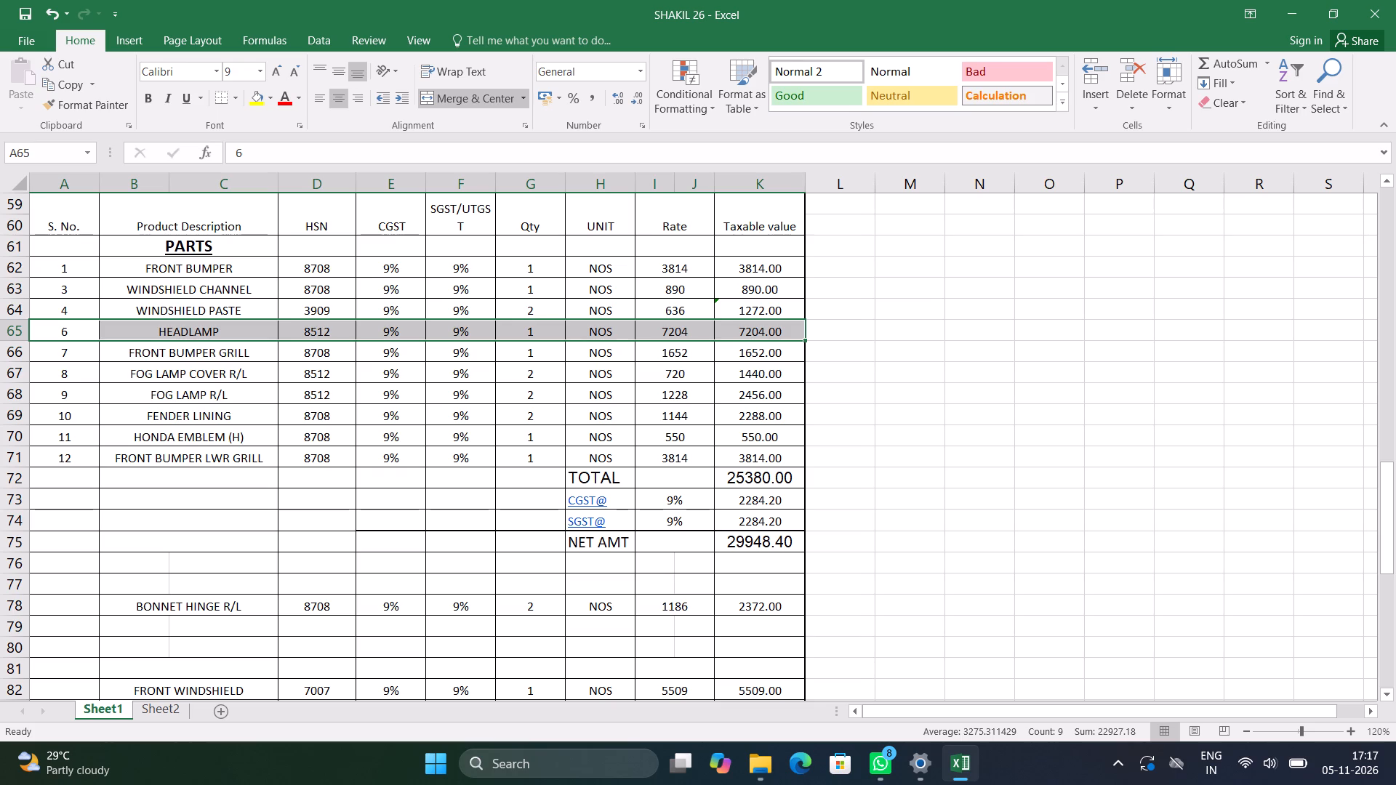
Insert two blank rows at row 73, between the parts TOTAL and the CGST line.
{"action": "left_click", "coordinate": [9, 500]}
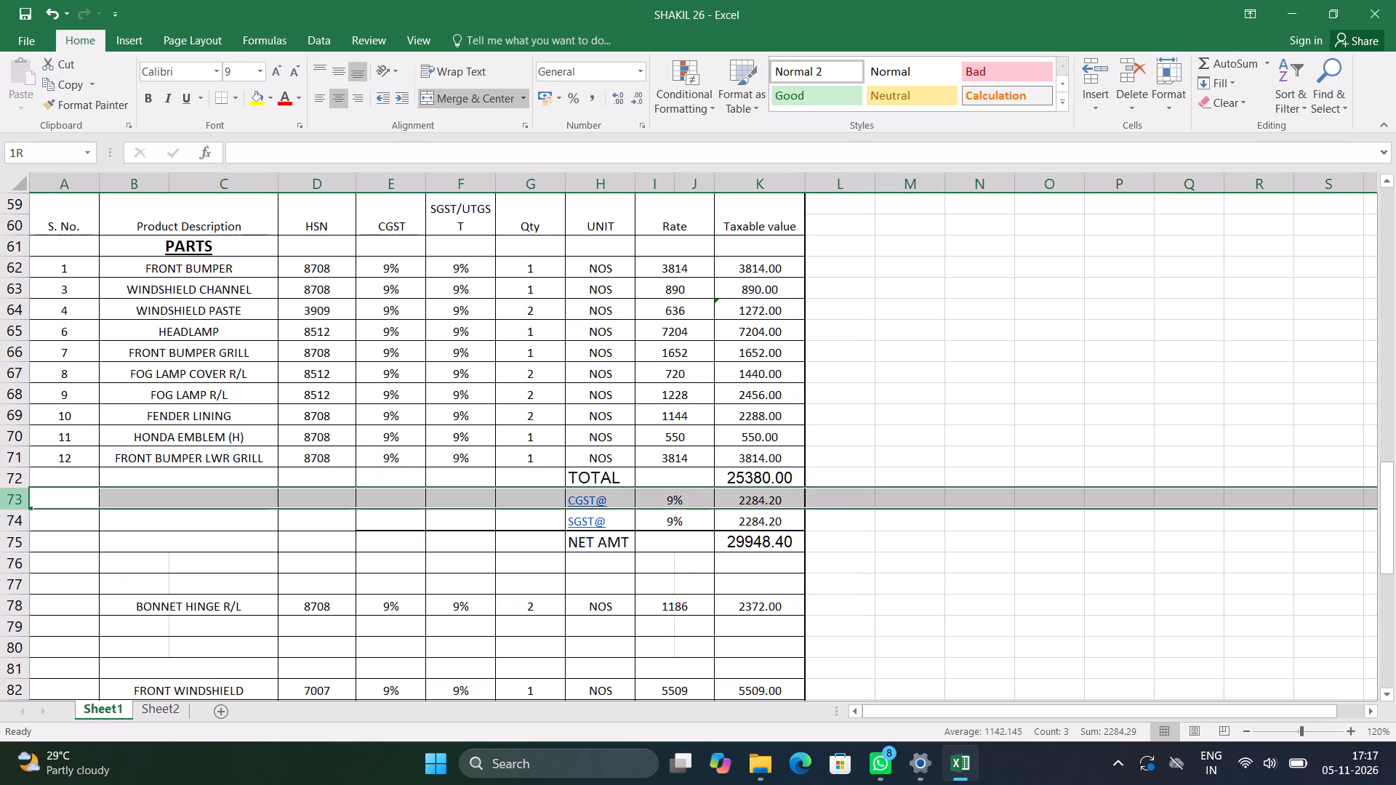
{"action": "key", "text": "ctrl+shift+equal"}
{"action": "key", "text": "ctrl+shift+equal"}
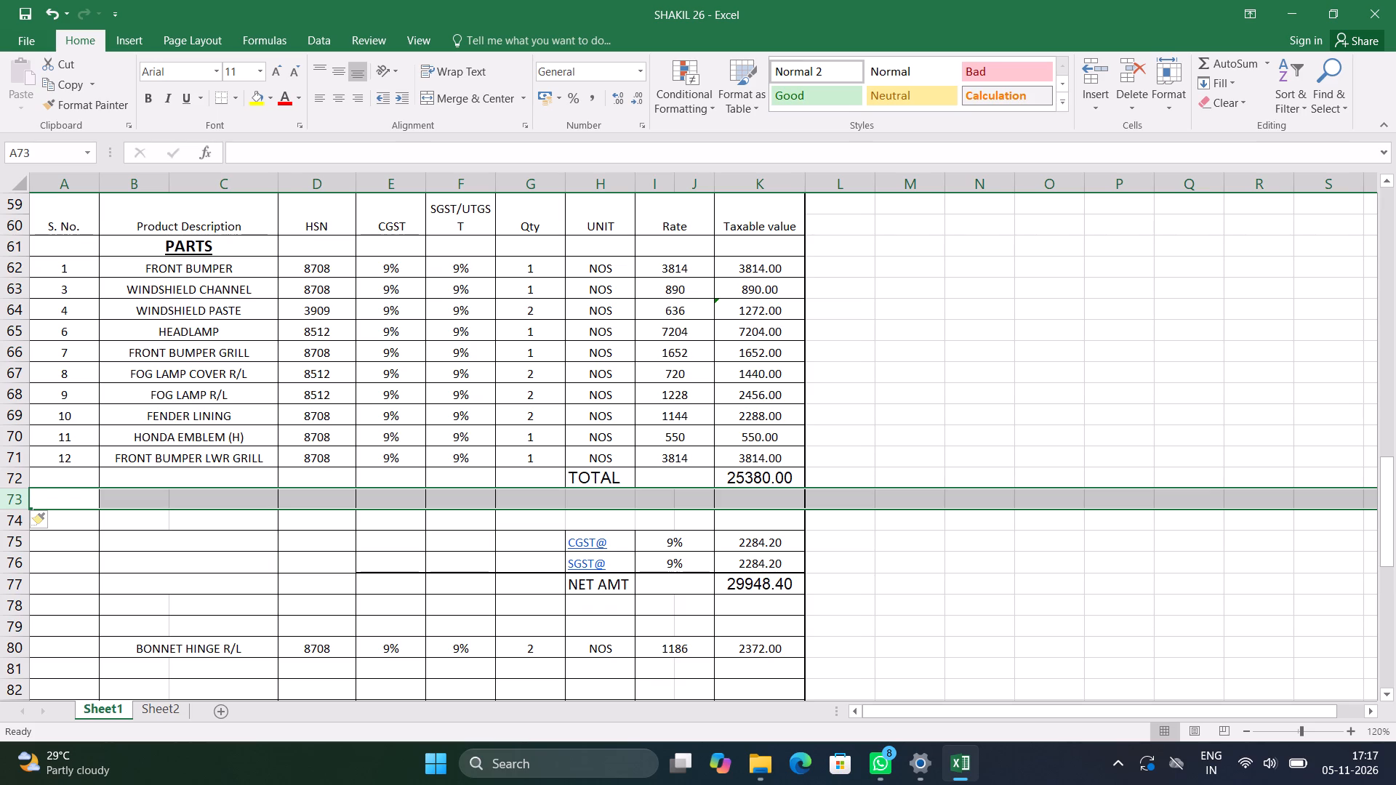
Copy the blank cell layout of row 90, columns A to K, onto the inserted rows 73 and 74.
{"action": "key", "text": "Down"}
{"action": "key", "text": "Down"}
{"action": "key", "text": "Down"}
{"action": "key", "text": "Down"}
{"action": "key", "text": "Down"}
{"action": "key", "text": "Down"}
{"action": "key", "text": "Down"}
{"action": "key", "text": "Down"}
{"action": "key", "text": "Down"}
{"action": "key", "text": "Down"}
{"action": "key", "text": "Down"}
{"action": "key", "text": "Down"}
{"action": "key", "text": "Down"}
{"action": "key", "text": "Down"}
{"action": "key", "text": "Down"}
{"action": "key", "text": "Down"}
{"action": "key", "text": "Down"}
{"action": "key", "text": "Down"}
{"action": "key", "text": "Down"}
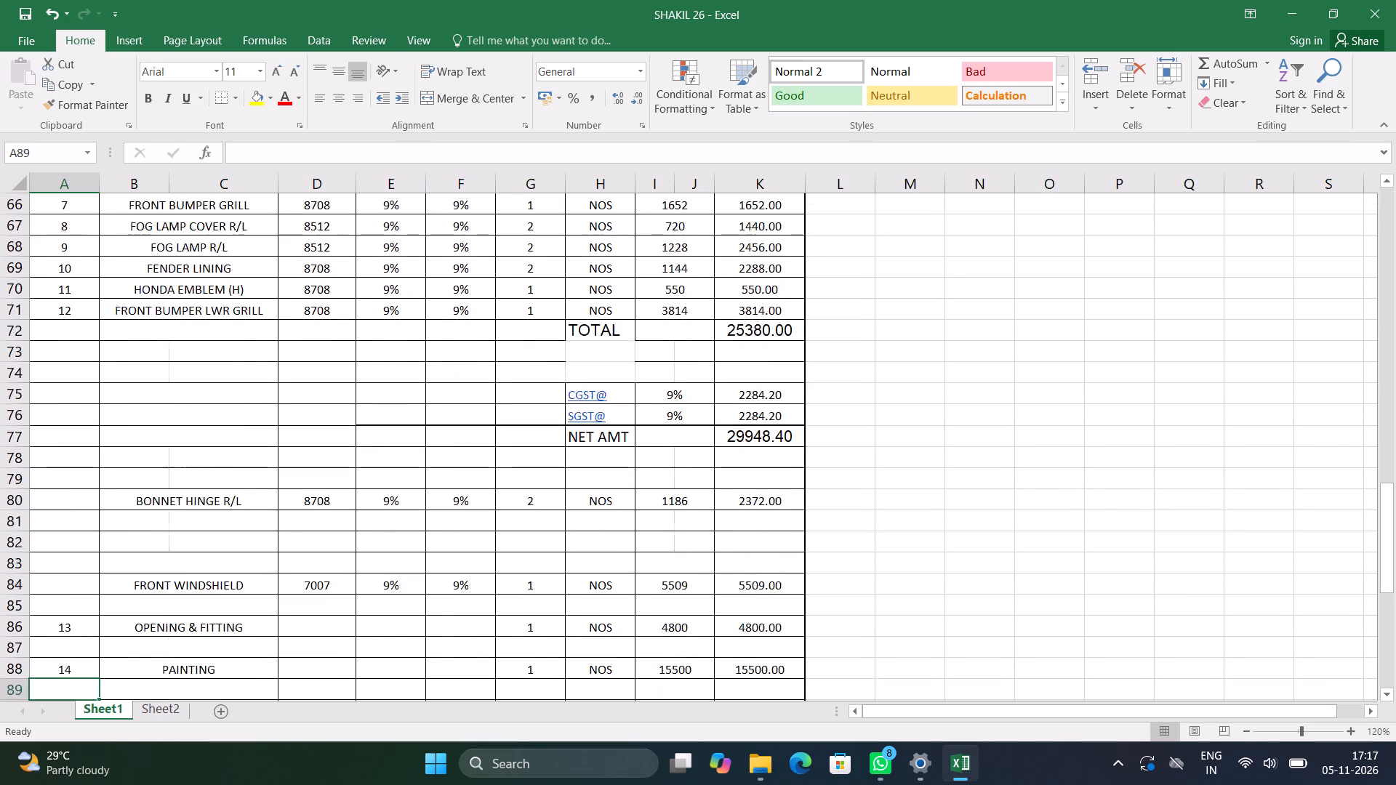
{"action": "left_click", "coordinate": [73, 651]}
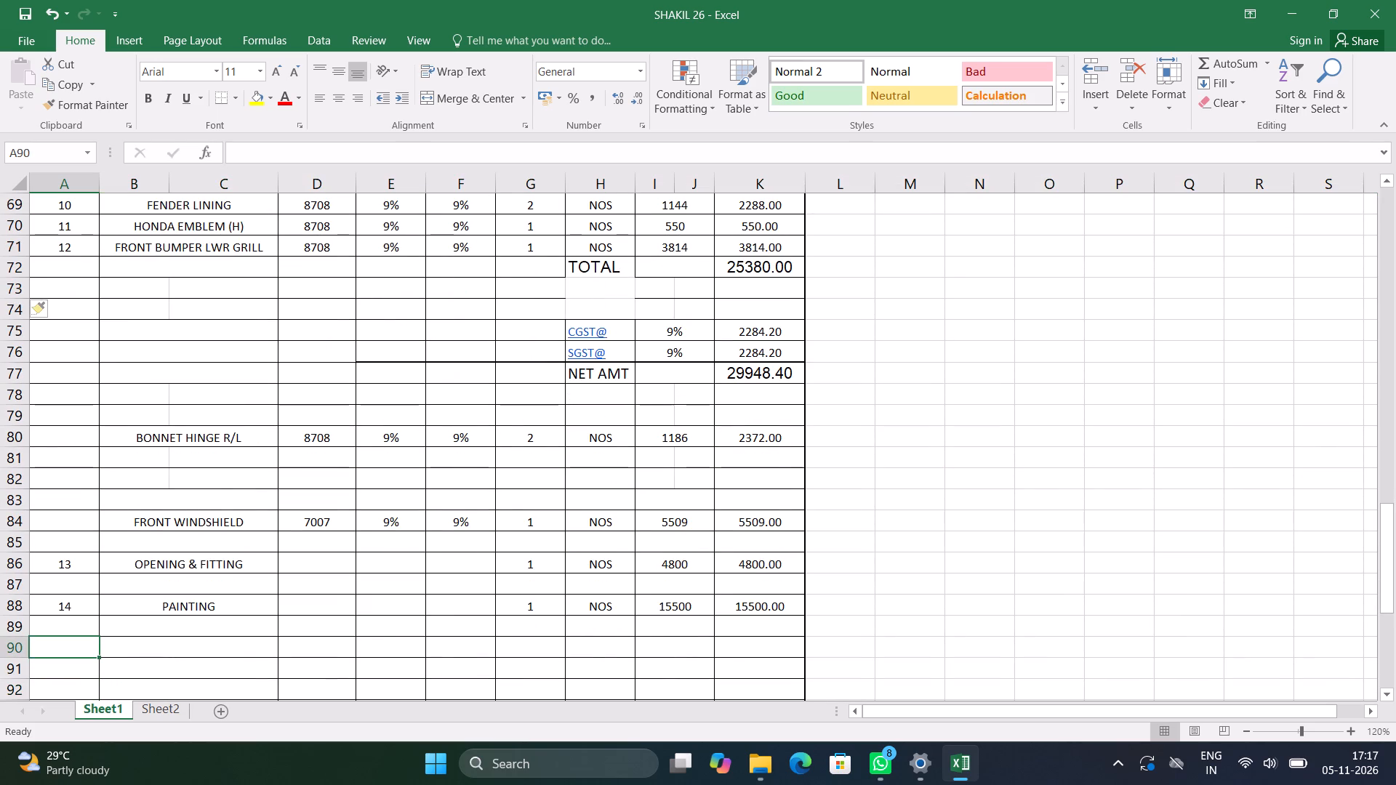
{"action": "key", "text": "shift+Right"}
{"action": "key", "text": "shift+Right"}
{"action": "key", "text": "shift+Right"}
{"action": "key", "text": "shift+Right"}
{"action": "key", "text": "shift+Right"}
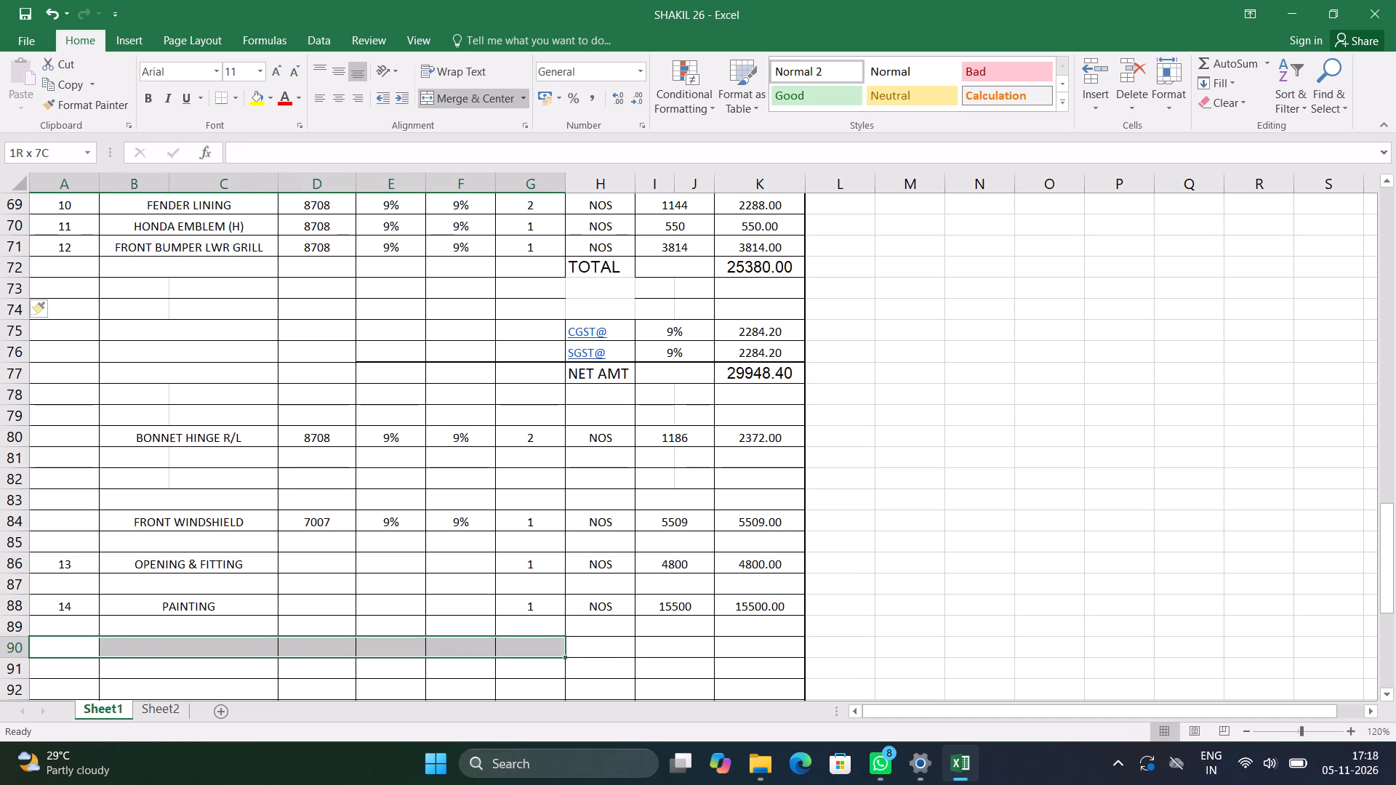
{"action": "key", "text": "shift+Right"}
{"action": "key", "text": "shift+Right"}
{"action": "key", "text": "shift+Right"}
{"action": "key", "text": "ctrl+c"}
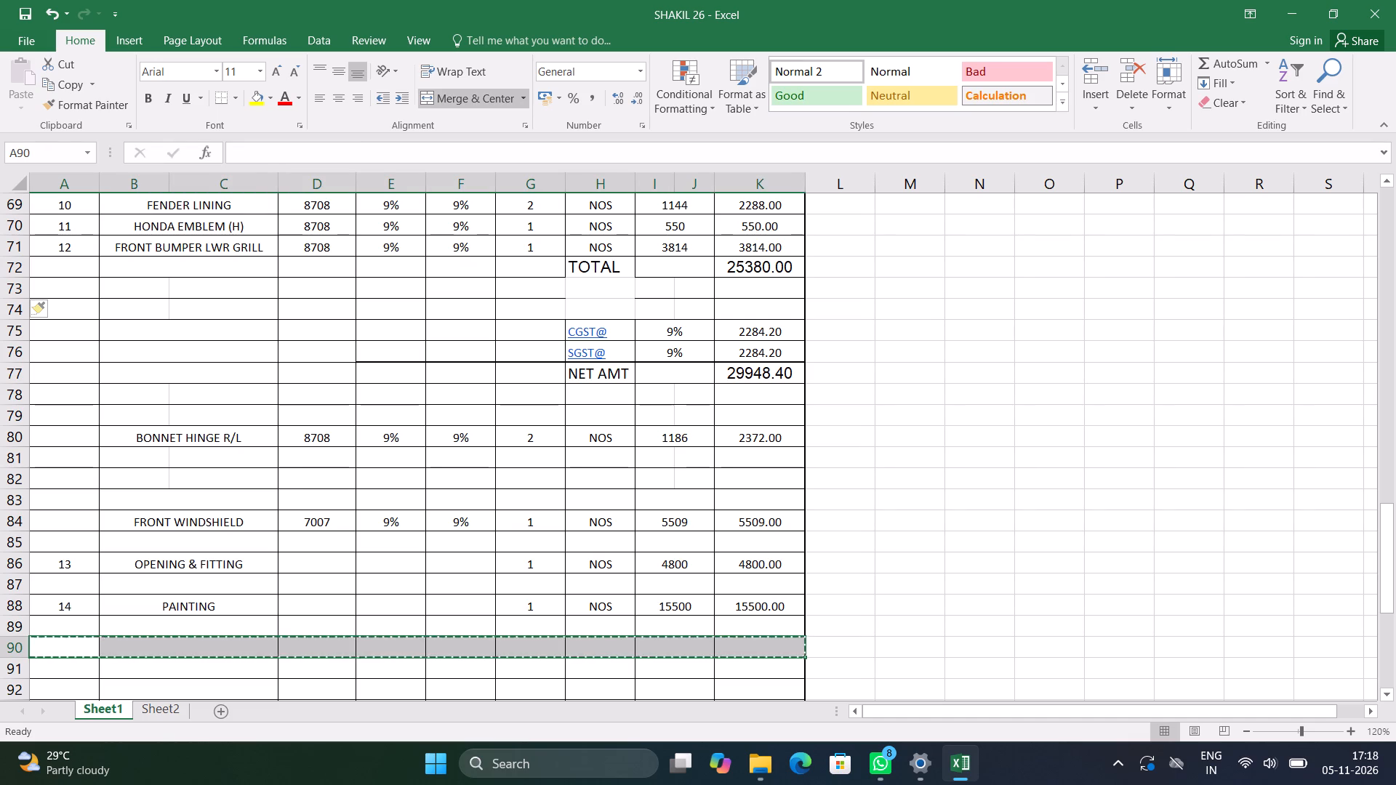
{"action": "key", "text": "Up"}
{"action": "key", "text": "Up"}
{"action": "key", "text": "Up"}
{"action": "key", "text": "Up"}
{"action": "key", "text": "Up"}
{"action": "key", "text": "Up"}
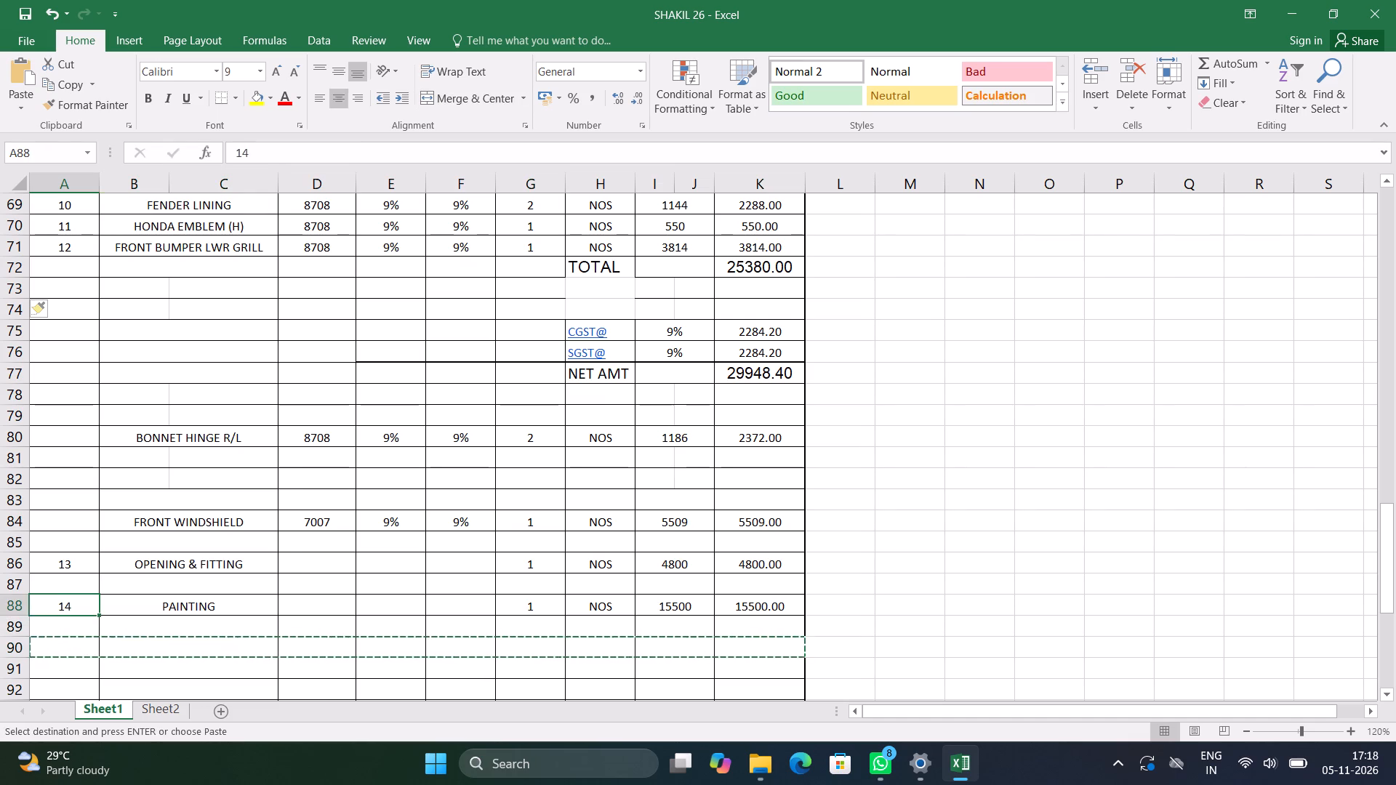
{"action": "key", "text": "Up"}
{"action": "key", "text": "Up"}
{"action": "key", "text": "Up"}
{"action": "key", "text": "Up"}
{"action": "key", "text": "Up"}
{"action": "key", "text": "Up"}
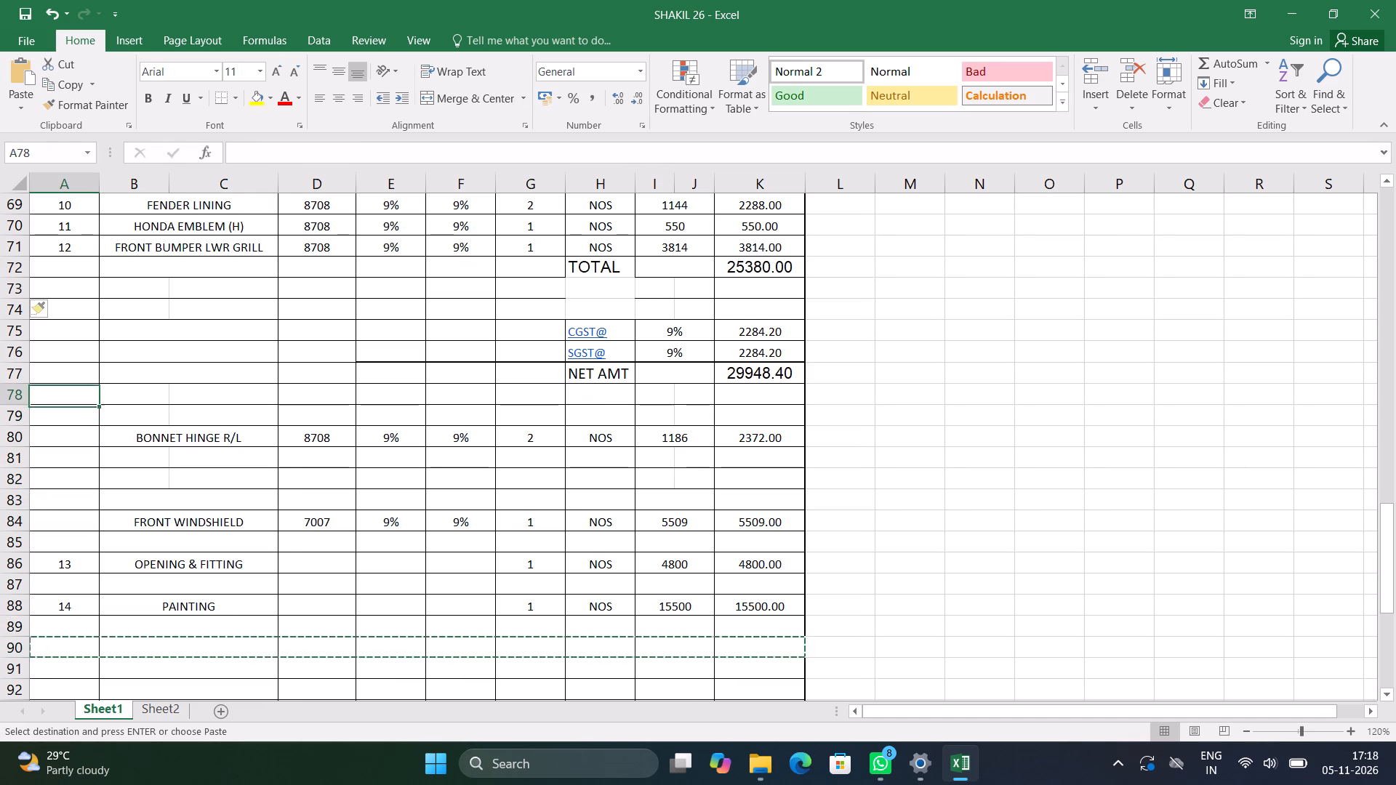
{"action": "key", "text": "Up"}
{"action": "key", "text": "Up"}
{"action": "key", "text": "Up"}
{"action": "key", "text": "Up"}
{"action": "key", "text": "Up"}
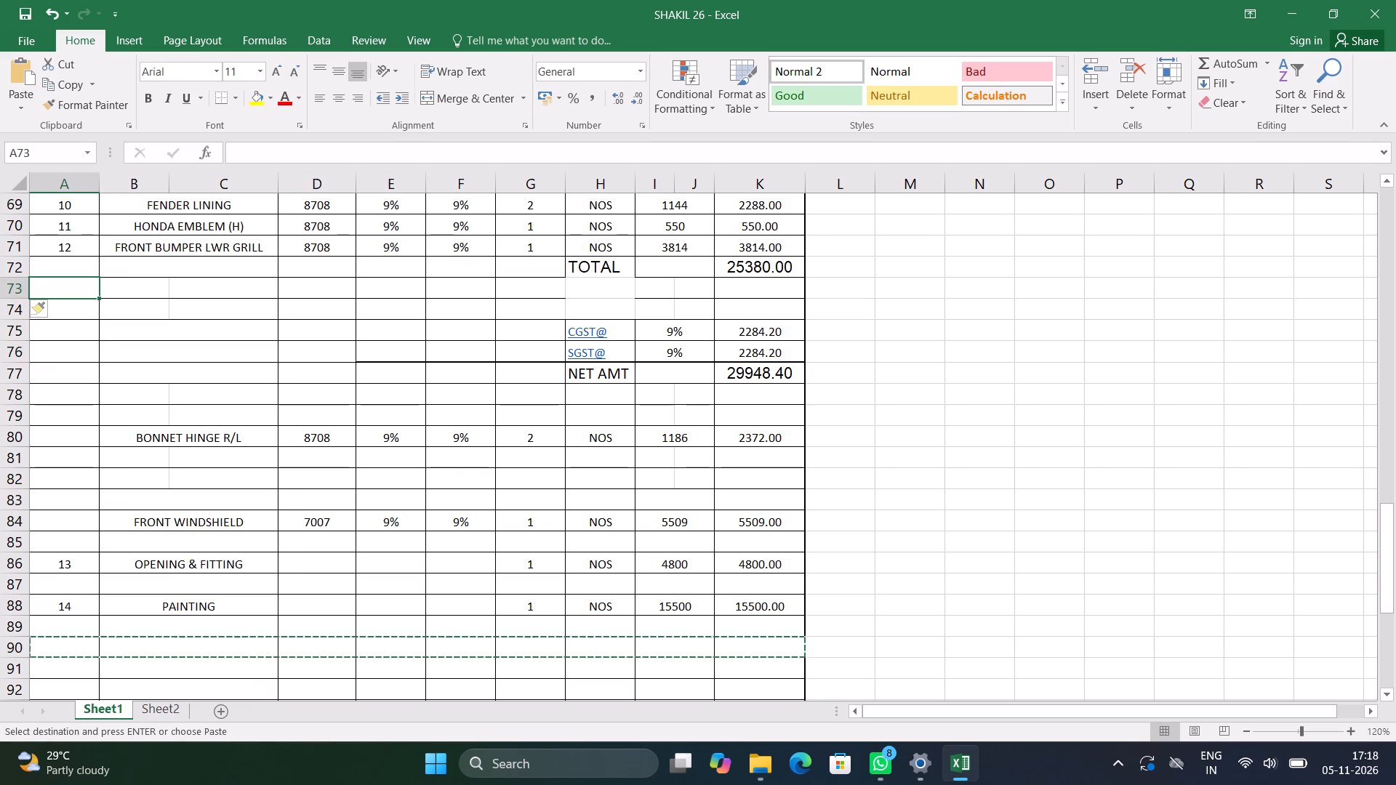
{"action": "key", "text": "Return"}
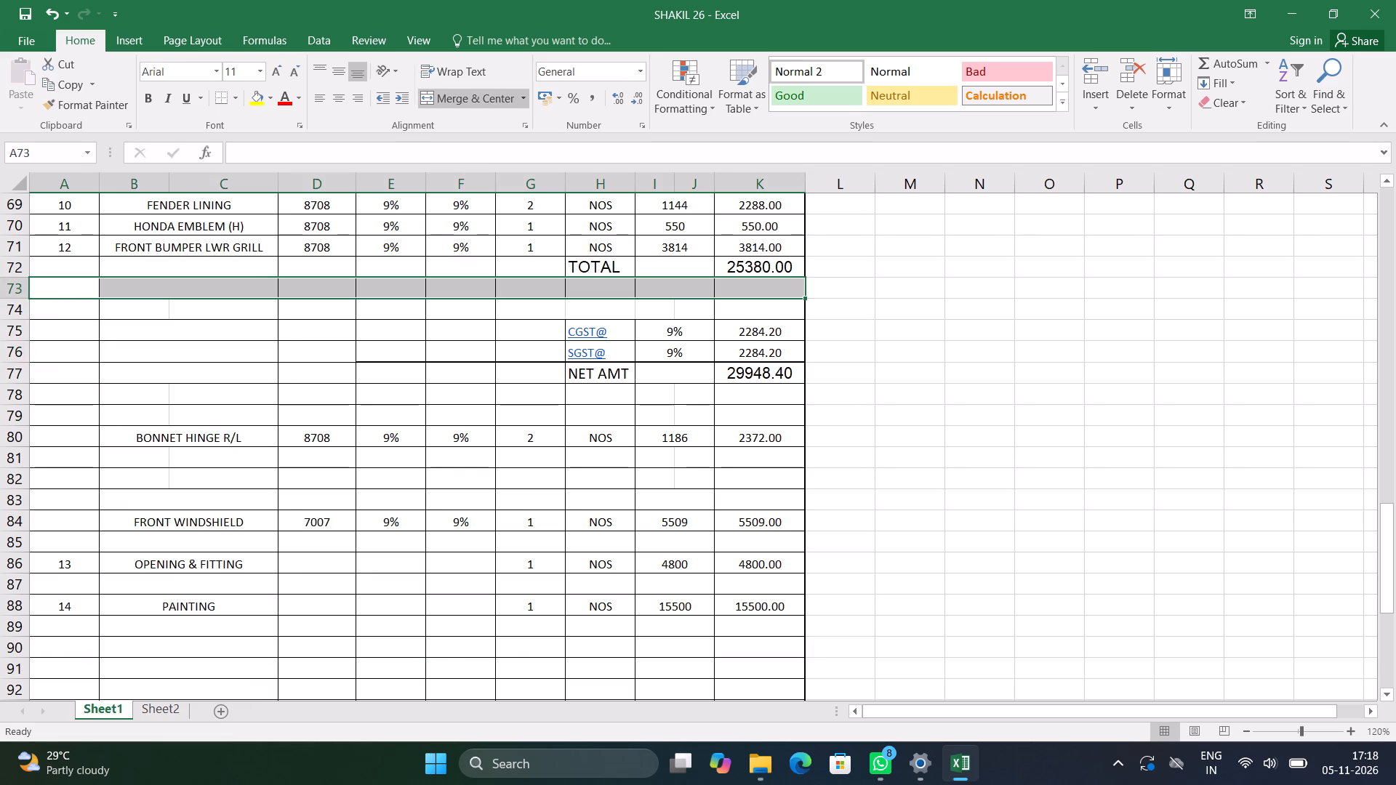
{"action": "key", "text": "ctrl+c"}
{"action": "key", "text": "Down"}
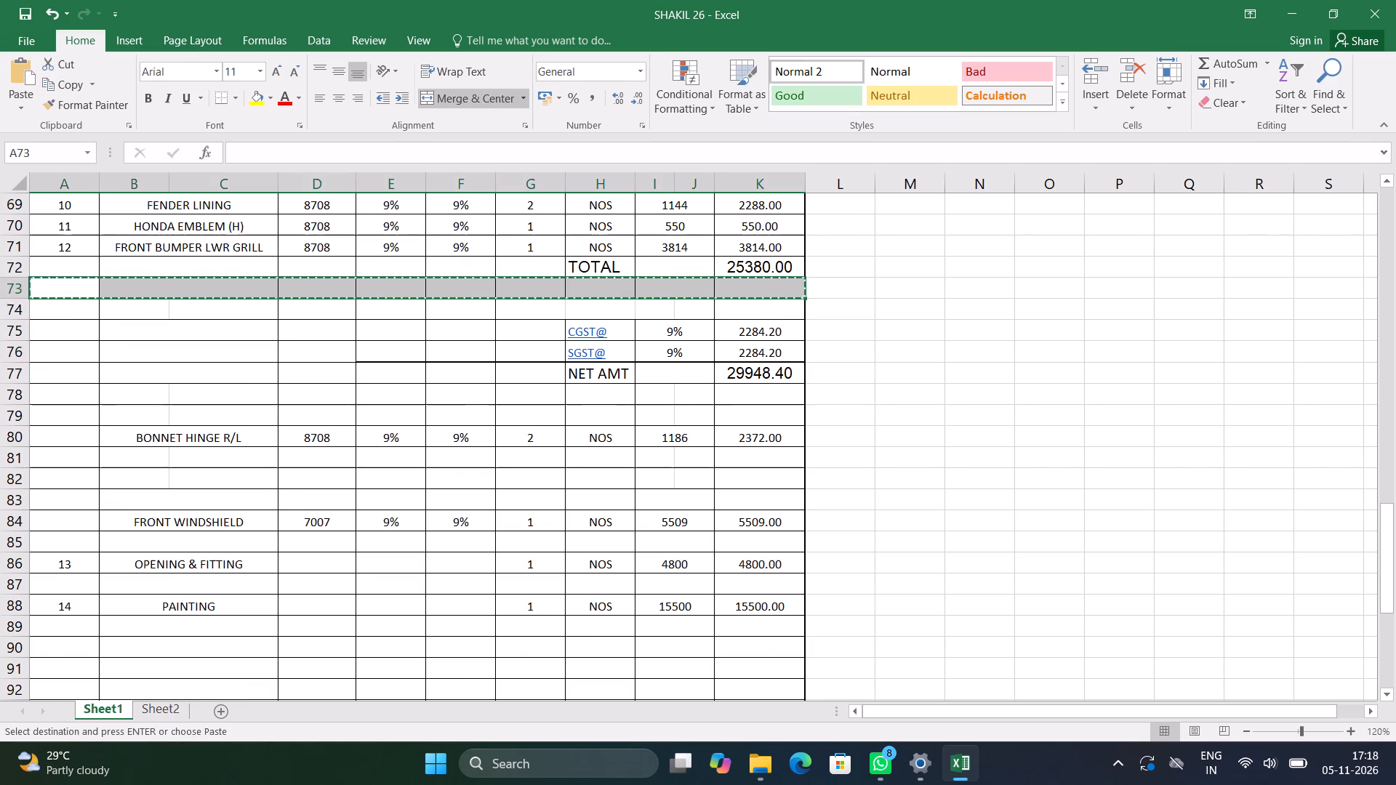
{"action": "key", "text": "Return"}
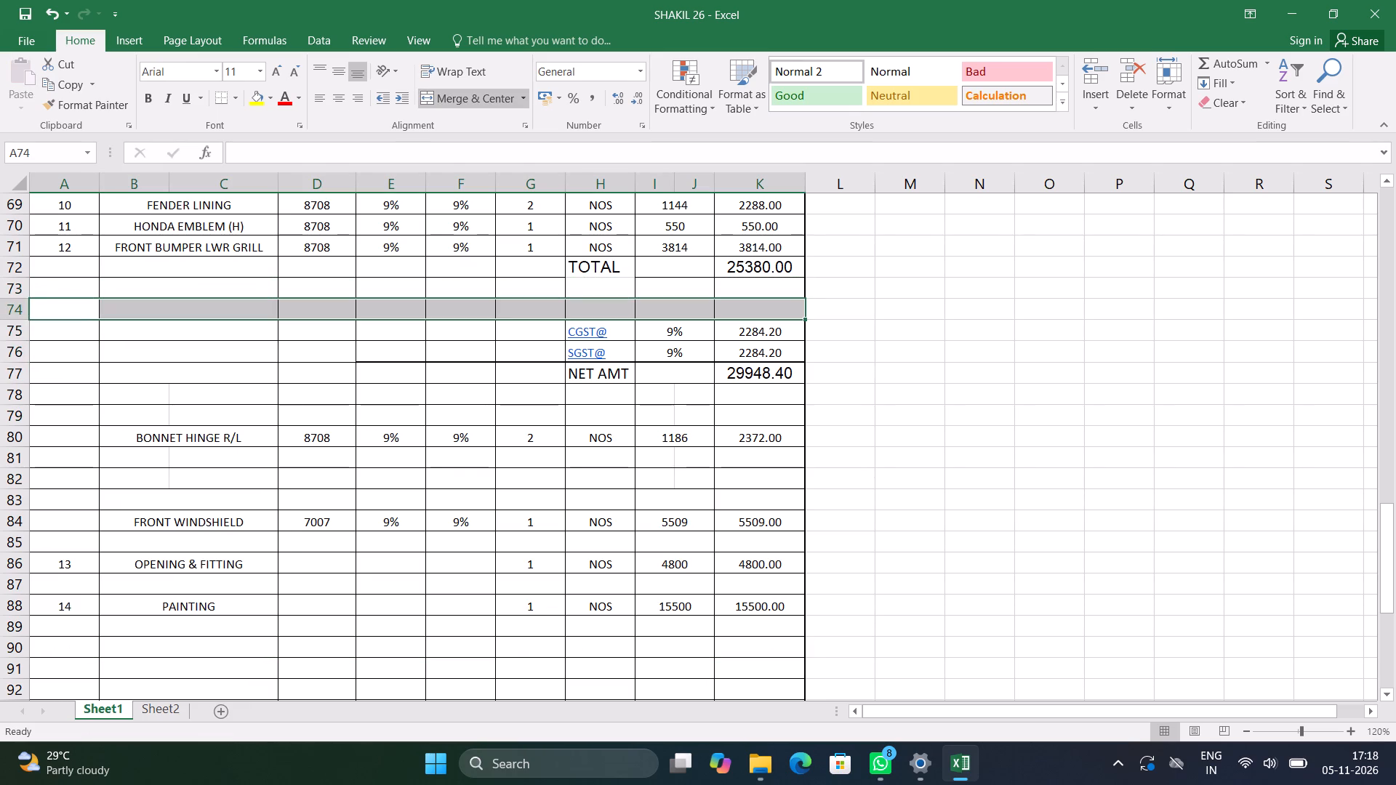
Copy the blank layout of row 74 onto rows 78 and 79 below the NET AMT, and save the workbook.
{"action": "key", "text": "ctrl+c"}
{"action": "left_click", "coordinate": [52, 391]}
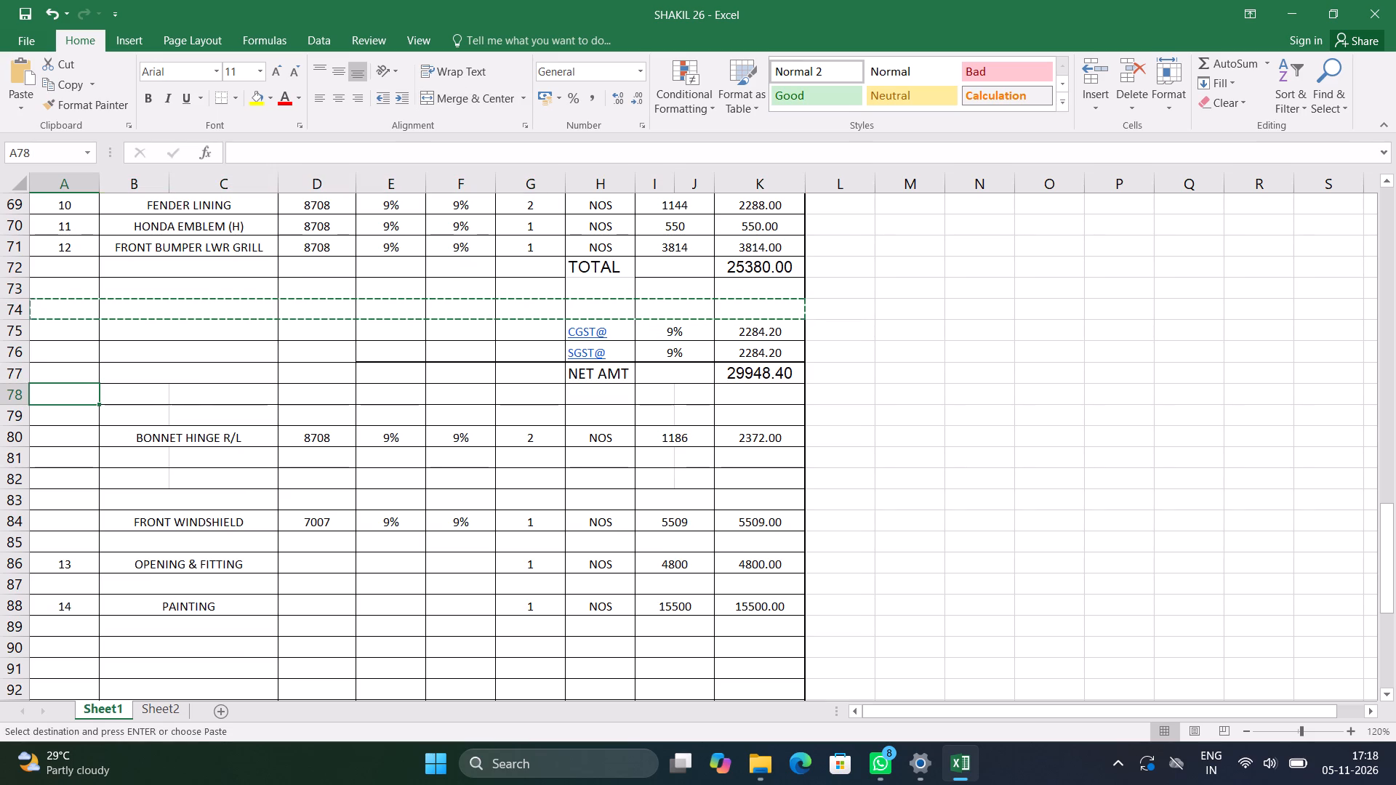
{"action": "key", "text": "shift+Down"}
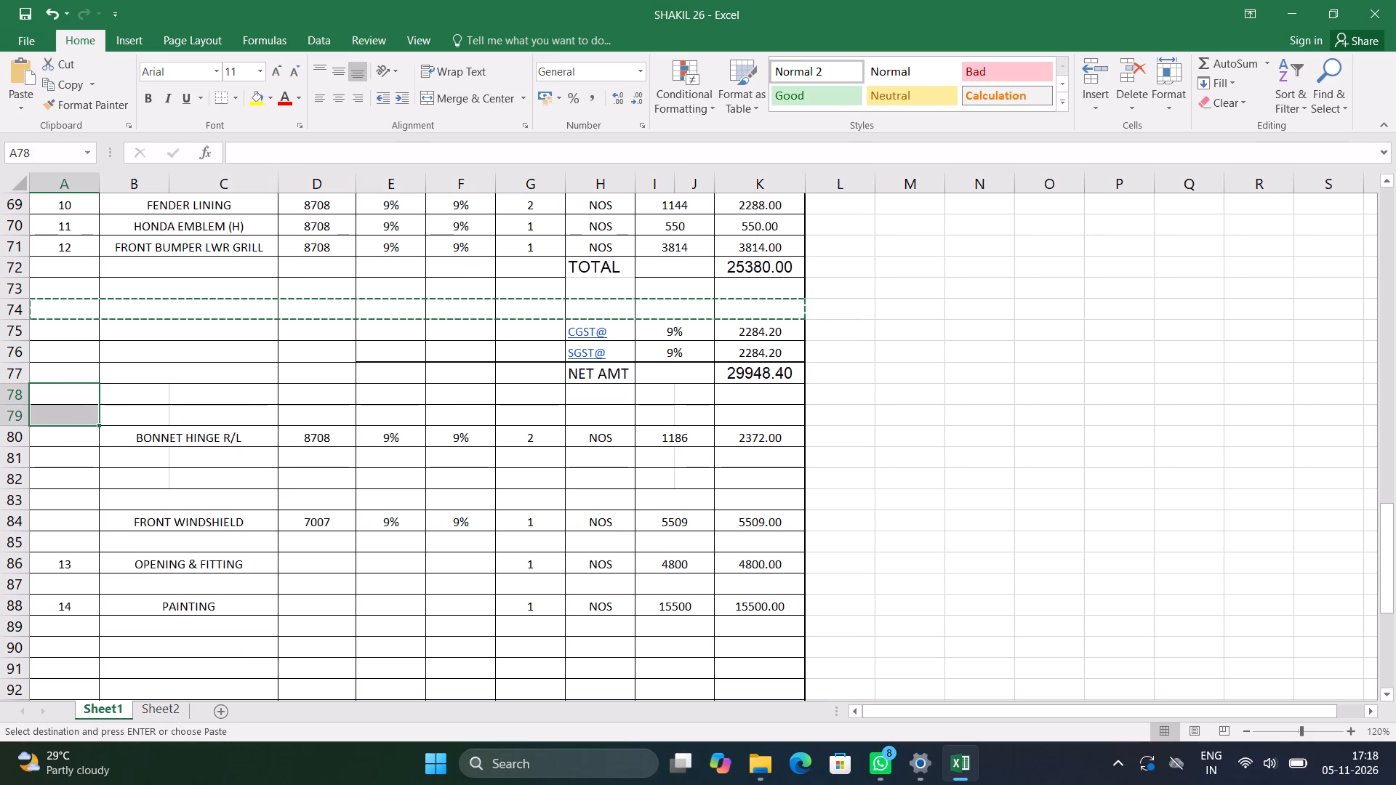
{"action": "key", "text": "Return"}
{"action": "key", "text": "ctrl+s"}
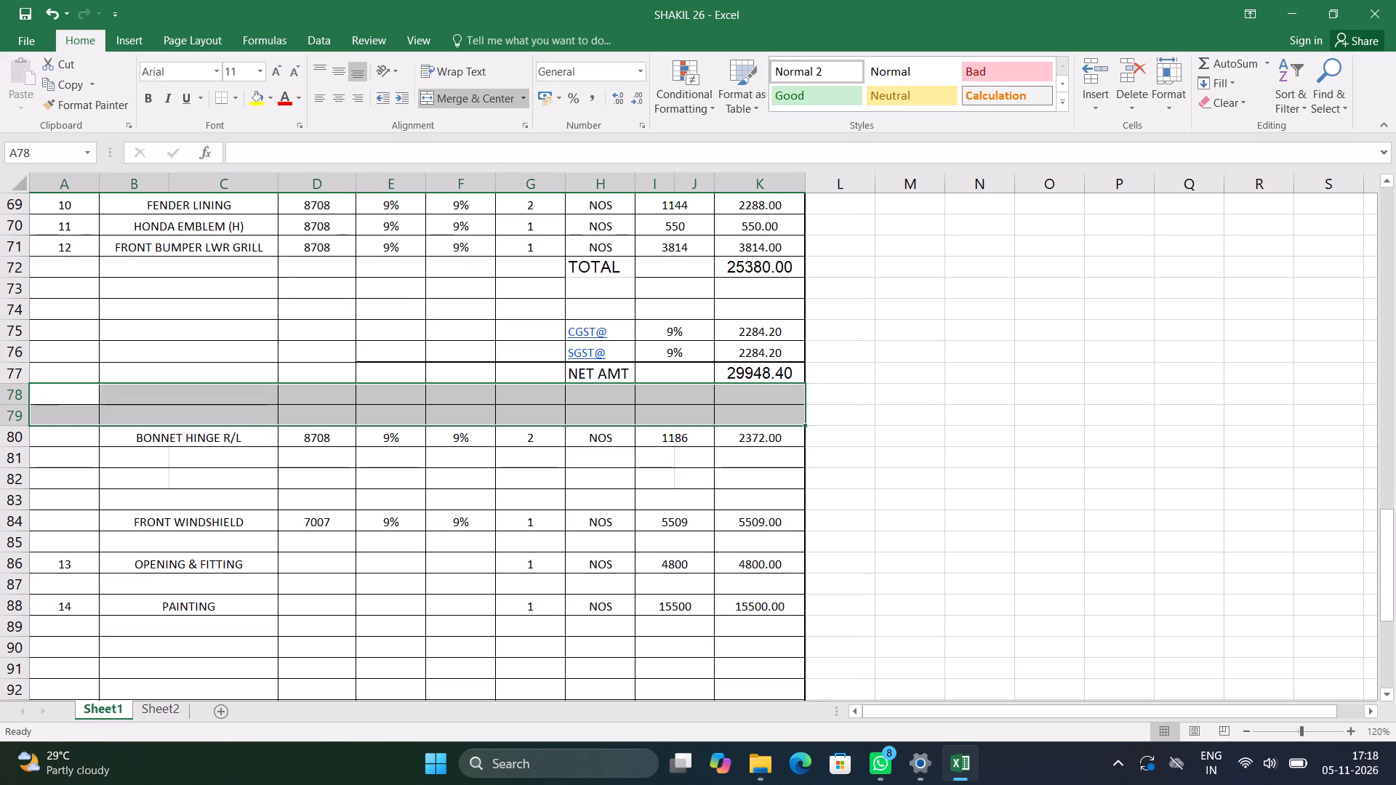
Renumber the parts' serial numbers in A62 to A71 as a filled series from 1 to 10, and save the workbook.
{"action": "key", "text": "Up"}
{"action": "key", "text": "Up"}
{"action": "key", "text": "Up"}
{"action": "key", "text": "Up"}
{"action": "key", "text": "Up"}
{"action": "key", "text": "Up"}
{"action": "key", "text": "Up"}
{"action": "key", "text": "Up"}
{"action": "key", "text": "Up"}
{"action": "key", "text": "Up"}
{"action": "key", "text": "Up"}
{"action": "key", "text": "Up"}
{"action": "key", "text": "Up"}
{"action": "key", "text": "Up"}
{"action": "key", "text": "Up"}
{"action": "key", "text": "Up"}
{"action": "key", "text": "Up"}
{"action": "key", "text": "Up"}
{"action": "key", "text": "Up"}
{"action": "key", "text": "Up"}
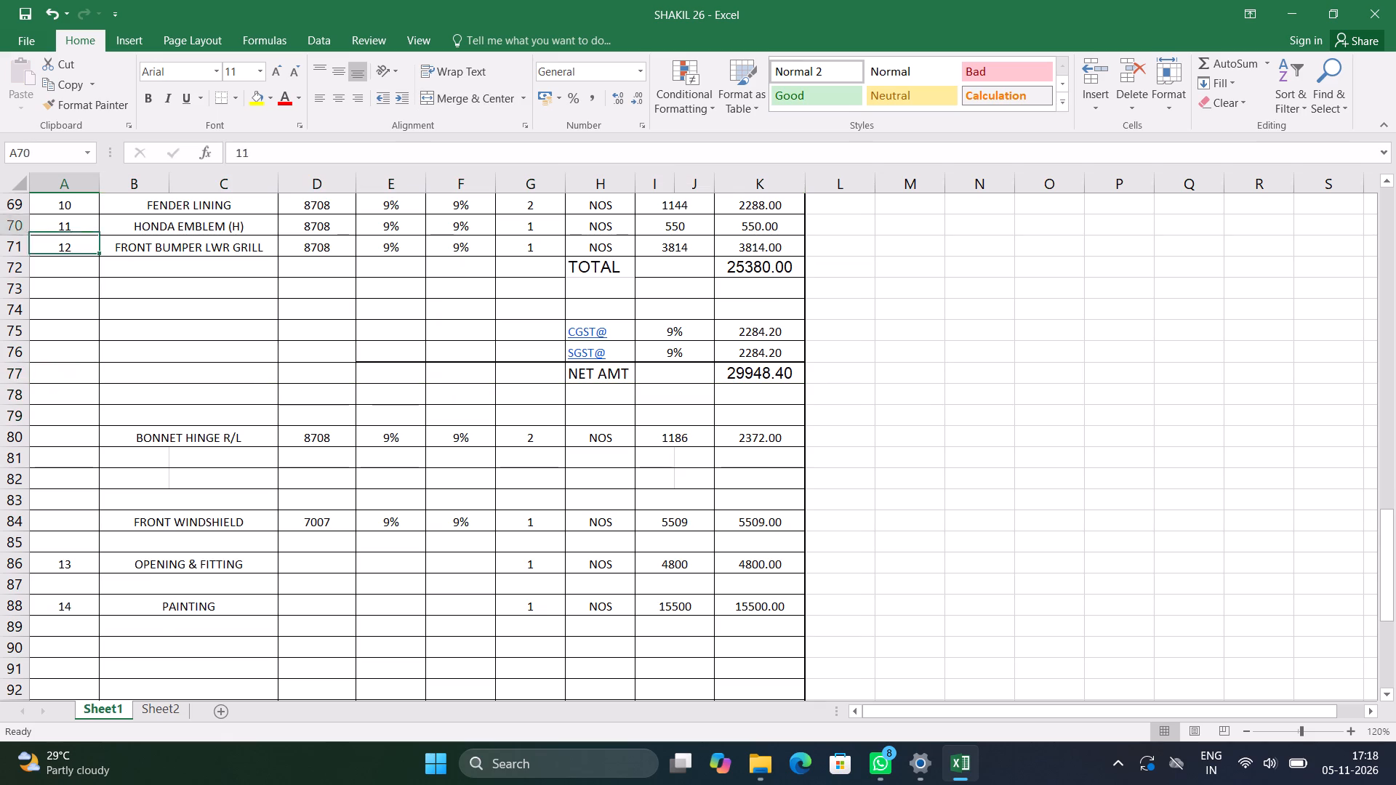
{"action": "left_click", "coordinate": [92, 375]}
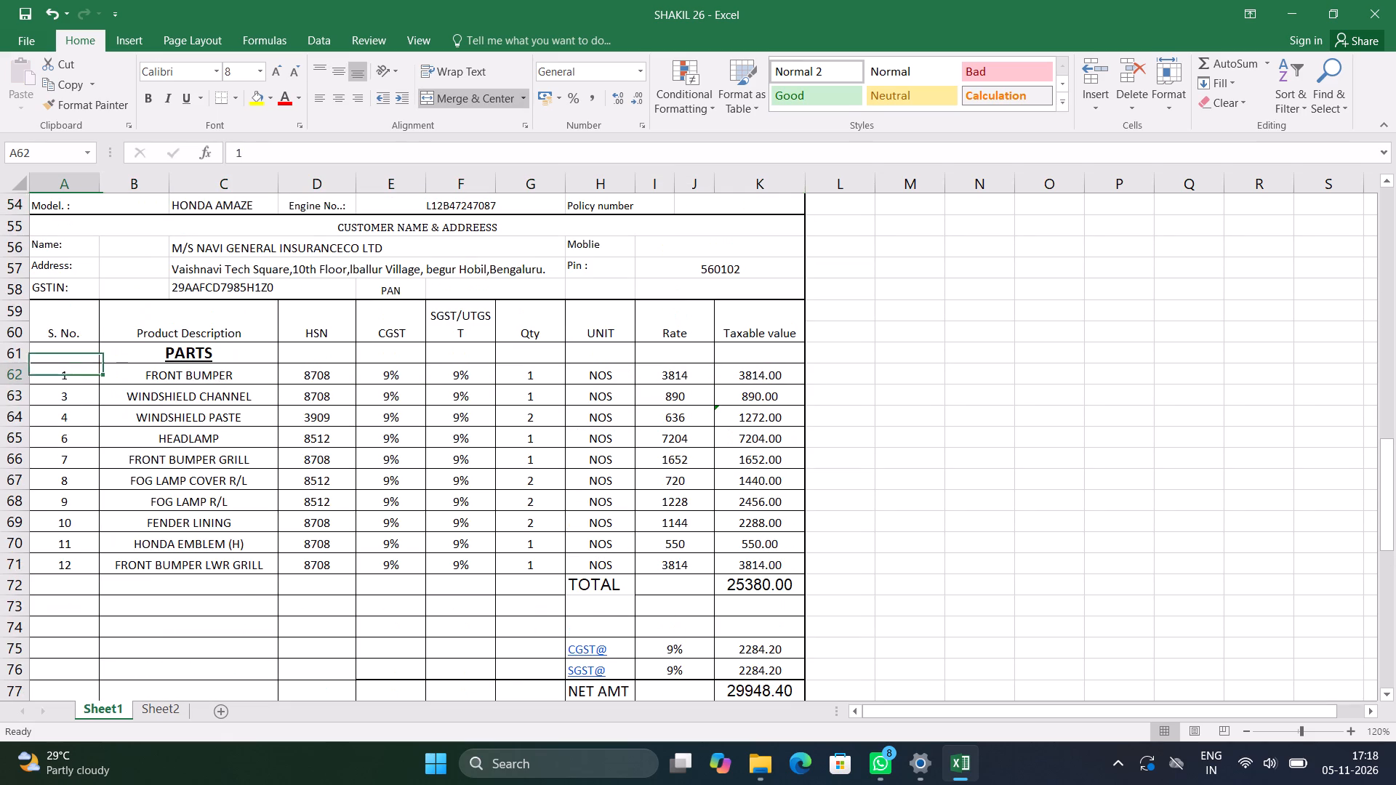
{"action": "left_click_drag", "start_coordinate": [100, 383], "coordinate": [92, 567]}
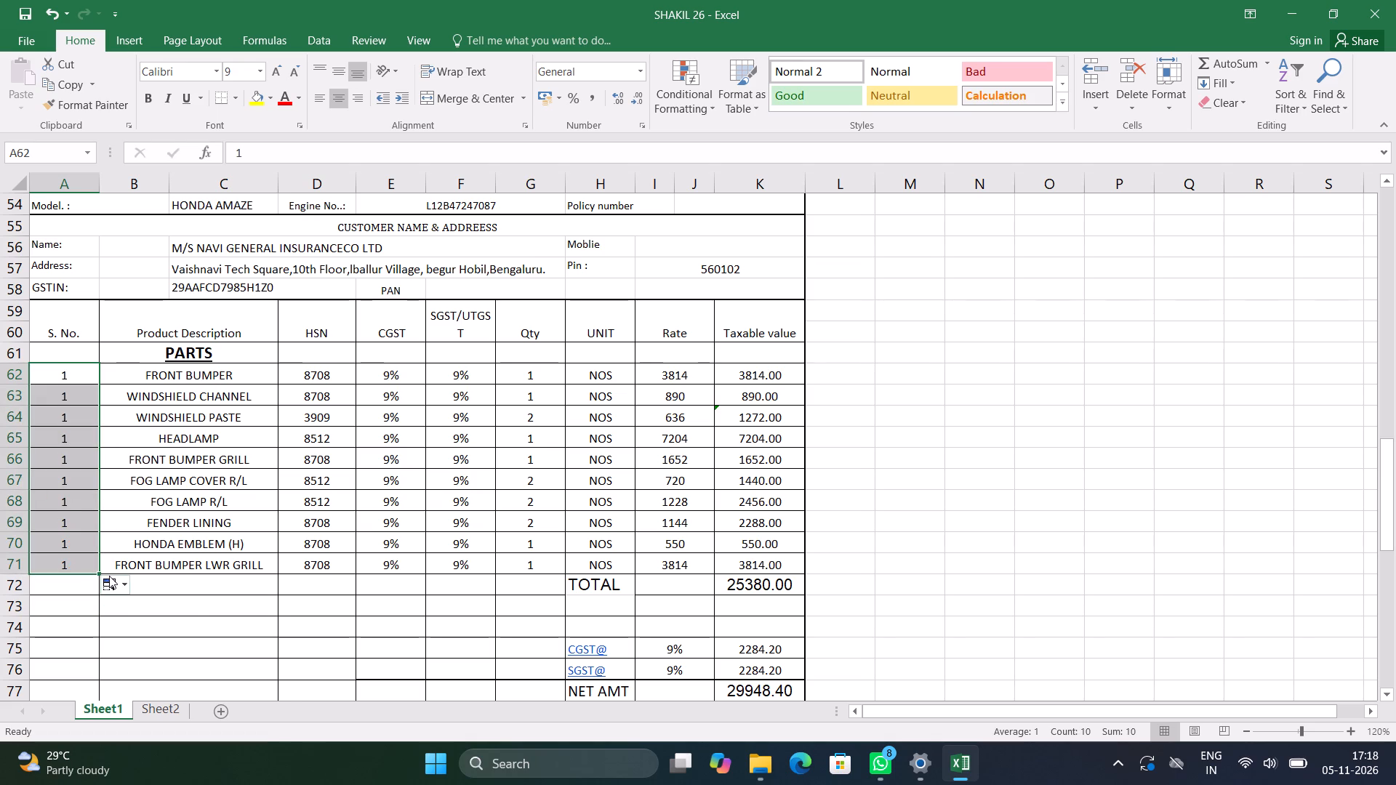
{"action": "left_click", "coordinate": [123, 583]}
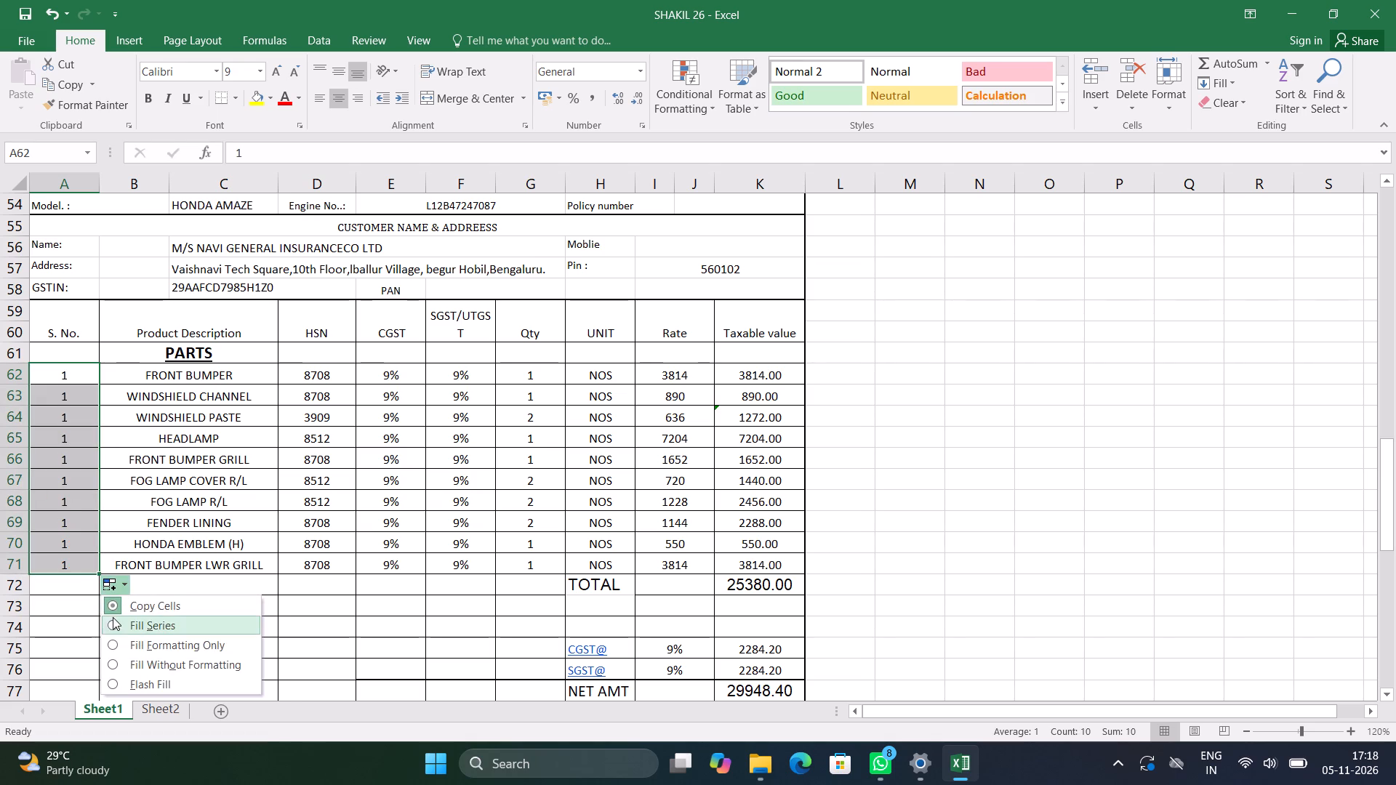
{"action": "left_click", "coordinate": [112, 624]}
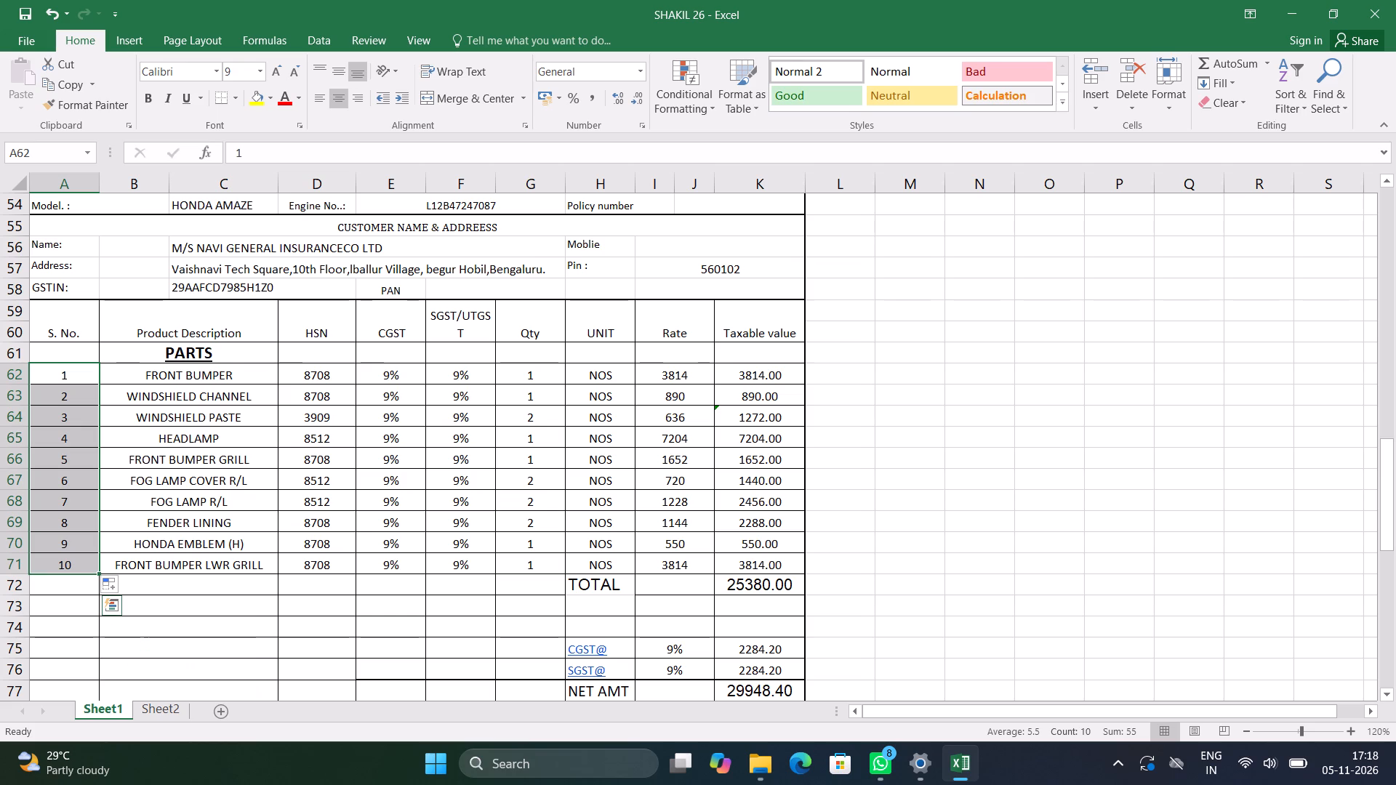
{"action": "left_click", "coordinate": [197, 629]}
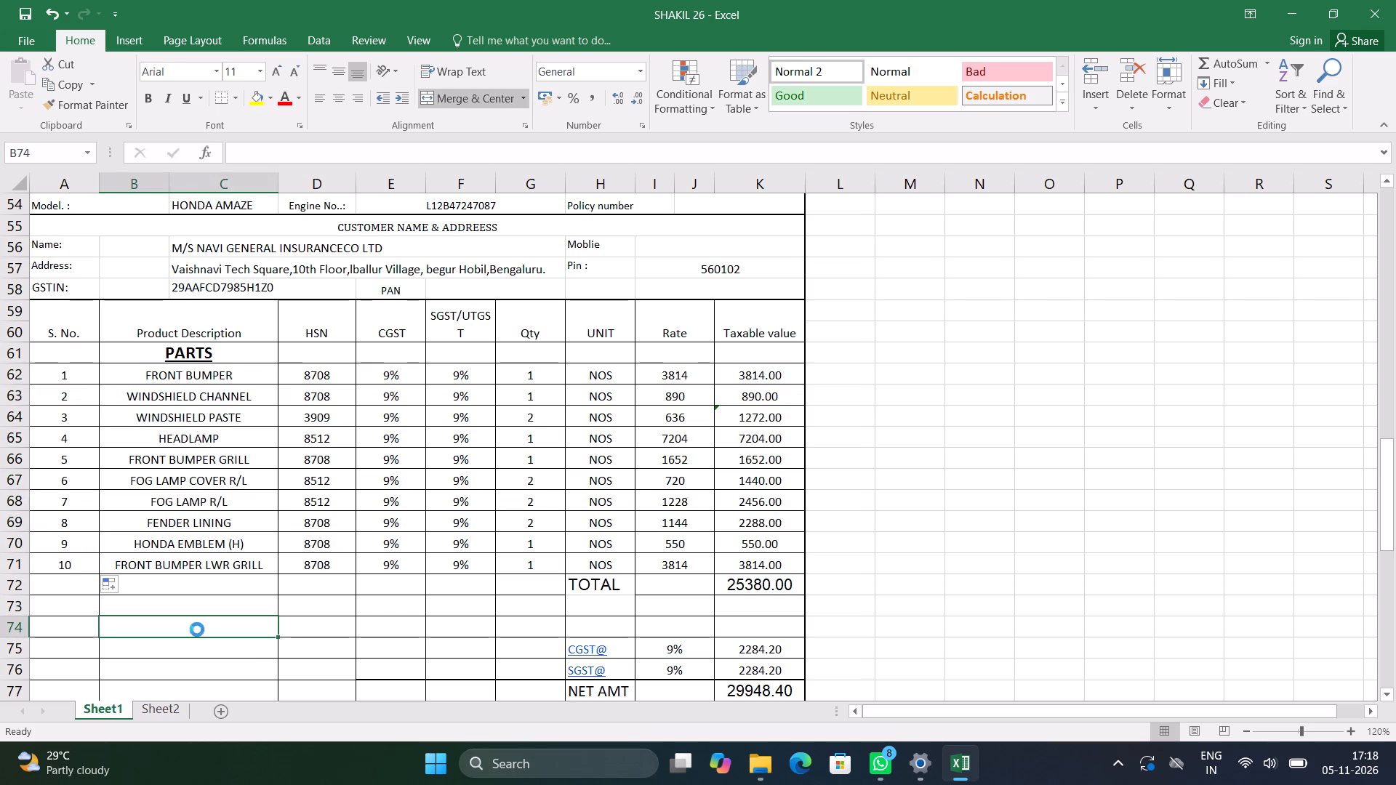
{"action": "key", "text": "ctrl+s"}
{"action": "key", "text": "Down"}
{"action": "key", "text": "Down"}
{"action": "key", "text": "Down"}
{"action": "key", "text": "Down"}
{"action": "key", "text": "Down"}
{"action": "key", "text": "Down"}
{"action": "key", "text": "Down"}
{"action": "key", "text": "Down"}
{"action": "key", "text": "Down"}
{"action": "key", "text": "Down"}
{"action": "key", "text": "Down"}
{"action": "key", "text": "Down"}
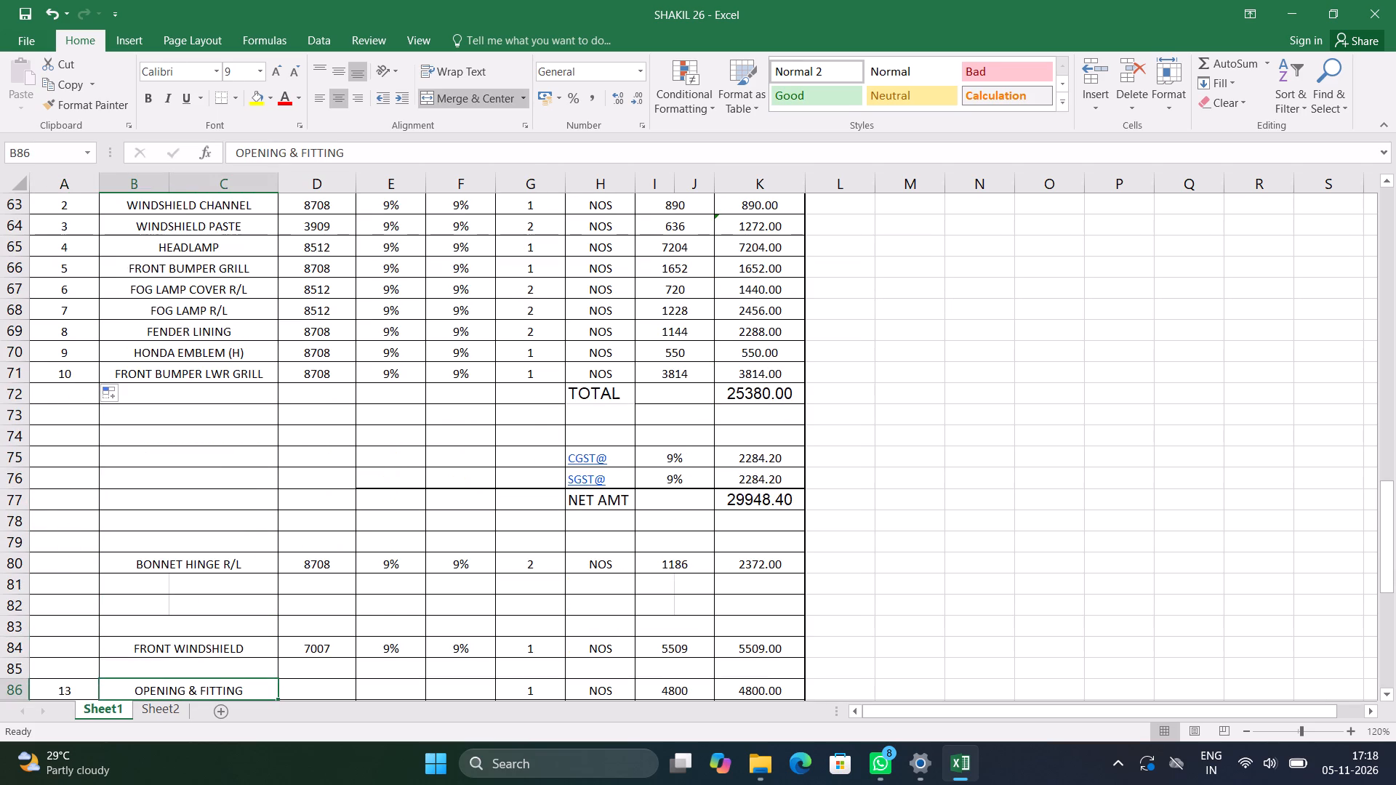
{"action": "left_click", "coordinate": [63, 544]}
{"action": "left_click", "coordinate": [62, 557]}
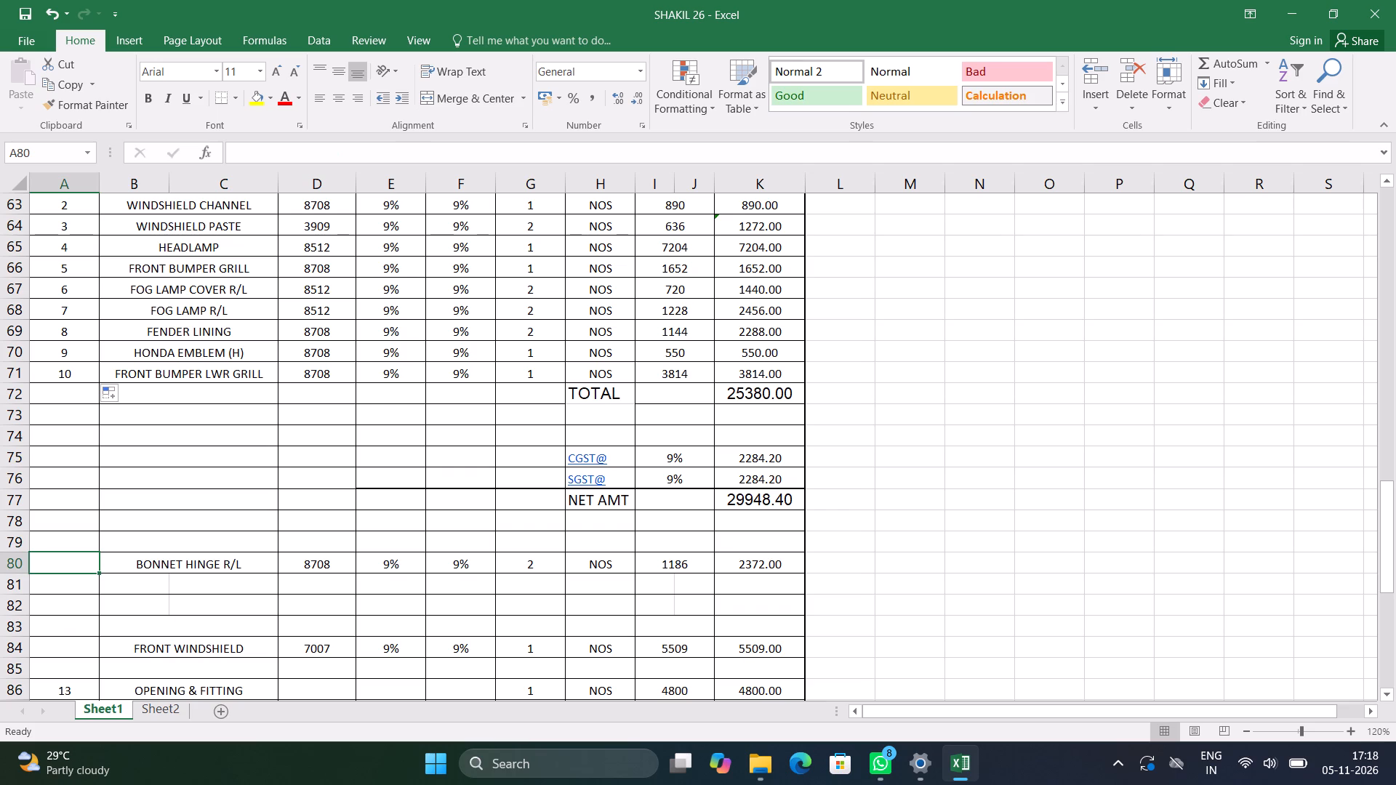
Enter 50% in cell E73, in the blank row below the parts TOTAL.
{"action": "left_click", "coordinate": [374, 409]}
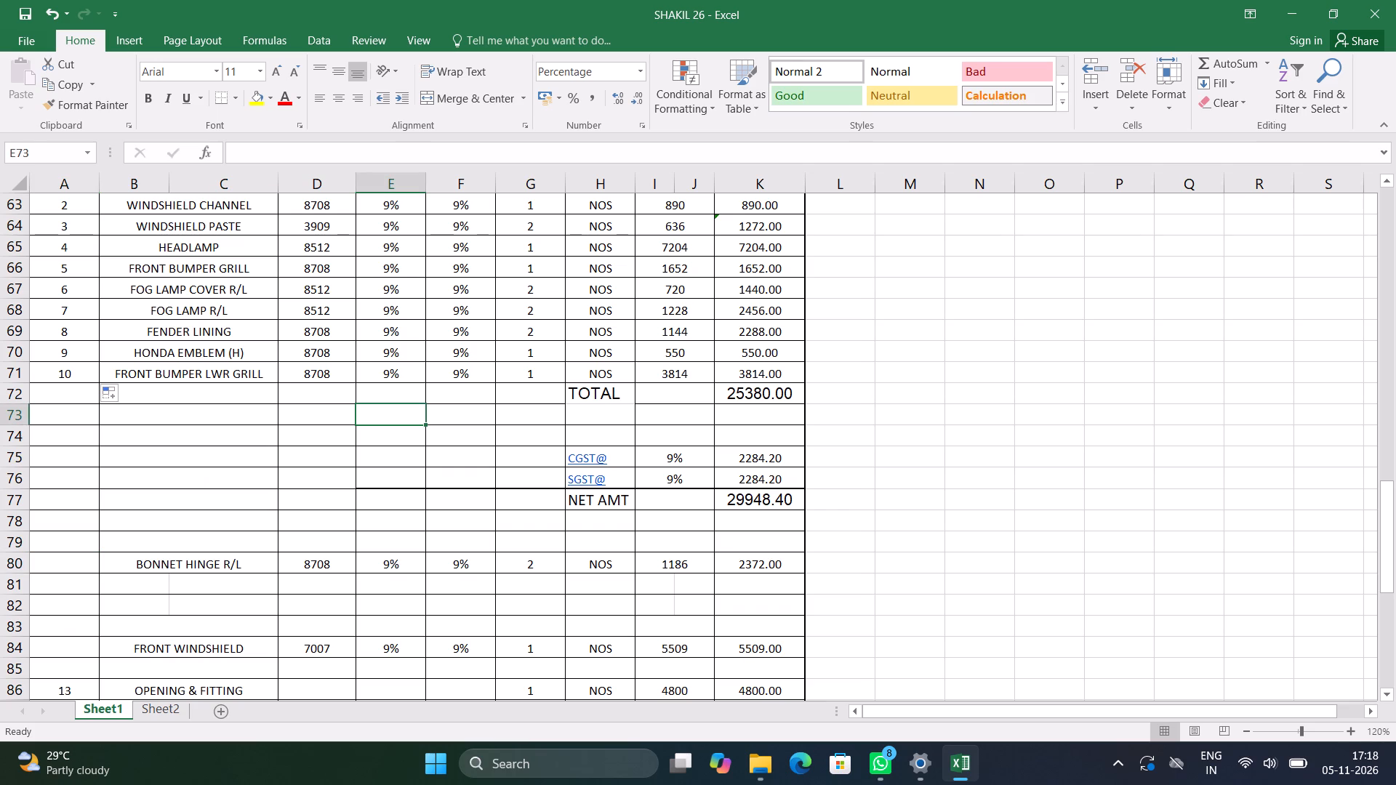
{"action": "type", "text": "50"}
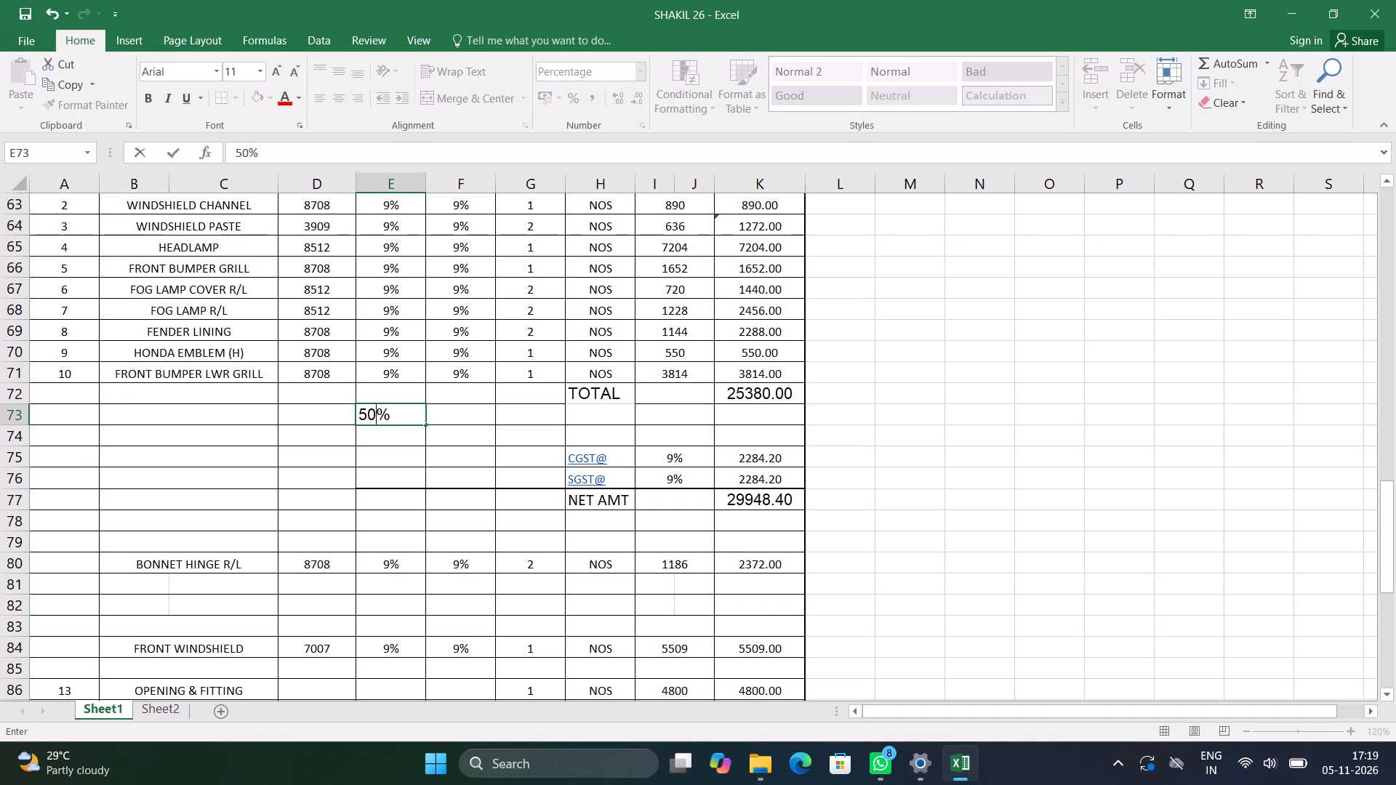
{"action": "key", "text": "Right"}
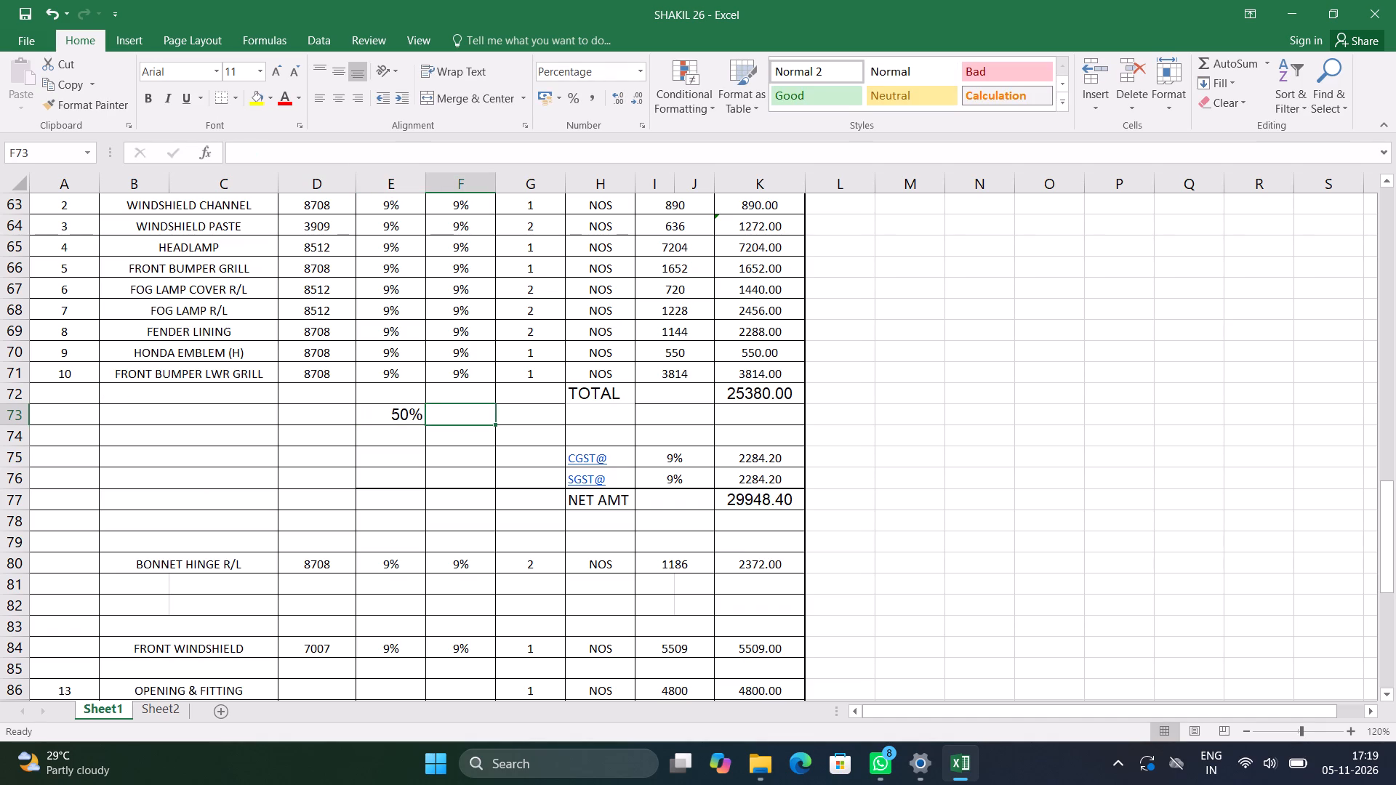
Merge and center cells F73 to H73, beside the 50% value.
{"action": "key", "text": "shift+Right"}
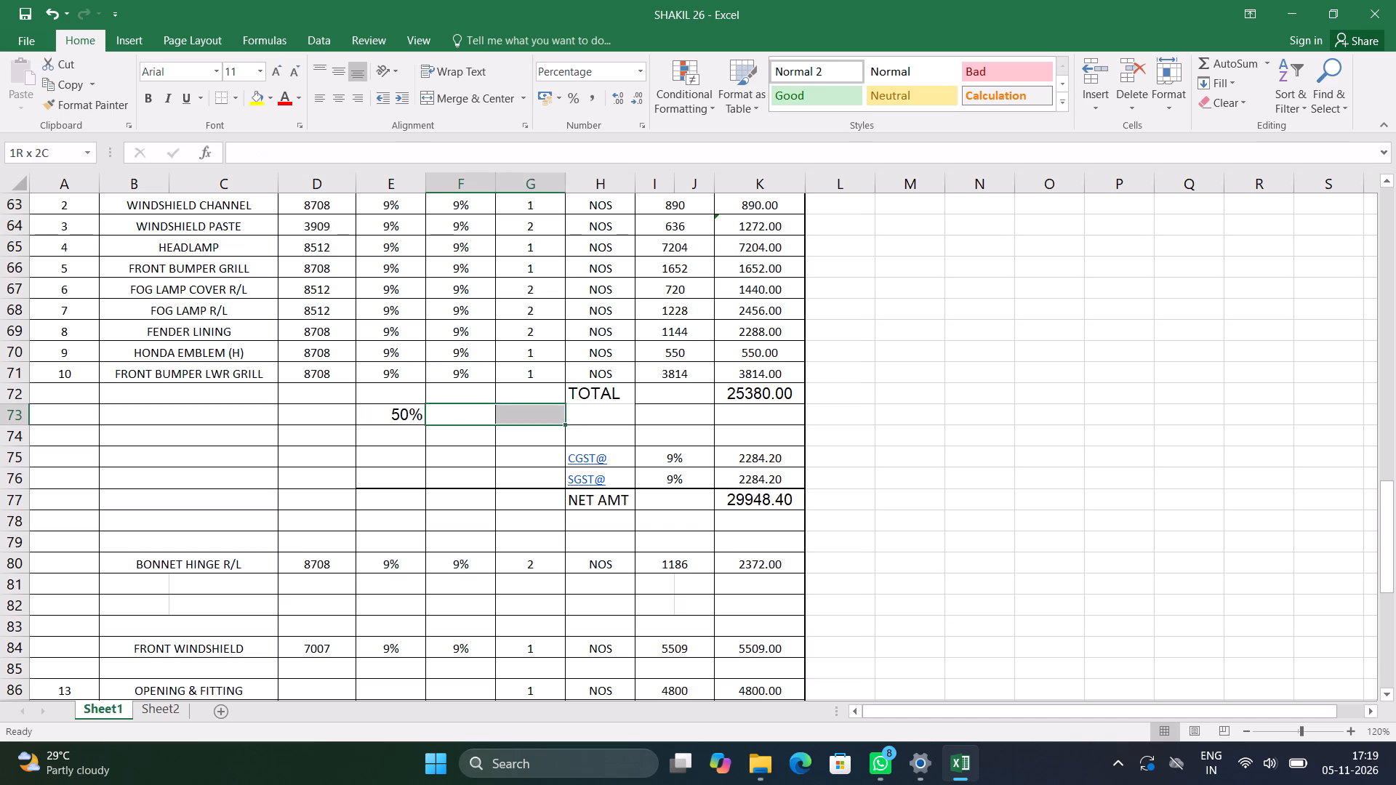
{"action": "key", "text": "shift+Right"}
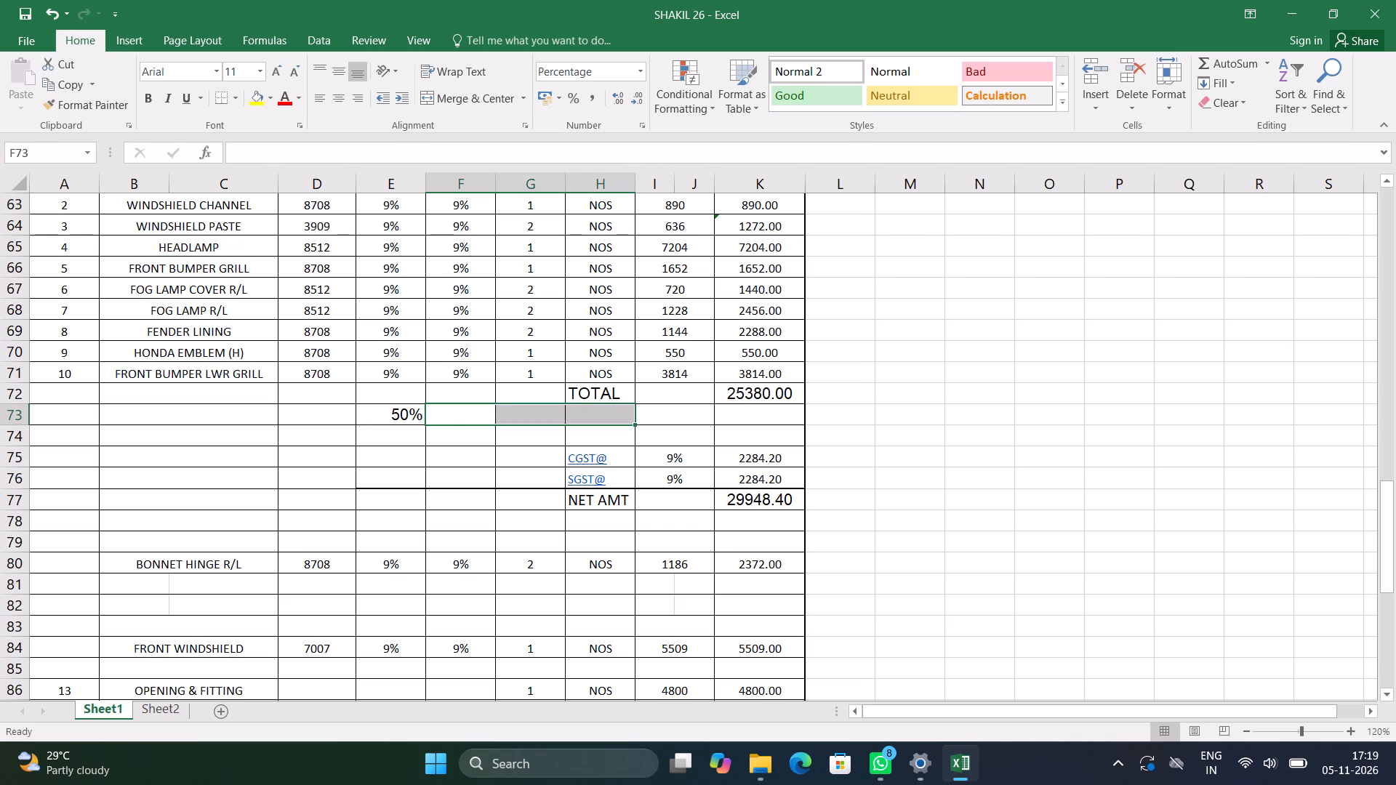
{"action": "left_click", "coordinate": [476, 88]}
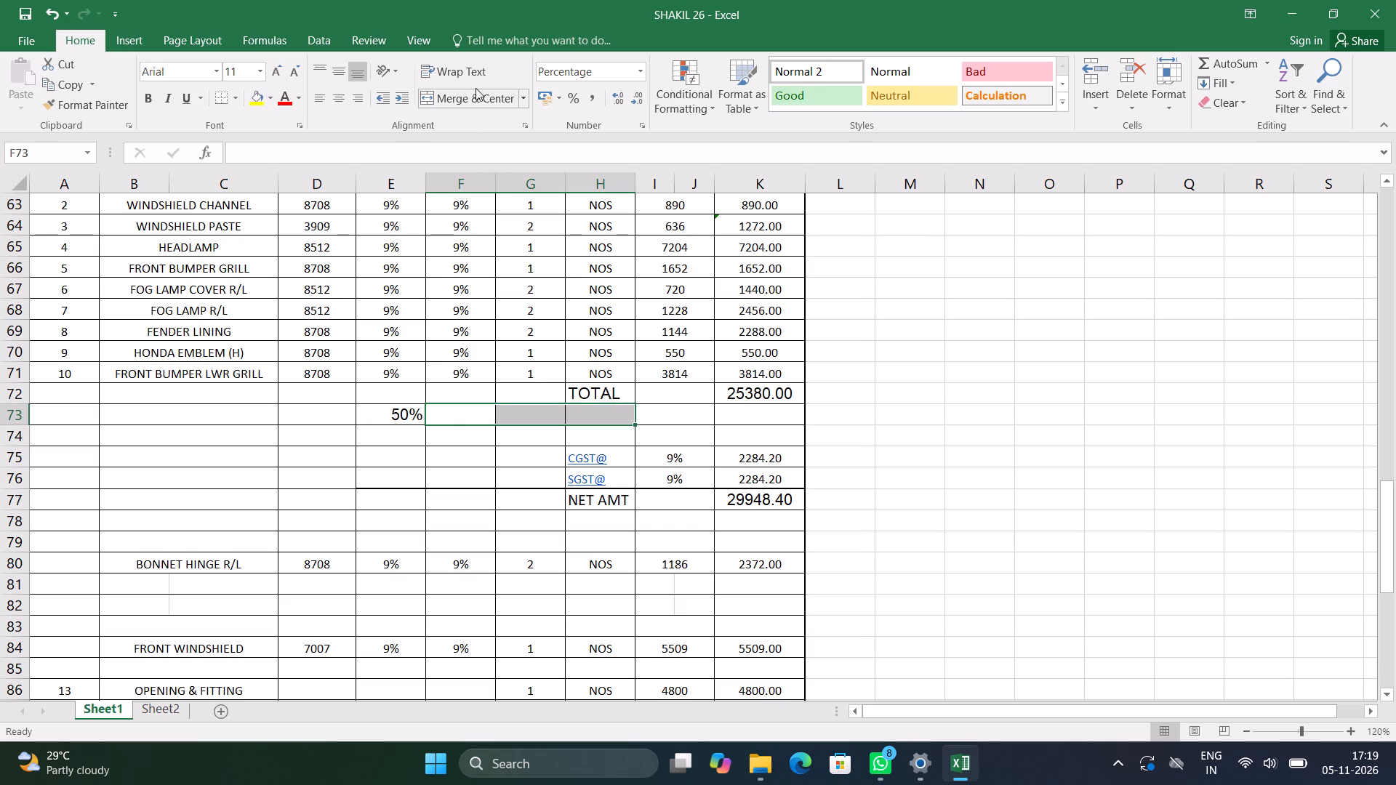
{"action": "left_click", "coordinate": [476, 97]}
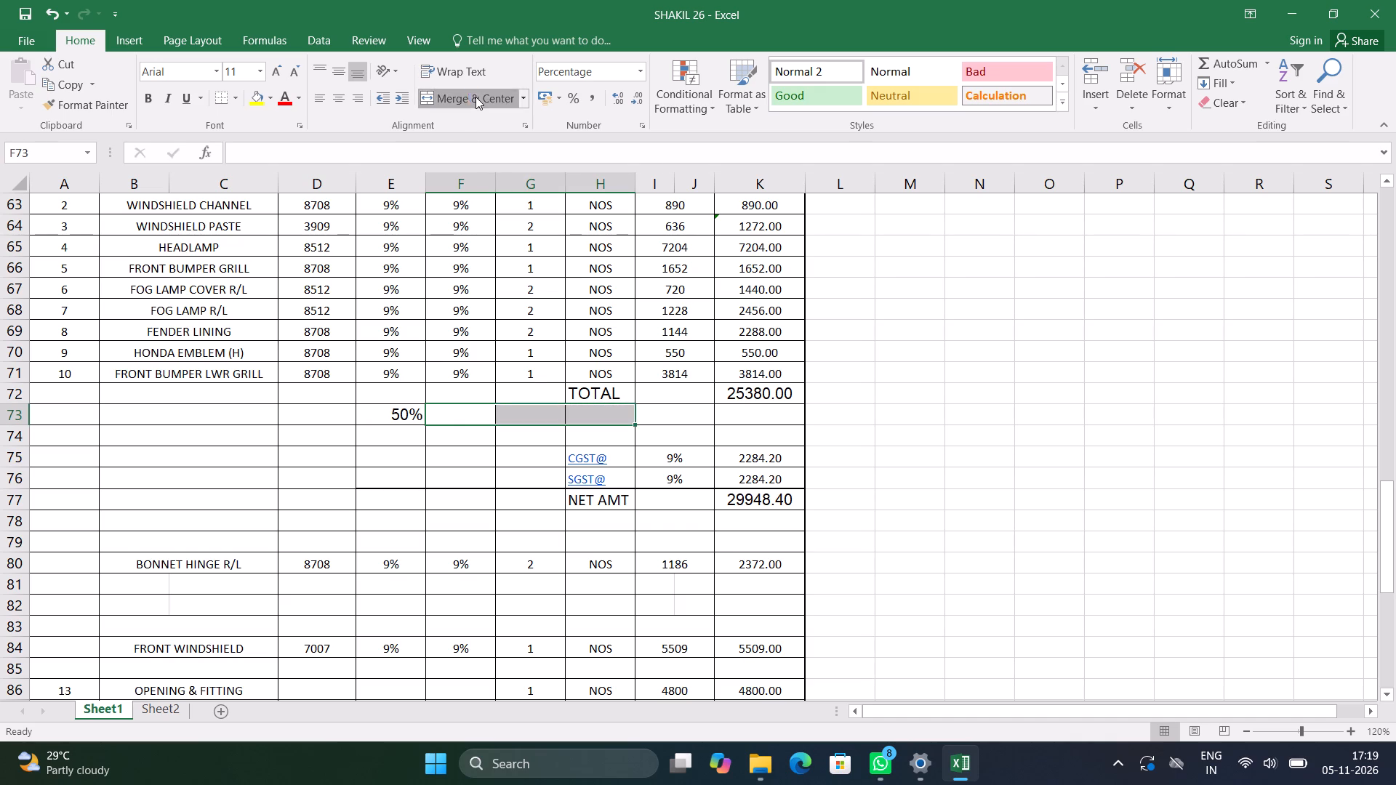
Enter a label beginning with "De" in the merged cell beside the 50% value.
{"action": "type", "text": "de"}
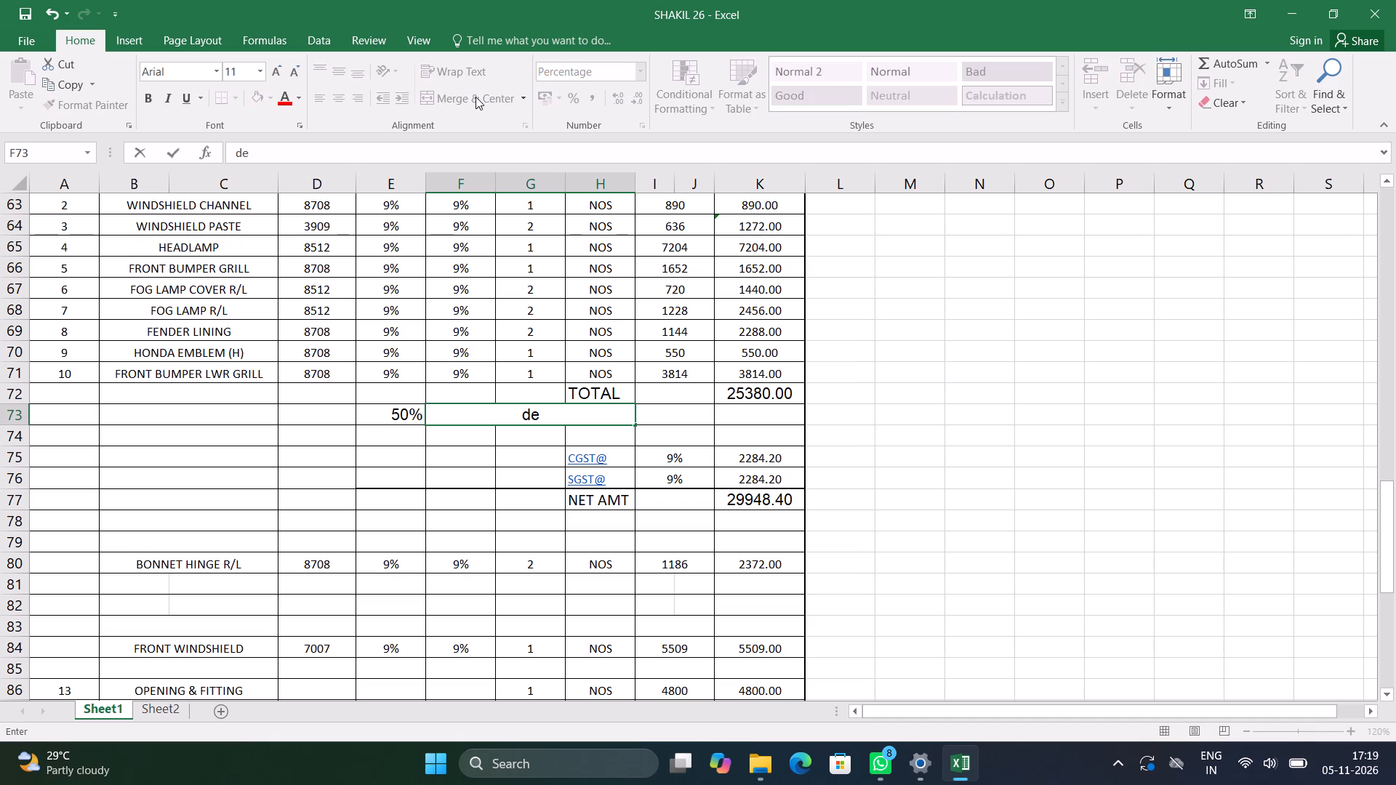
{"action": "key", "text": "BackSpace"}
{"action": "key", "text": "BackSpace"}
{"action": "type", "text": "De"}
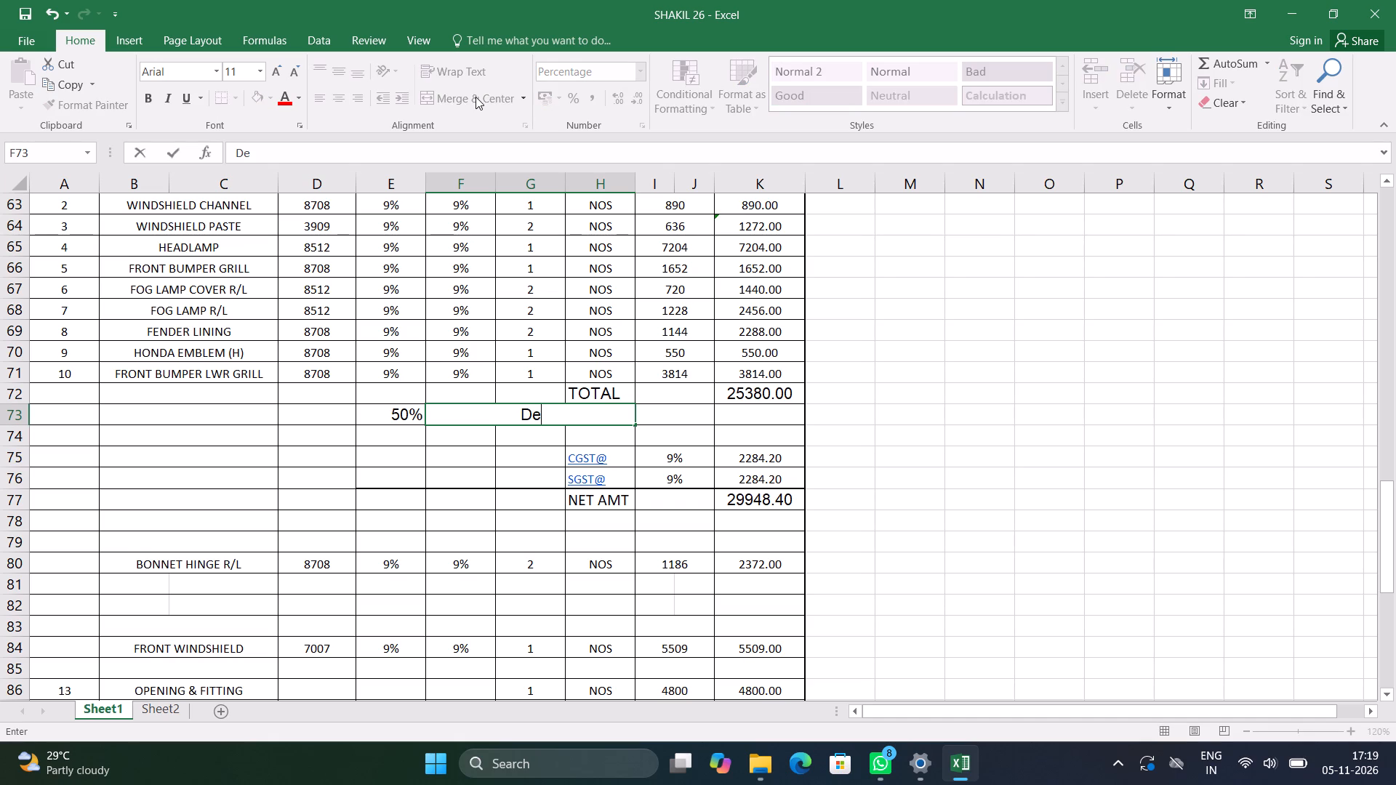
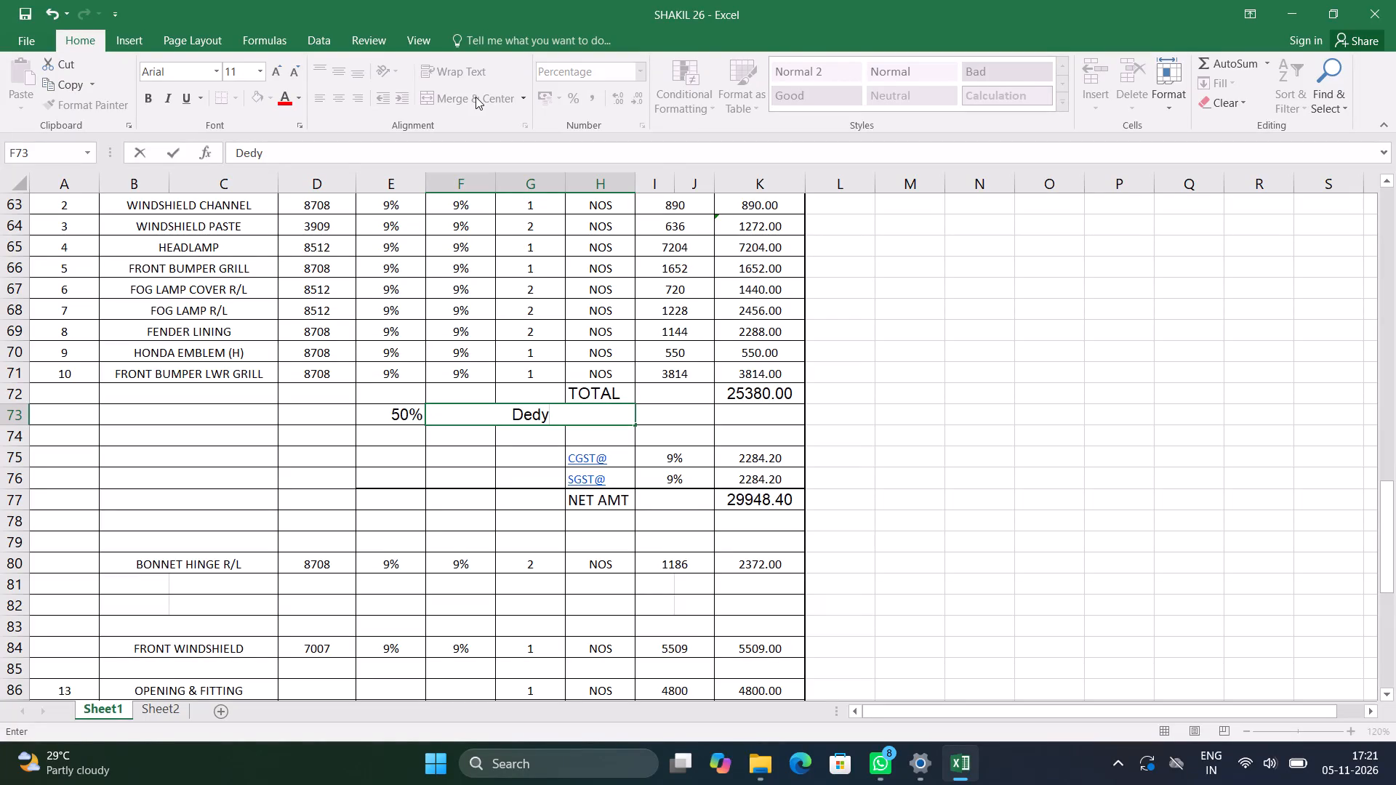
Complete the label in the merged cell F73 as "Deduction amt".
{"action": "key", "text": "BackSpace"}
{"action": "type", "text": "uction"}
{"action": "key", "text": "space"}
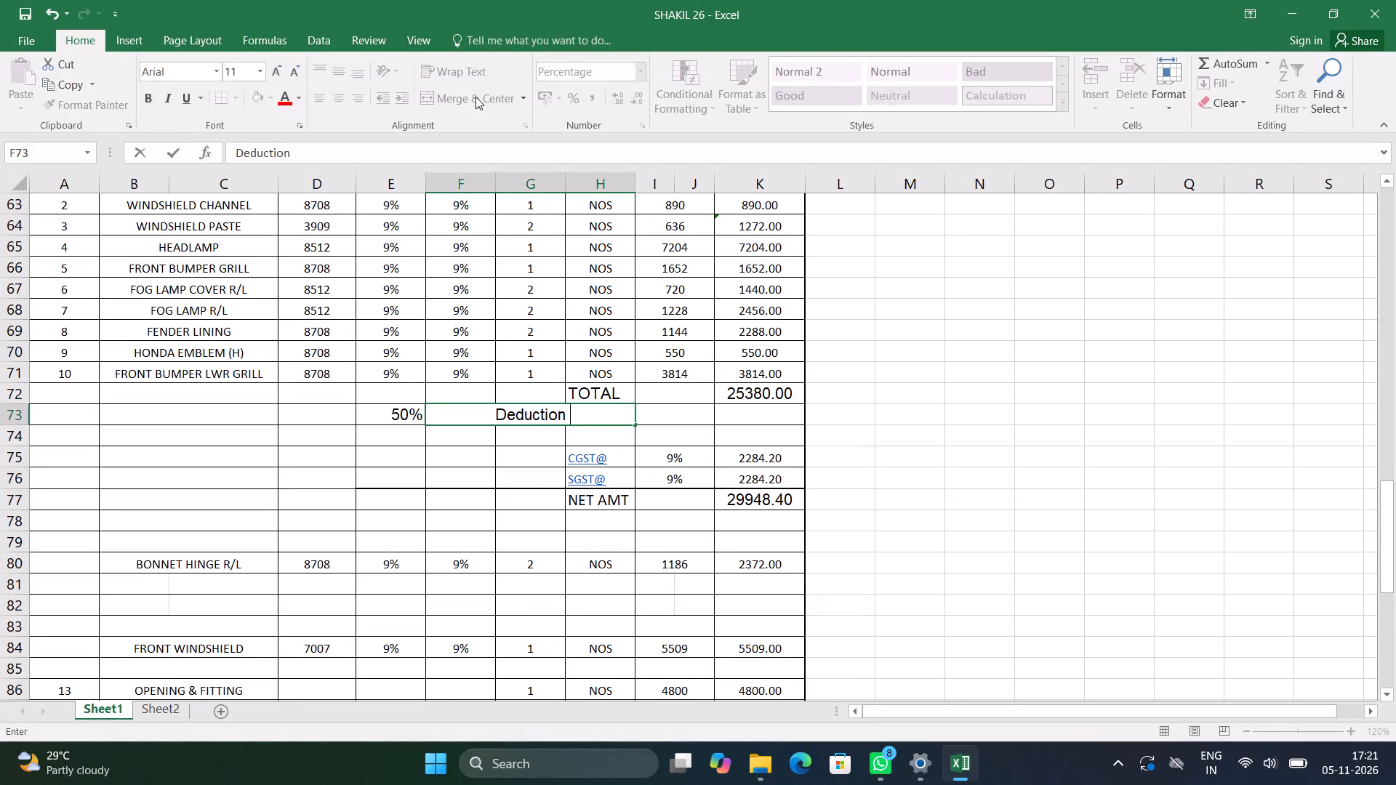
{"action": "type", "text": "amt"}
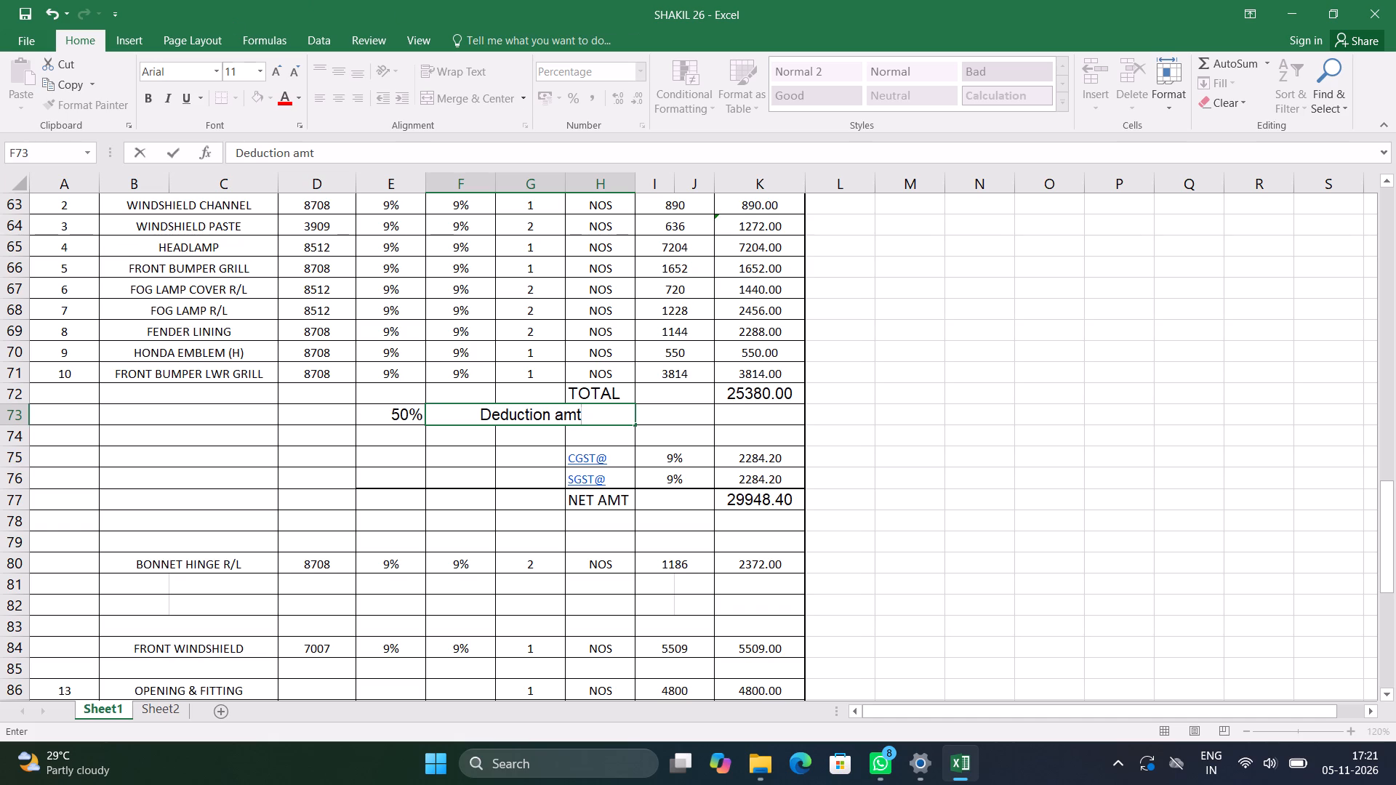
Clear the 50% value from cell E73, beside the deduction label.
{"action": "left_click", "coordinate": [396, 411]}
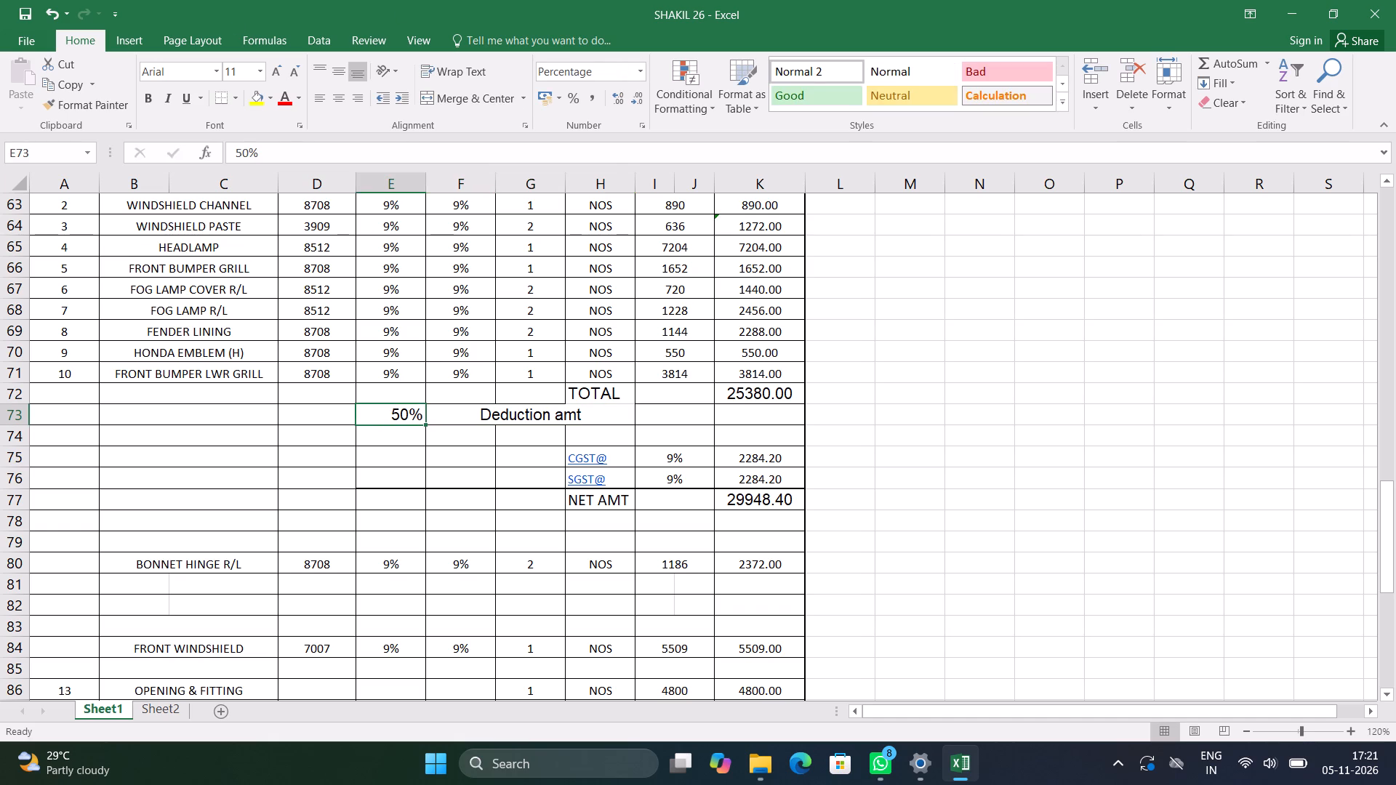
{"action": "key", "text": "Delete"}
Add 50% in front of the label in merged cell F73 so it reads "50% Deduction amt".
{"action": "double_click", "coordinate": [449, 408]}
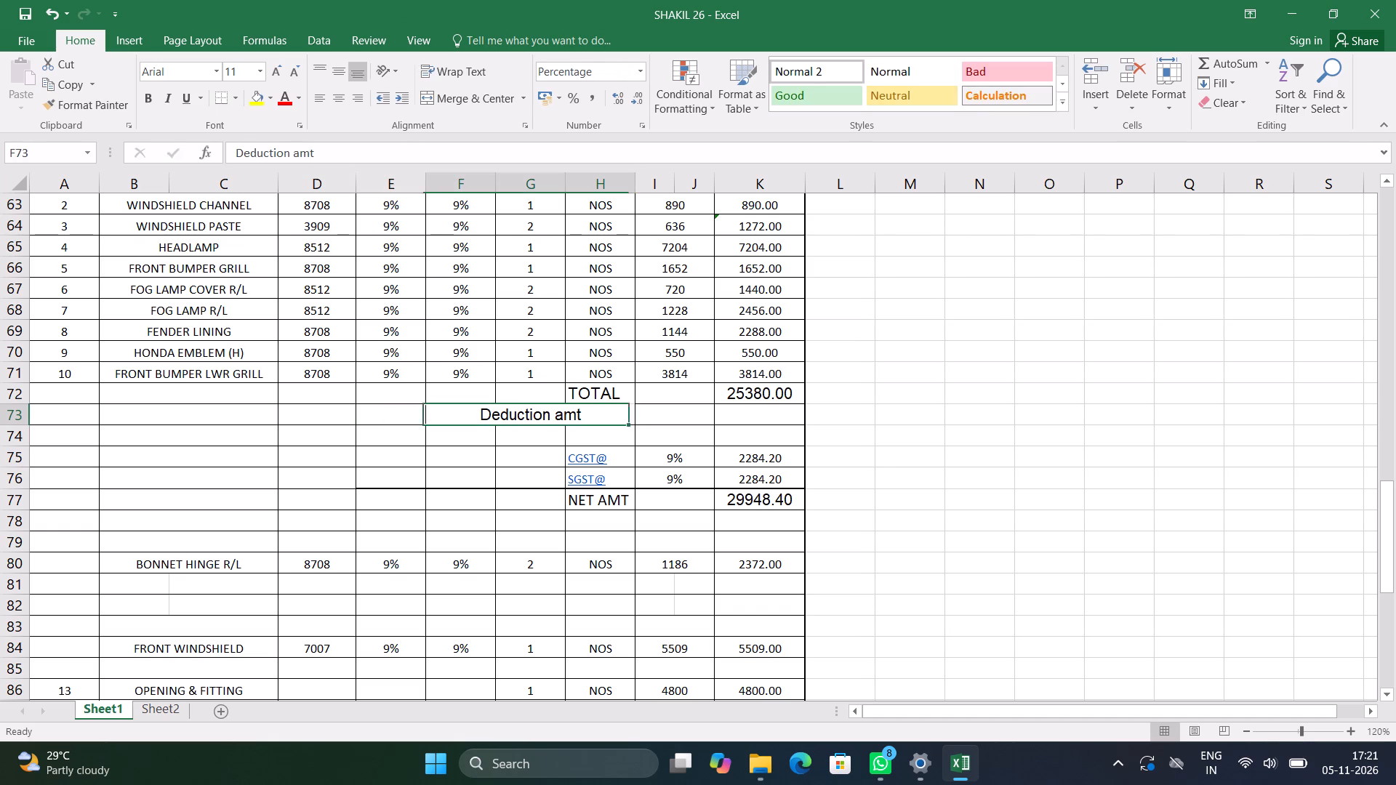
{"action": "key", "text": "k"}
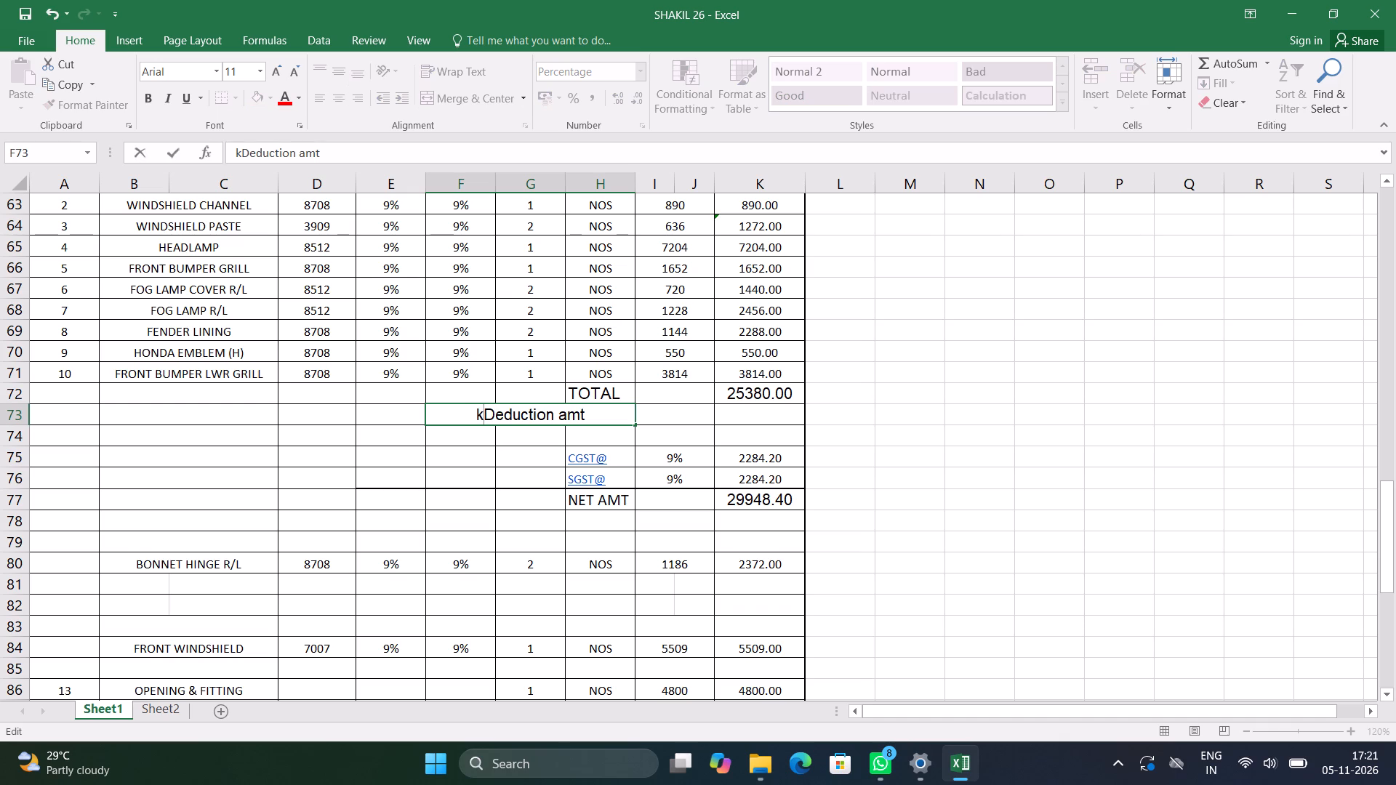
{"action": "key", "text": "n"}
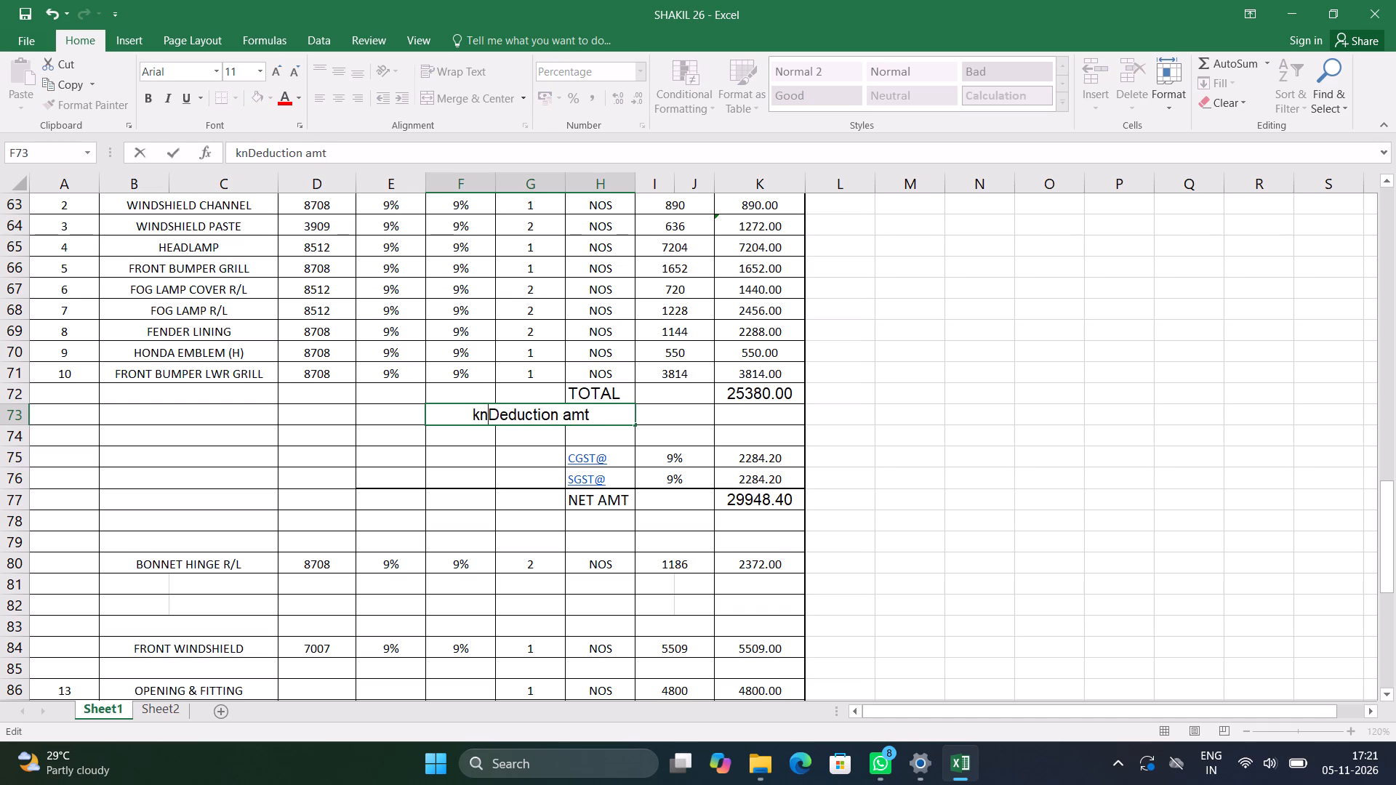
{"action": "key", "text": "BackSpace"}
{"action": "key", "text": "BackSpace"}
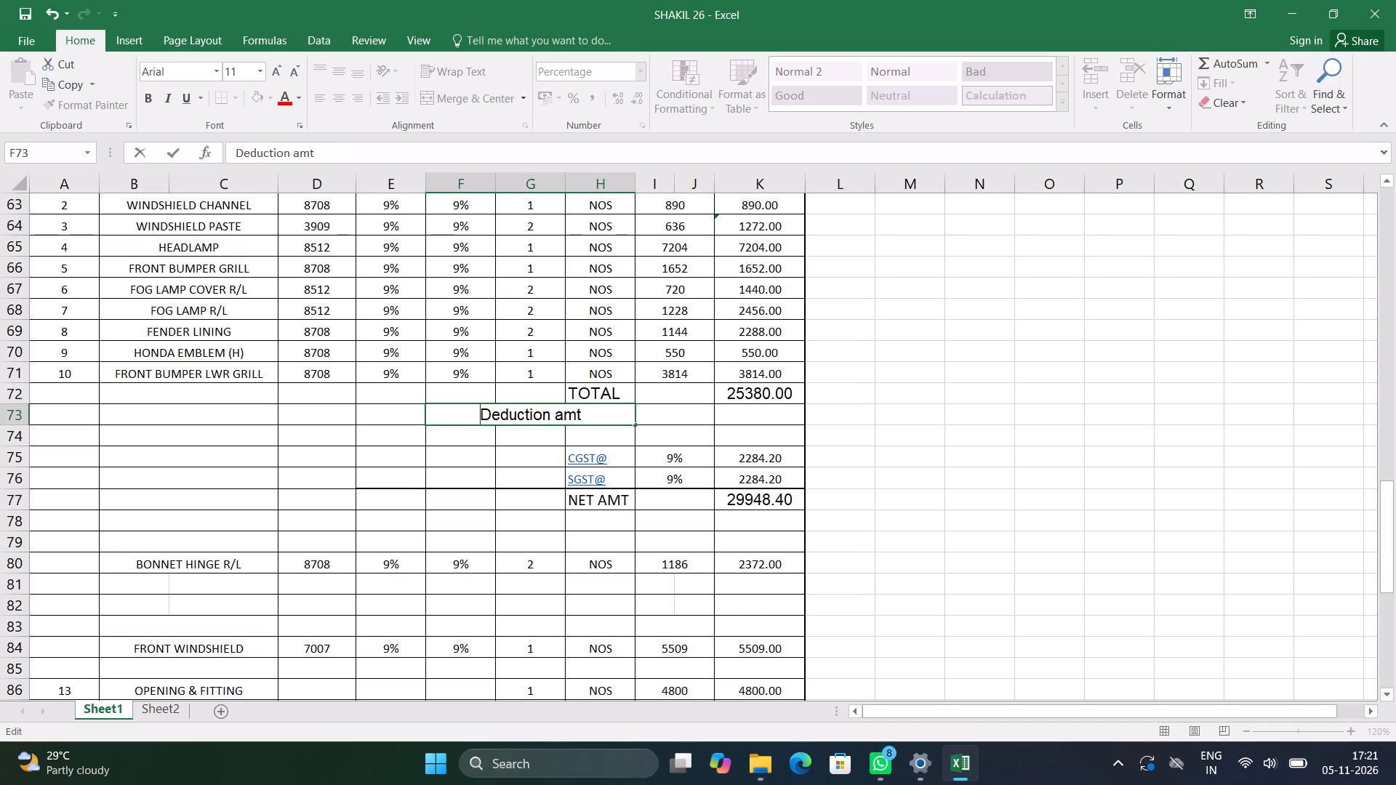
{"action": "type", "text": "In"}
{"action": "key", "text": "BackSpace"}
{"action": "key", "text": "BackSpace"}
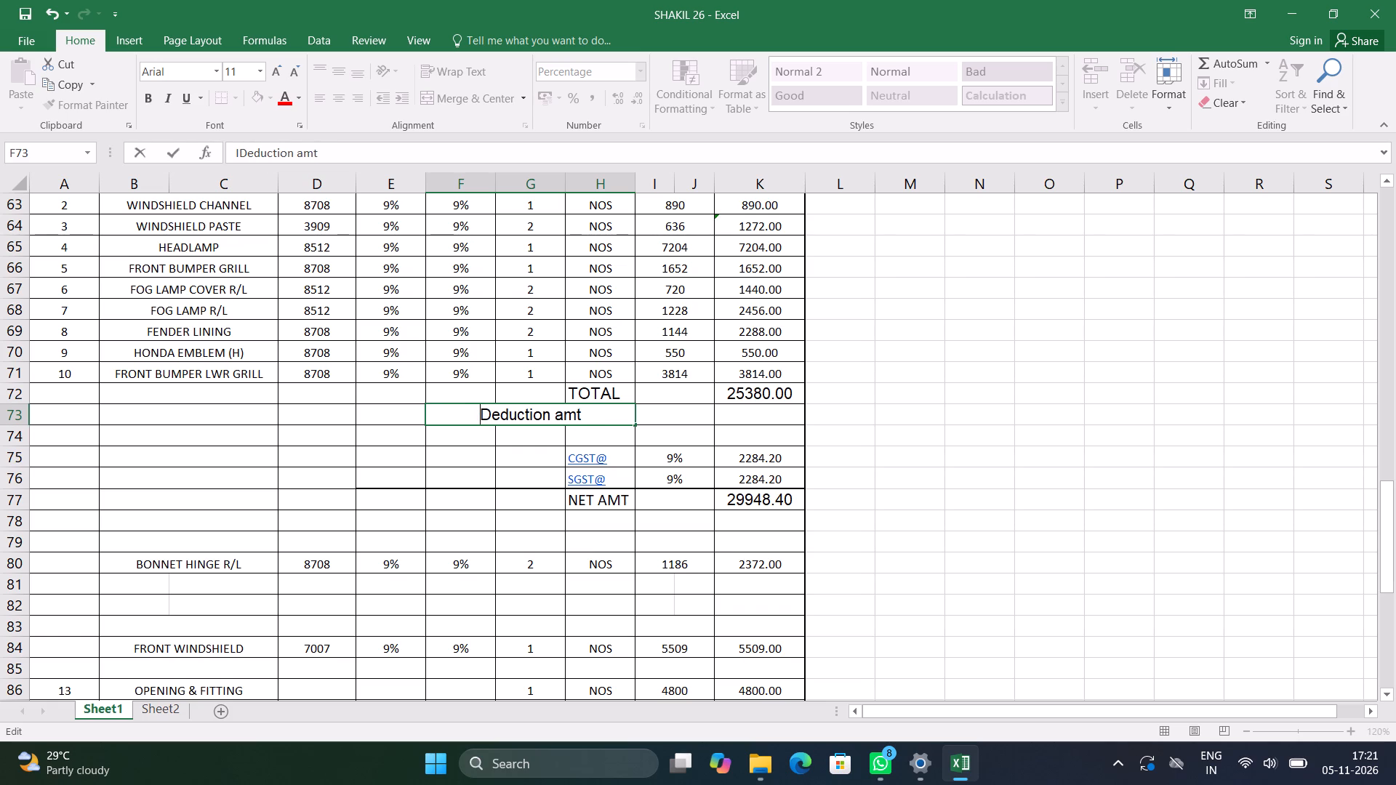
{"action": "left_click", "coordinate": [598, 416]}
{"action": "double_click", "coordinate": [460, 419]}
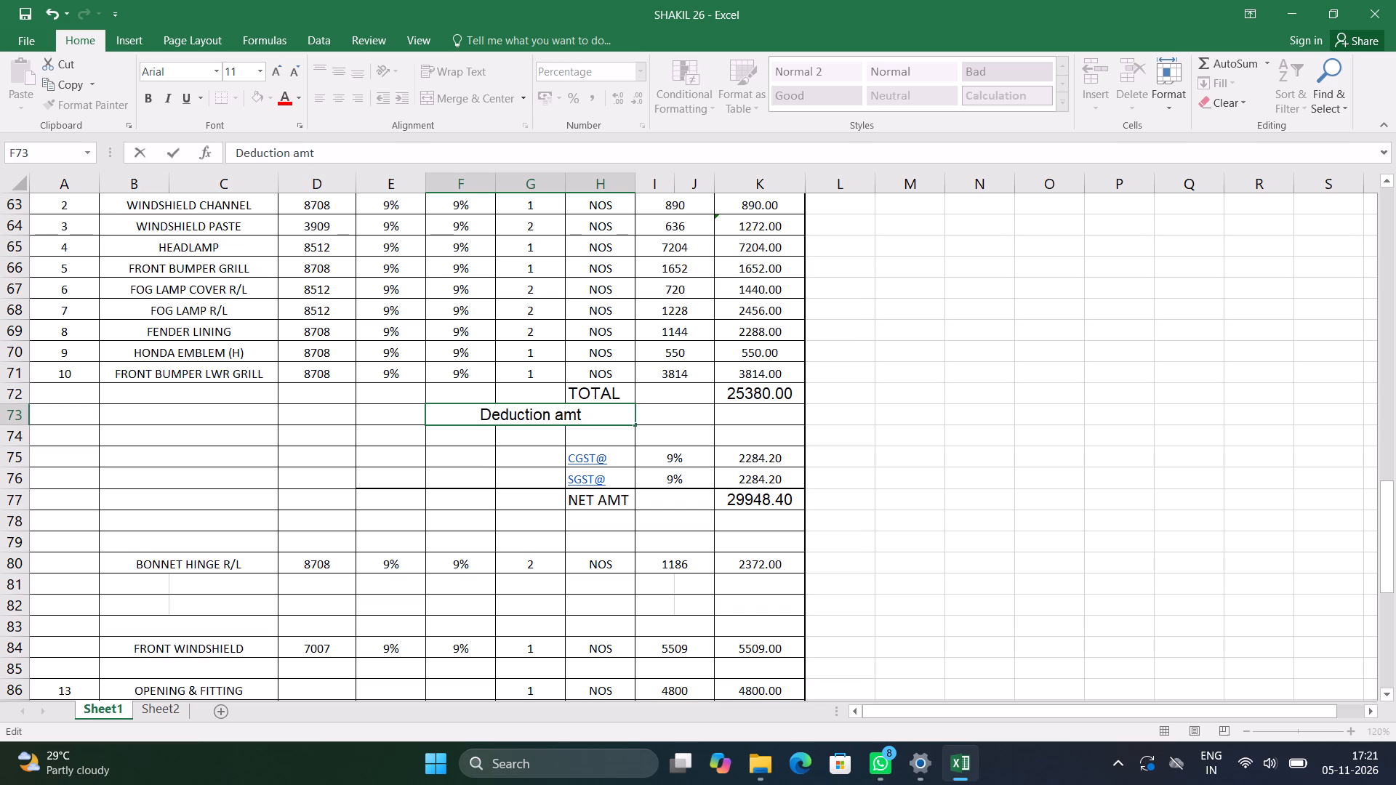
{"action": "left_click", "coordinate": [460, 419]}
{"action": "key", "text": "5"}
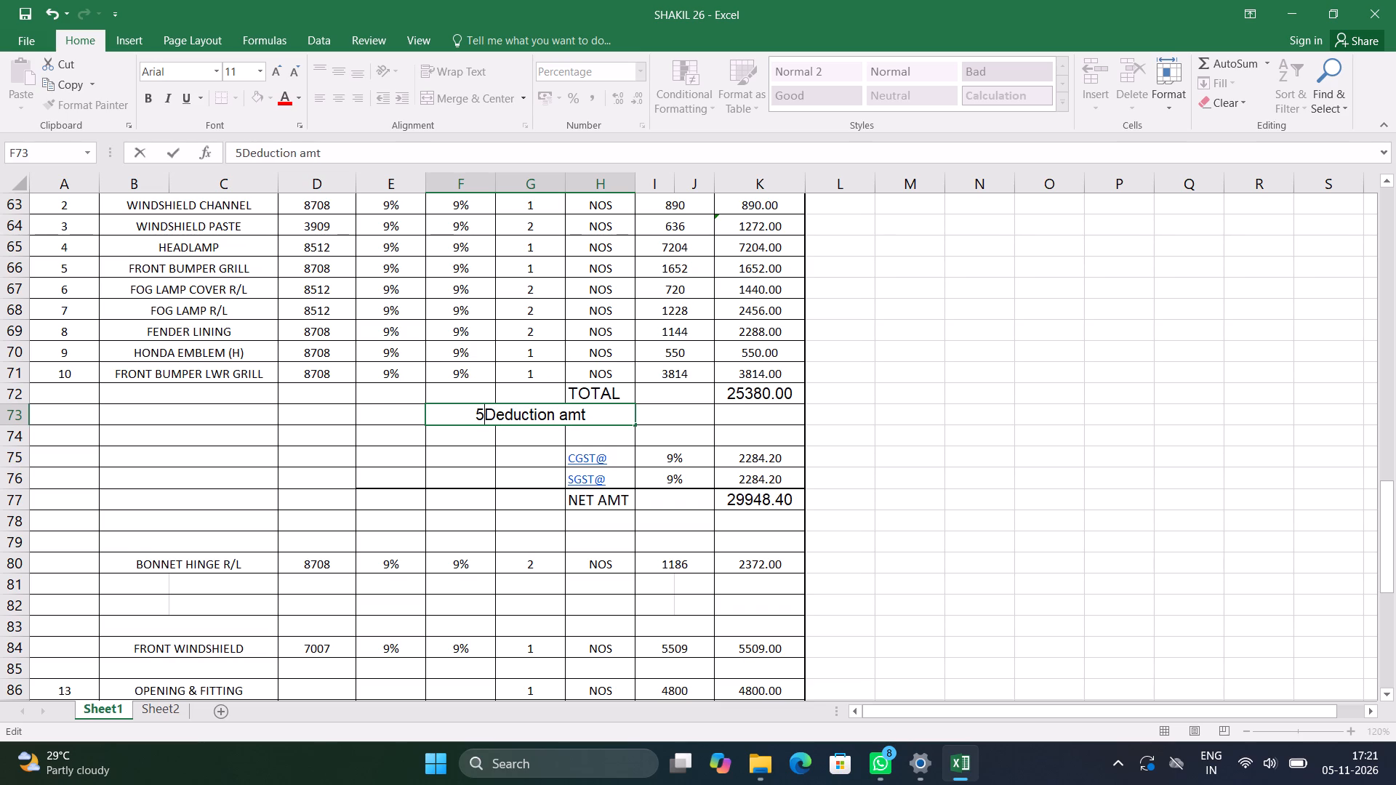
{"action": "key", "text": "0"}
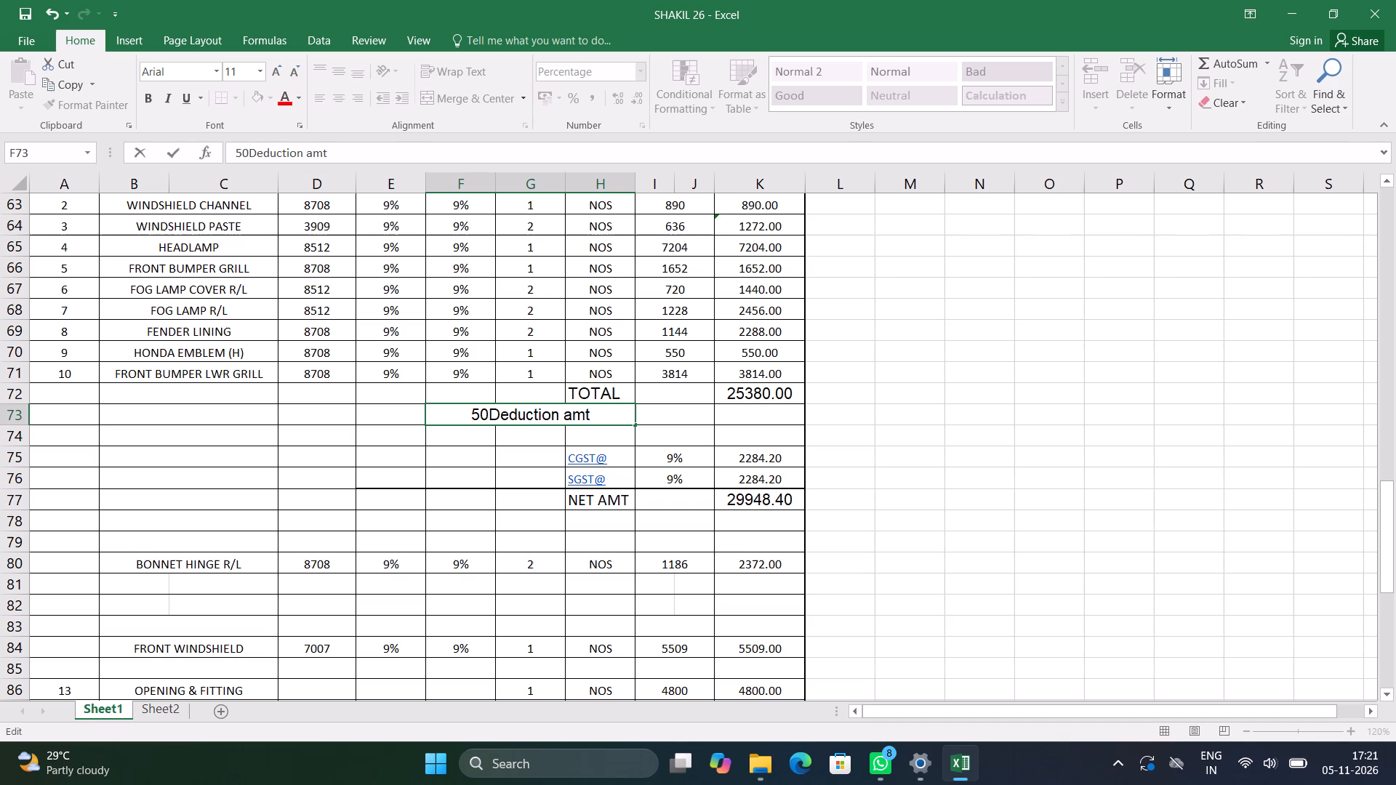
{"action": "key", "text": "shift+percent"}
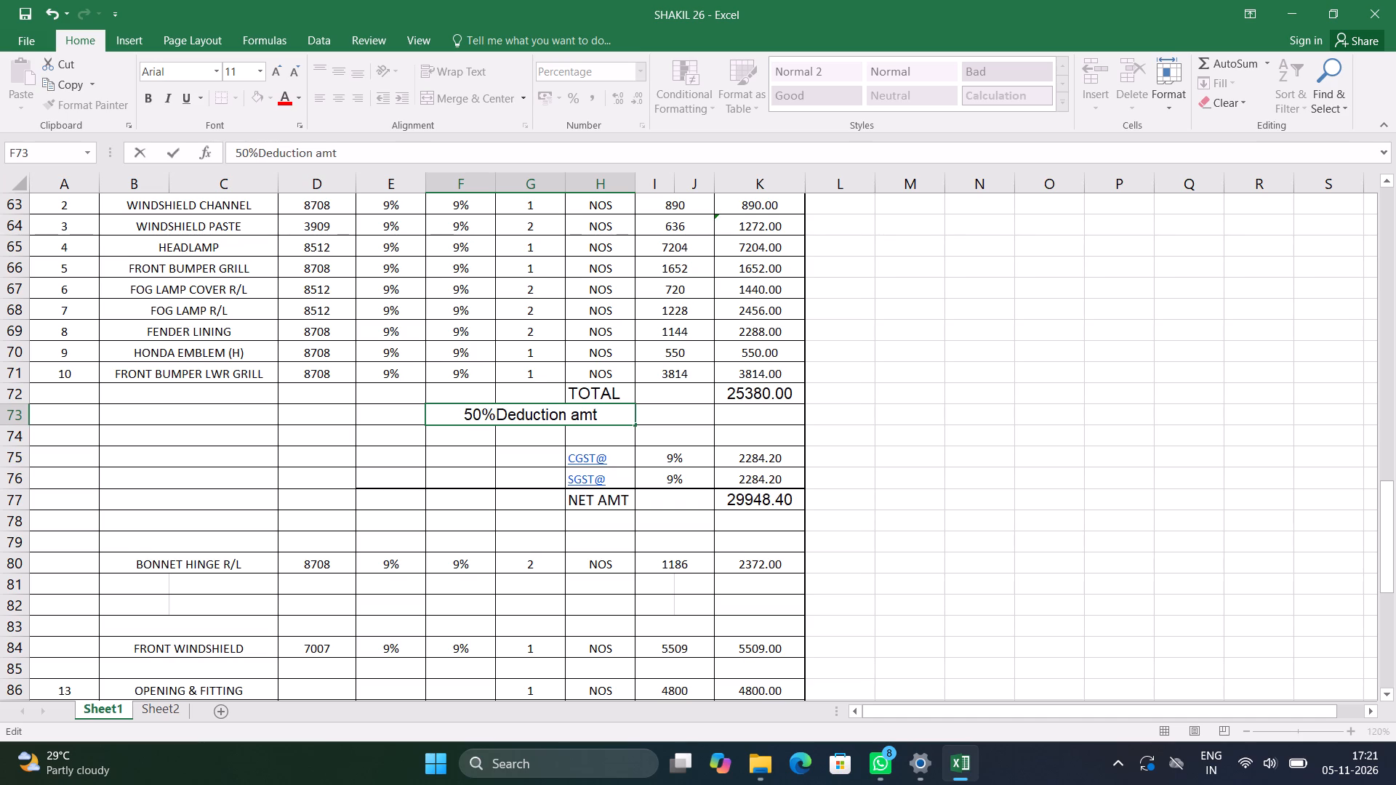
{"action": "key", "text": "space"}
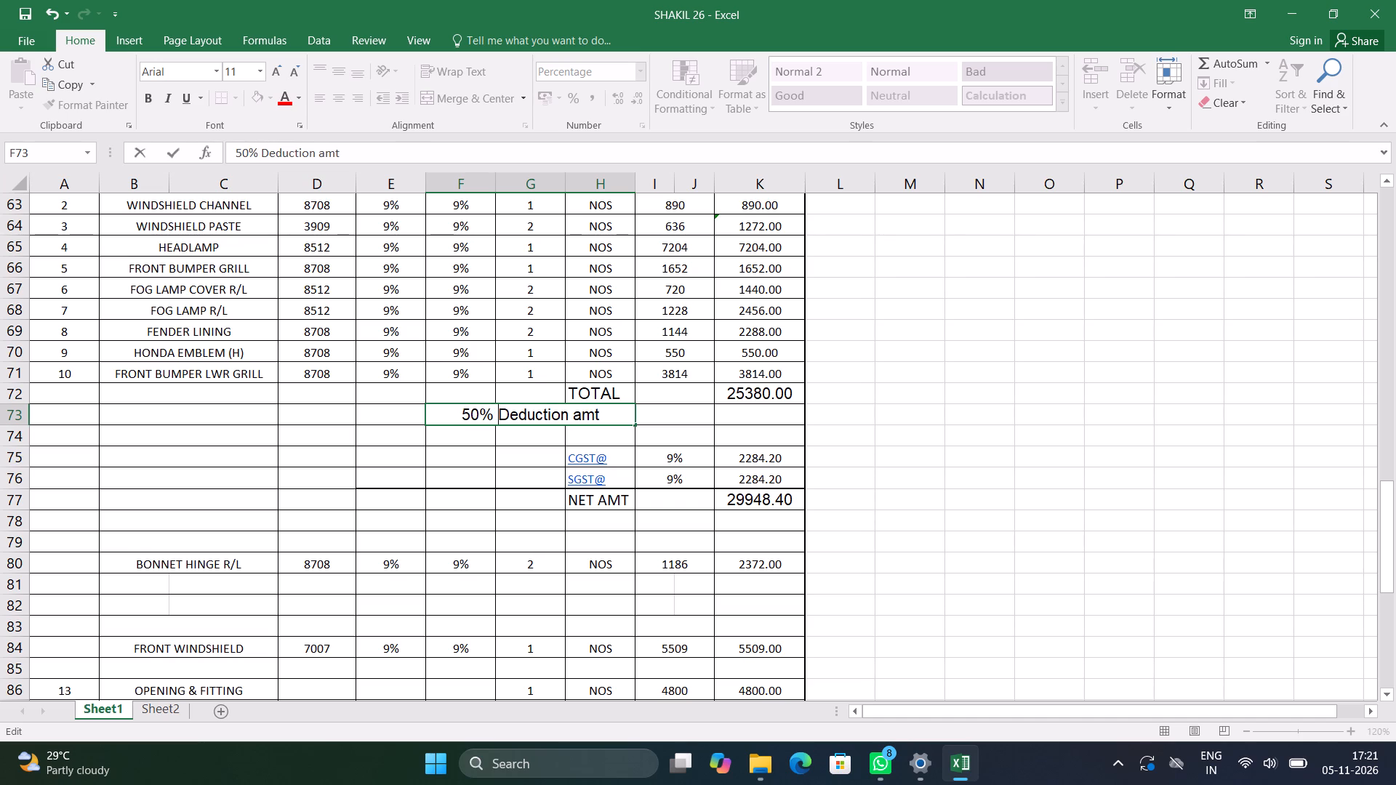
Calculate the deduction in K73 with the formula +K72*50% and center the amount in its cell.
{"action": "left_click", "coordinate": [726, 417]}
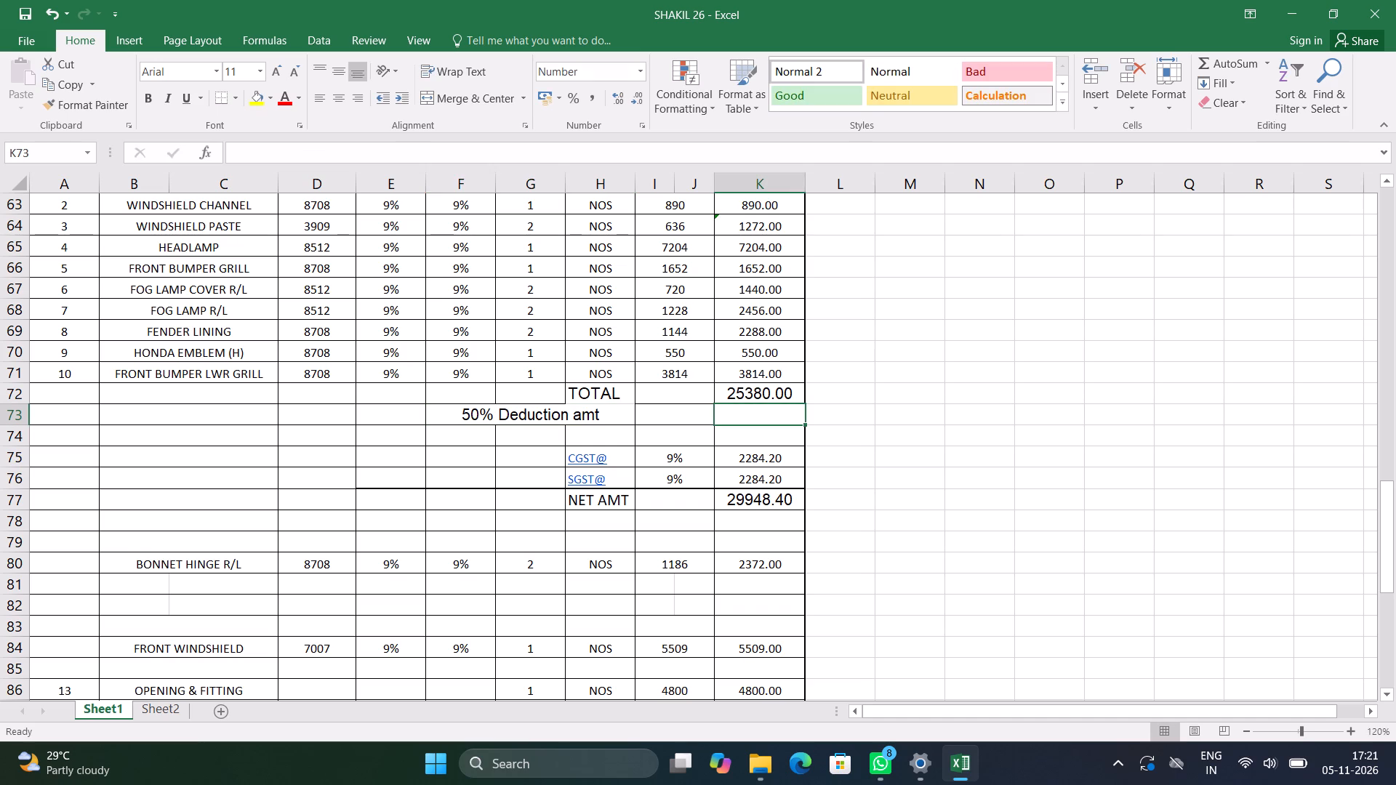
{"action": "key", "text": "plus"}
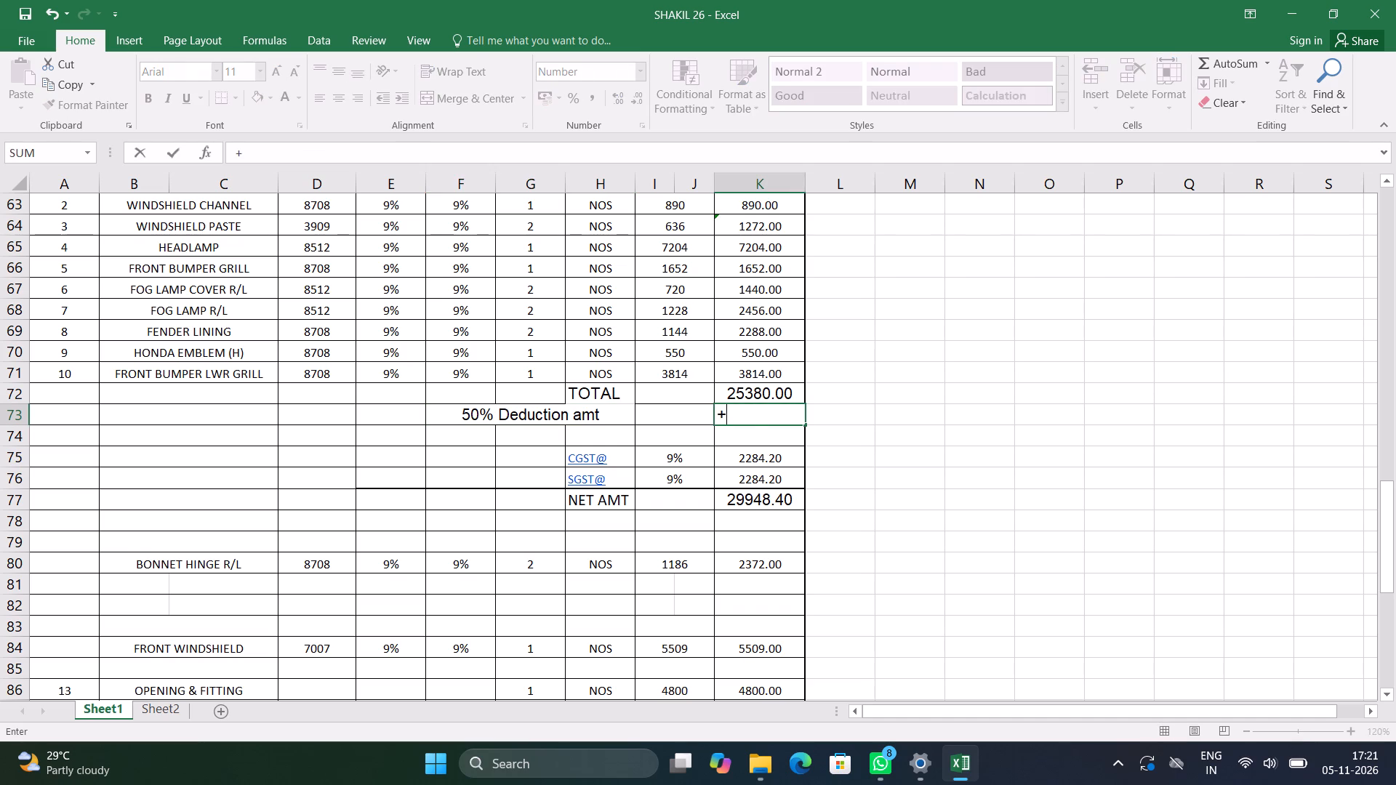
{"action": "left_click", "coordinate": [745, 392]}
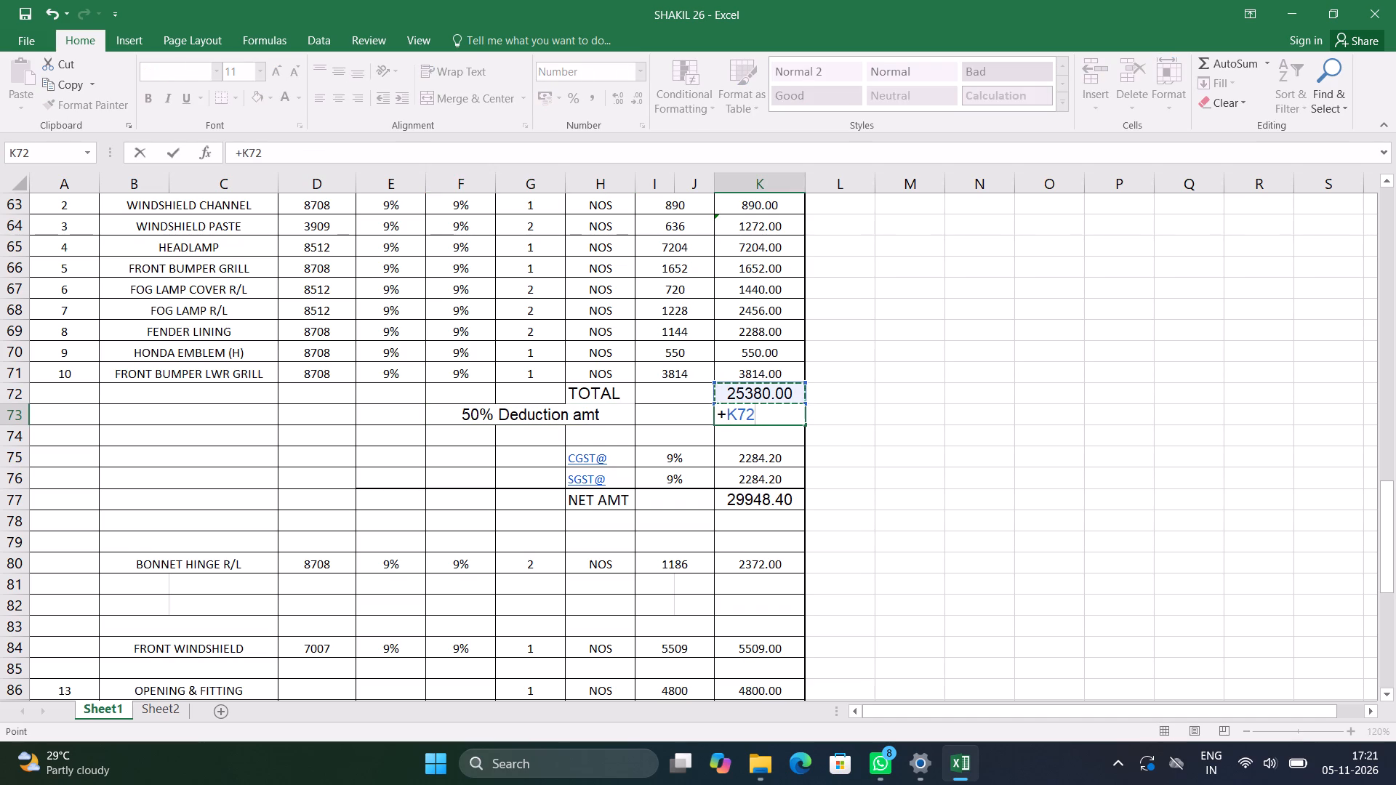
{"action": "key", "text": "asterisk"}
{"action": "type", "text": "50"}
{"action": "key", "text": "shift+percent"}
{"action": "key", "text": "Return"}
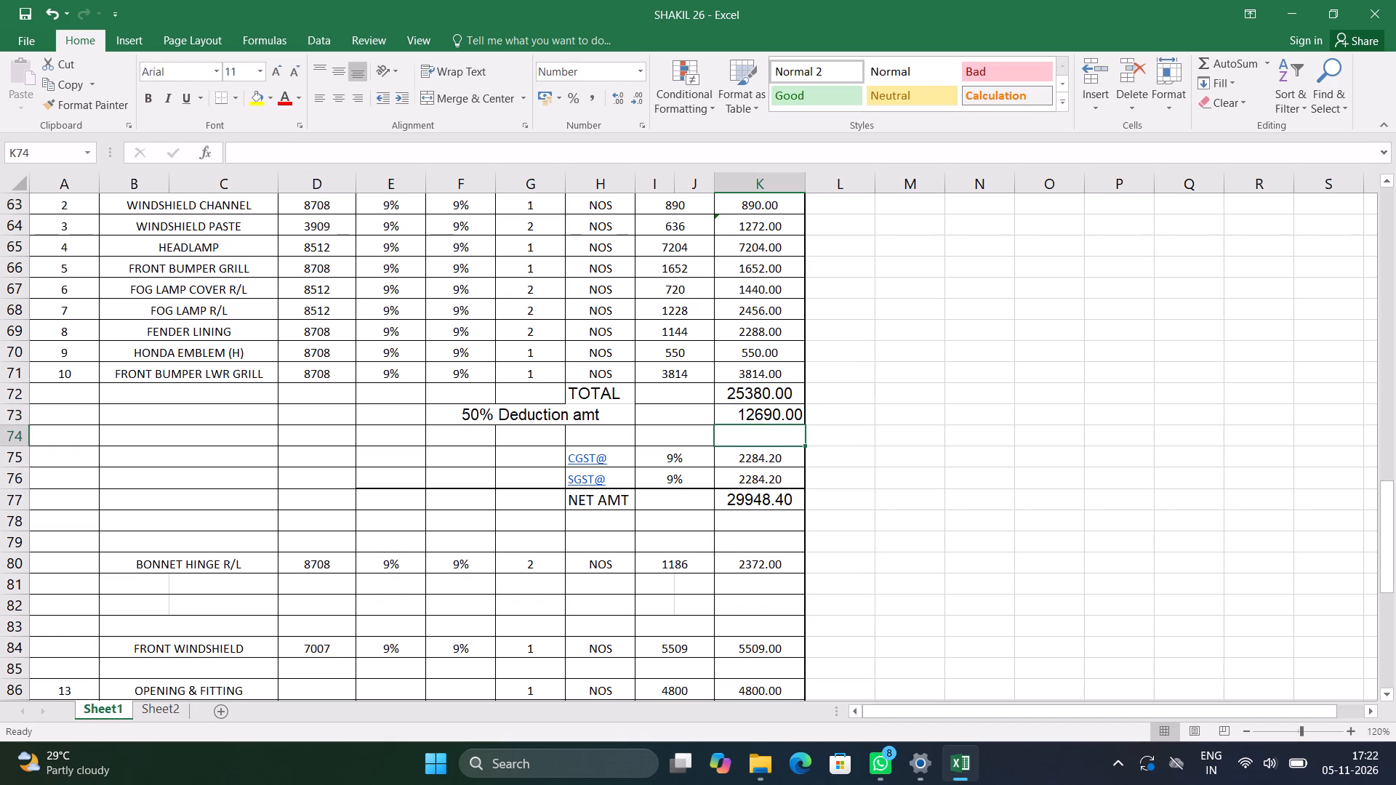
{"action": "left_click", "coordinate": [739, 408]}
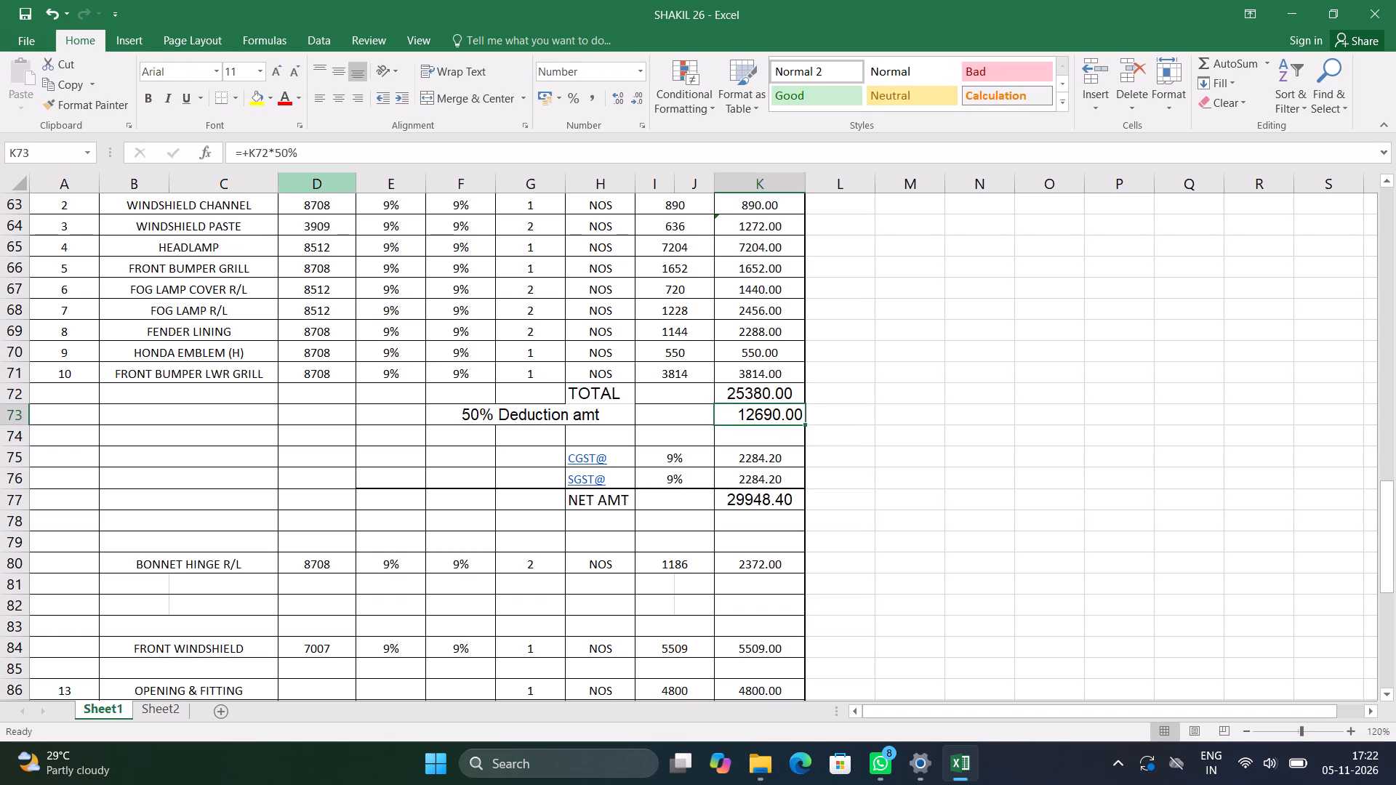
{"action": "left_click", "coordinate": [342, 93]}
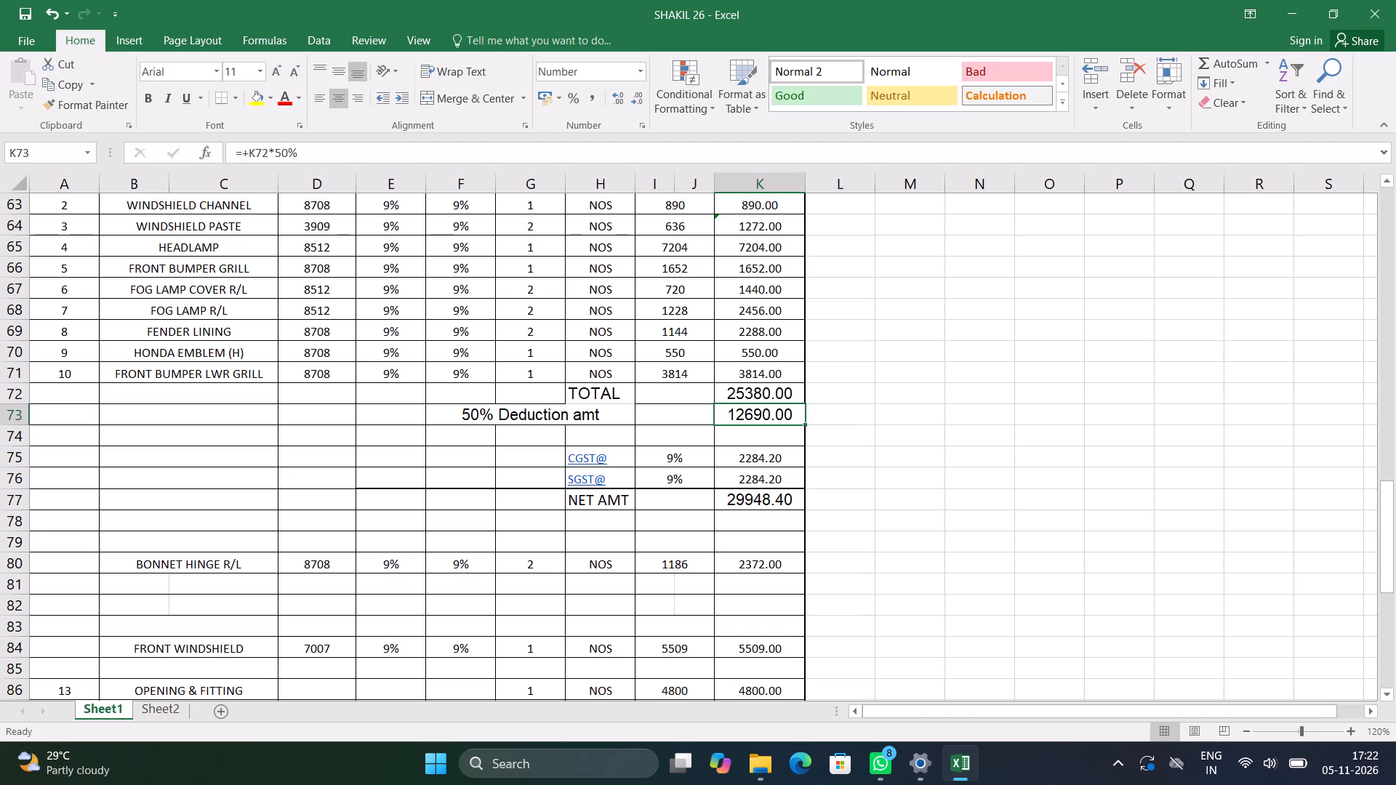
Apply a thick bottom border beneath the deduction row, from D73 to K73.
{"action": "left_click", "coordinate": [297, 419]}
{"action": "key", "text": "shift+Right"}
{"action": "key", "text": "shift+Right"}
{"action": "key", "text": "shift+Right"}
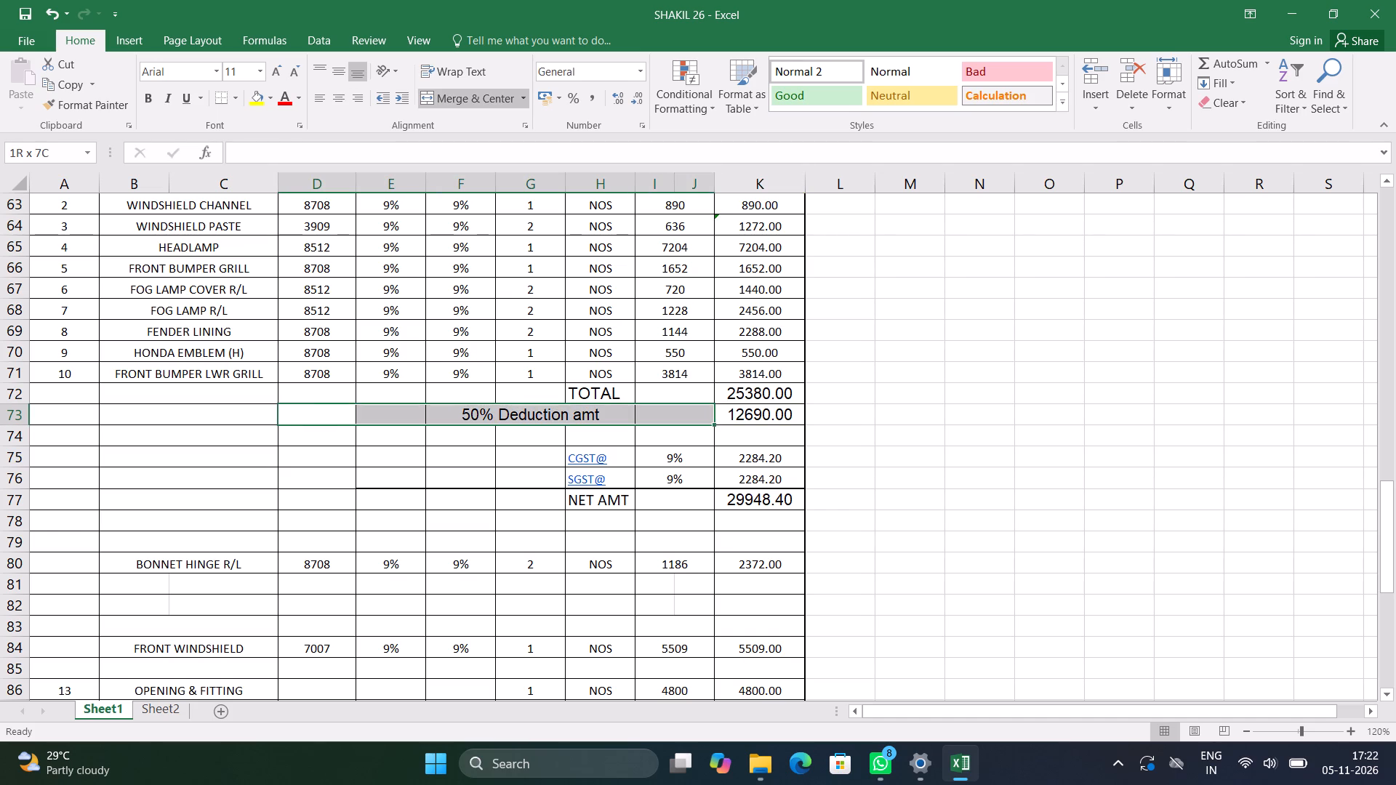
{"action": "key", "text": "shift+Right"}
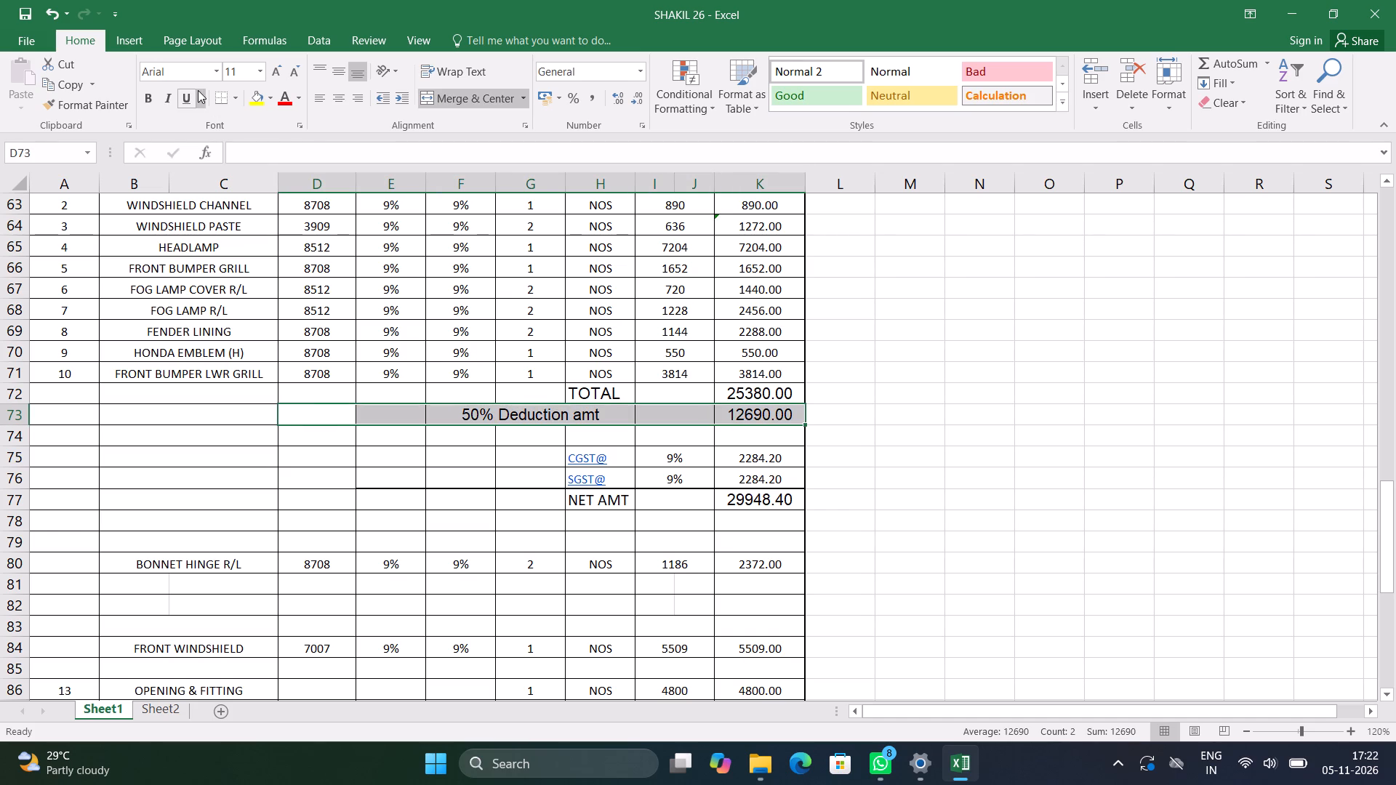
{"action": "left_click", "coordinate": [231, 99]}
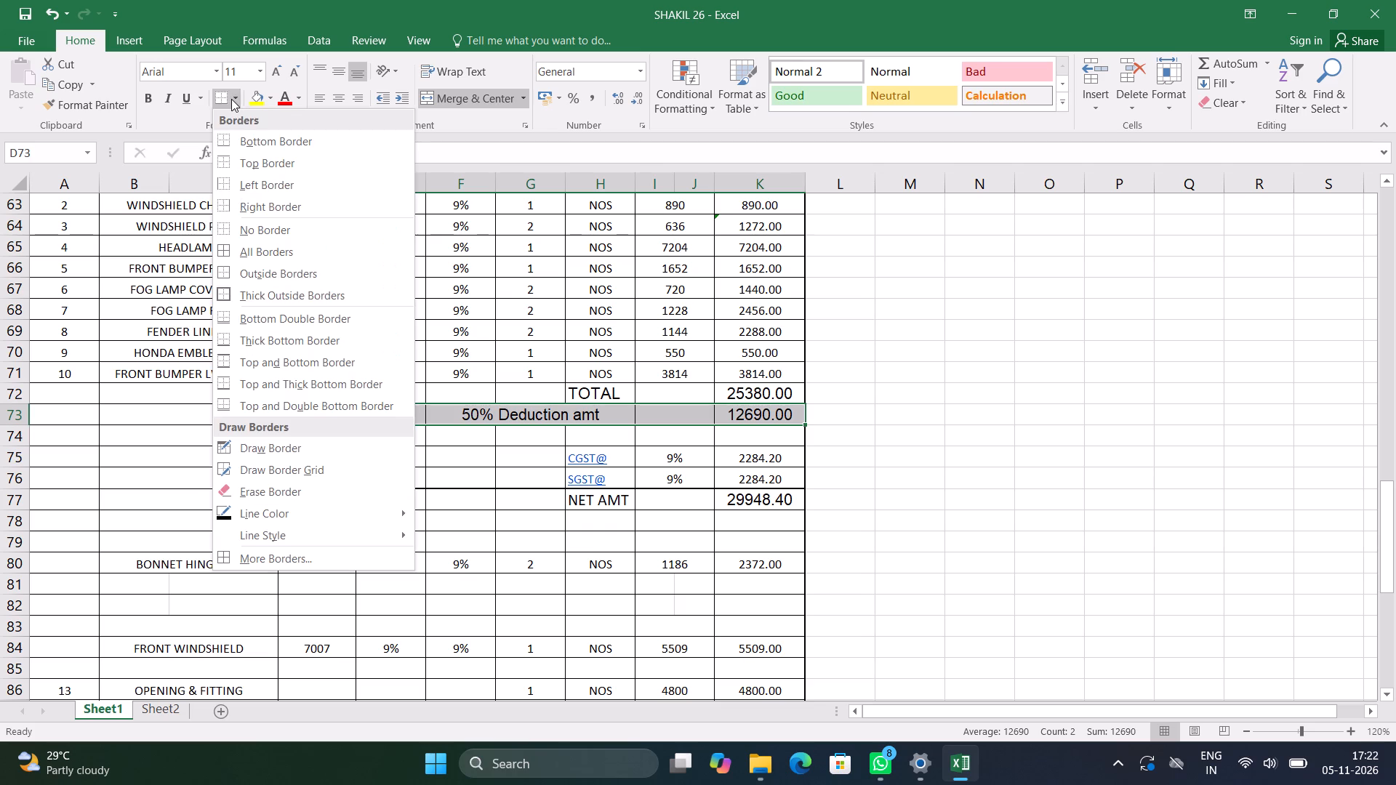
{"action": "left_click", "coordinate": [232, 345]}
{"action": "left_click", "coordinate": [914, 427]}
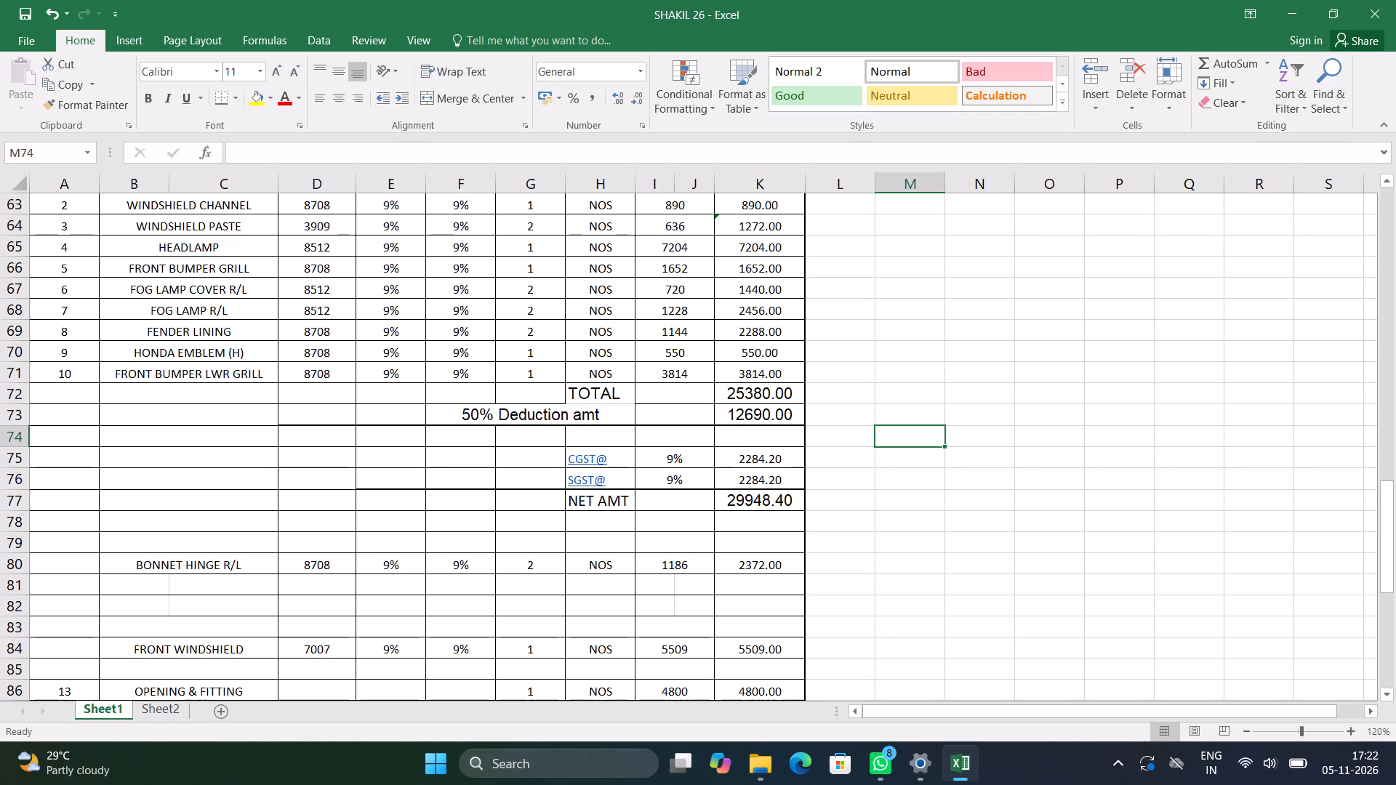
Calculate the amount after deduction in K74 with the formula +K72-K73 and center it in its cell.
{"action": "left_click", "coordinate": [768, 440]}
{"action": "key", "text": "plus"}
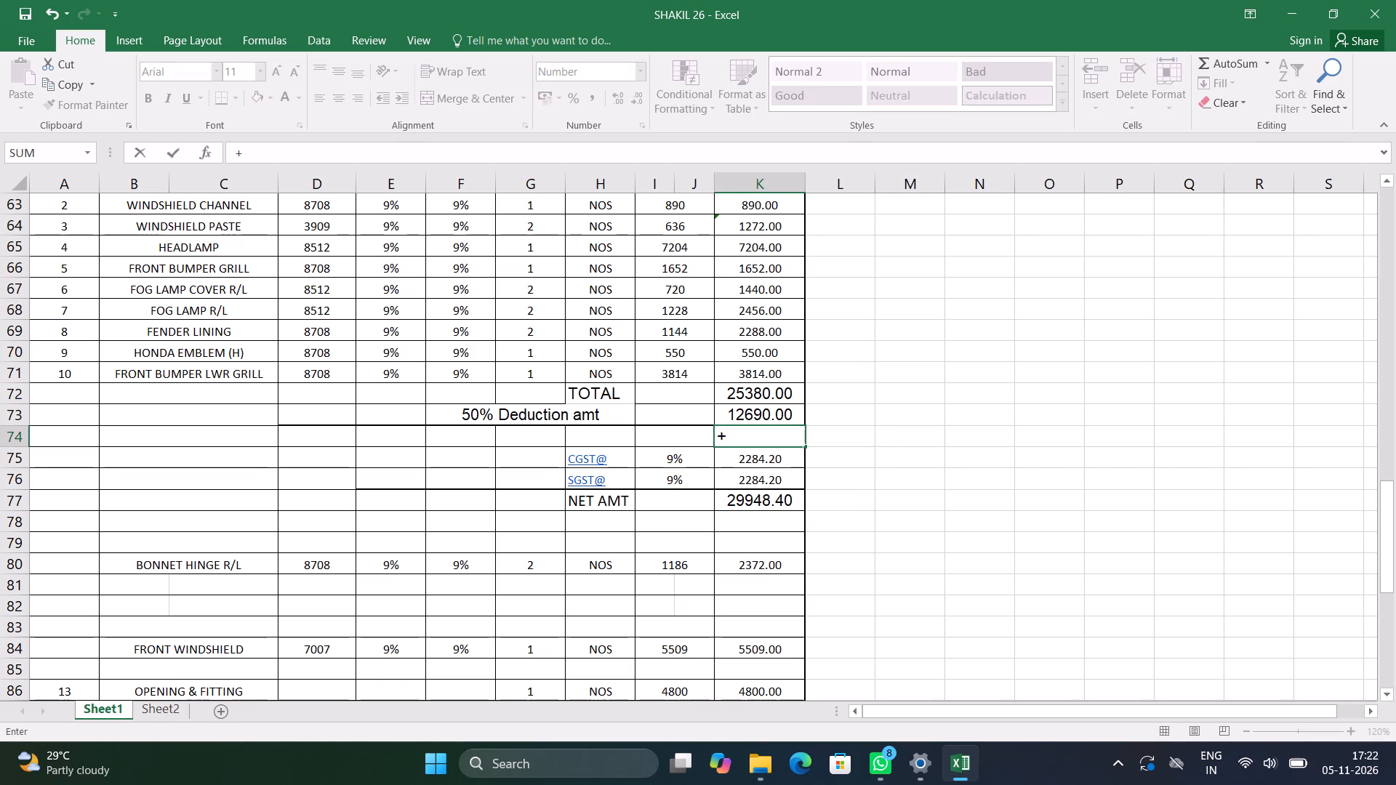
{"action": "left_click", "coordinate": [754, 391]}
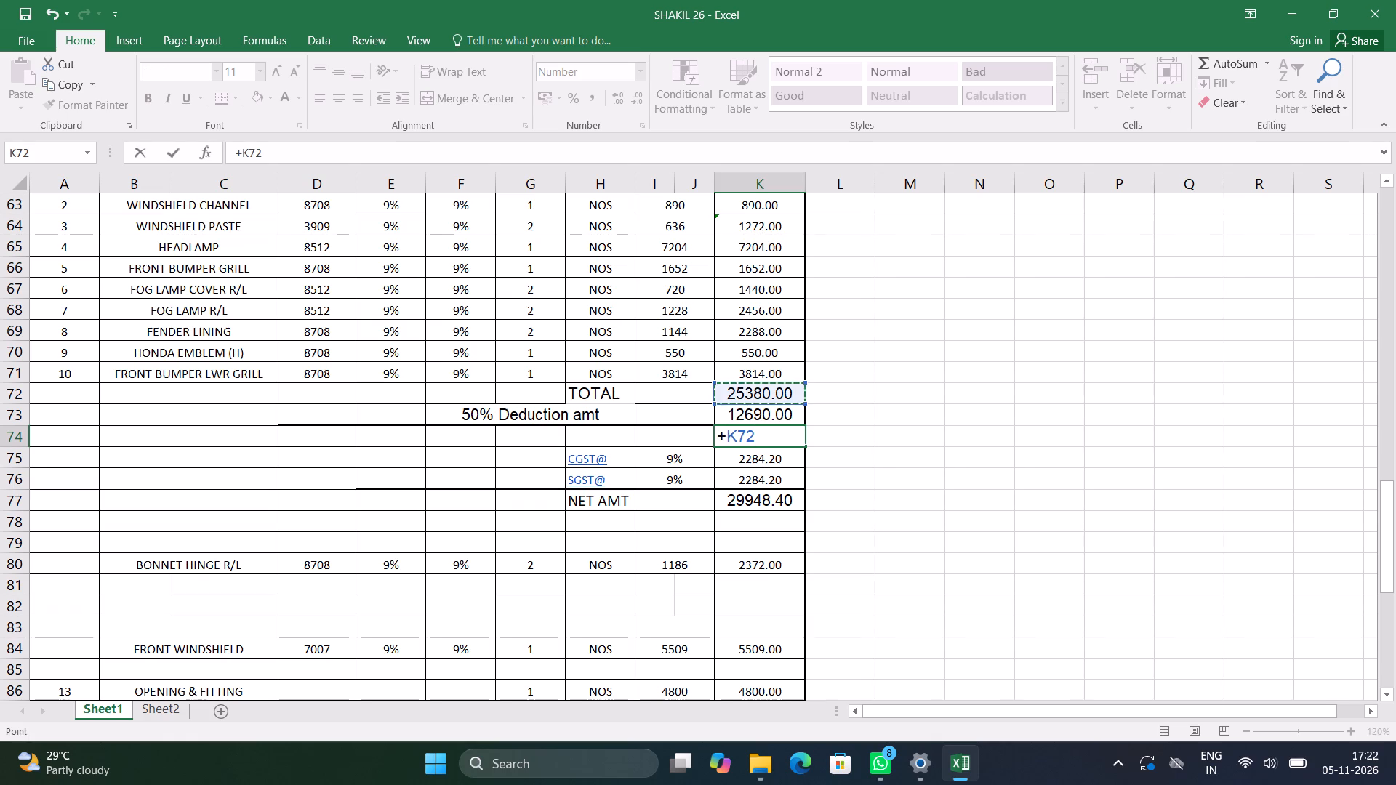
{"action": "key", "text": "minus"}
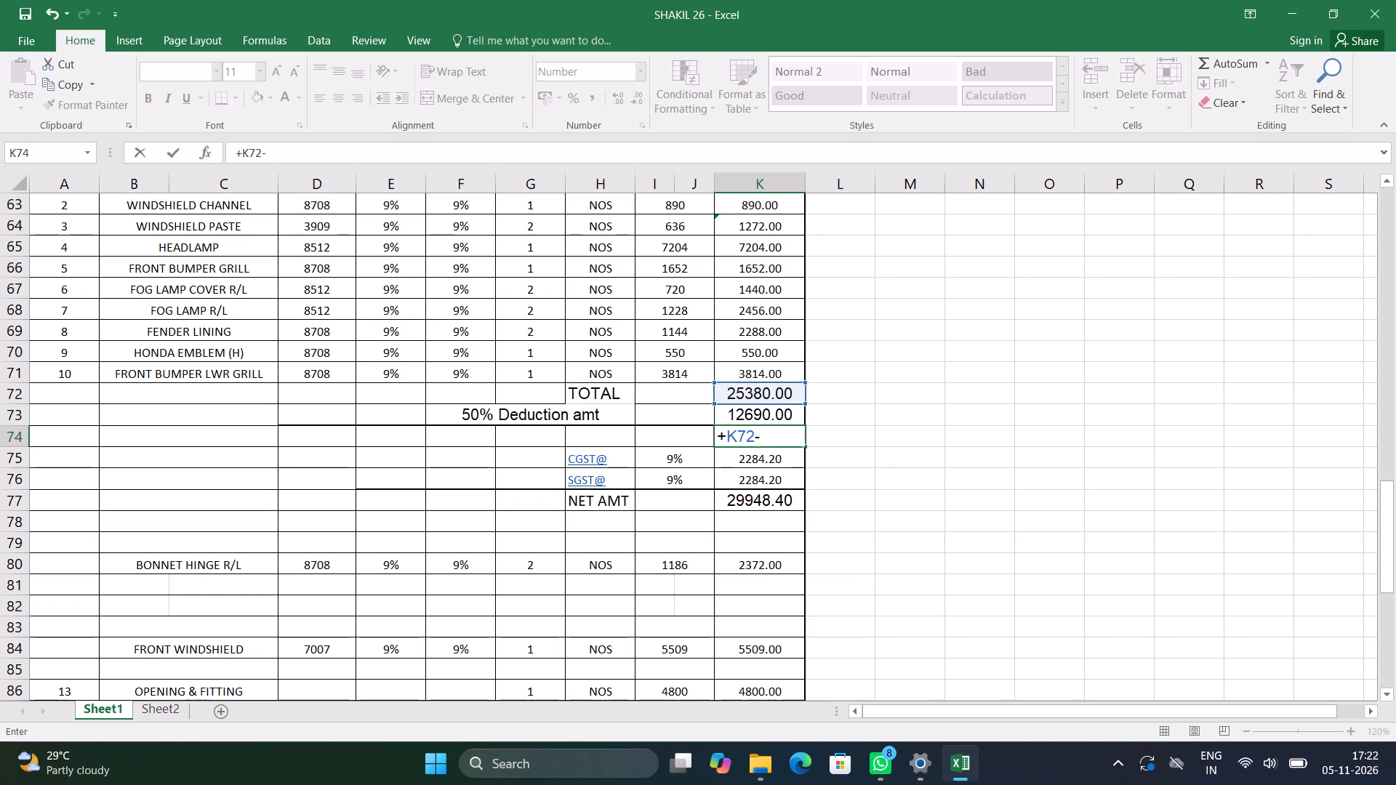
{"action": "left_click", "coordinate": [784, 409]}
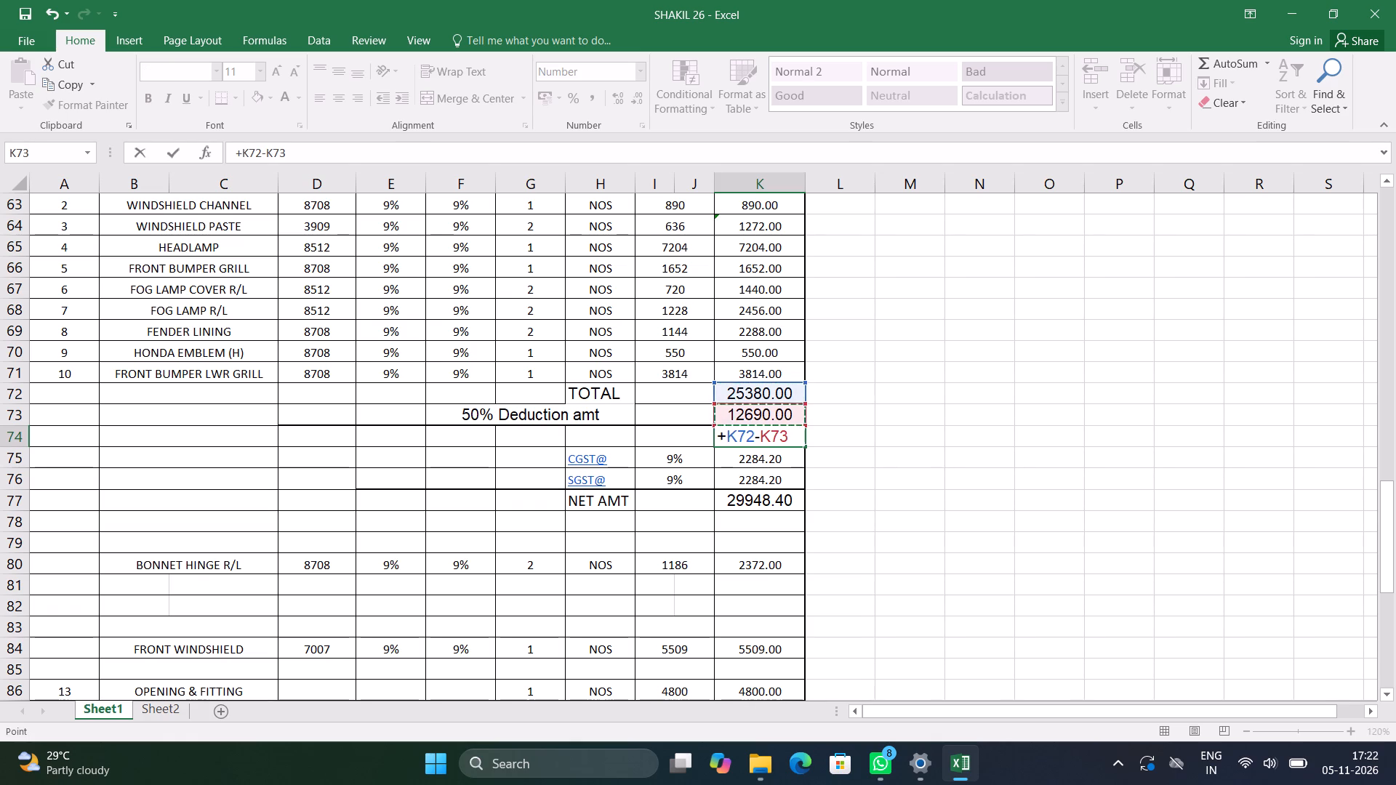
{"action": "key", "text": "Return"}
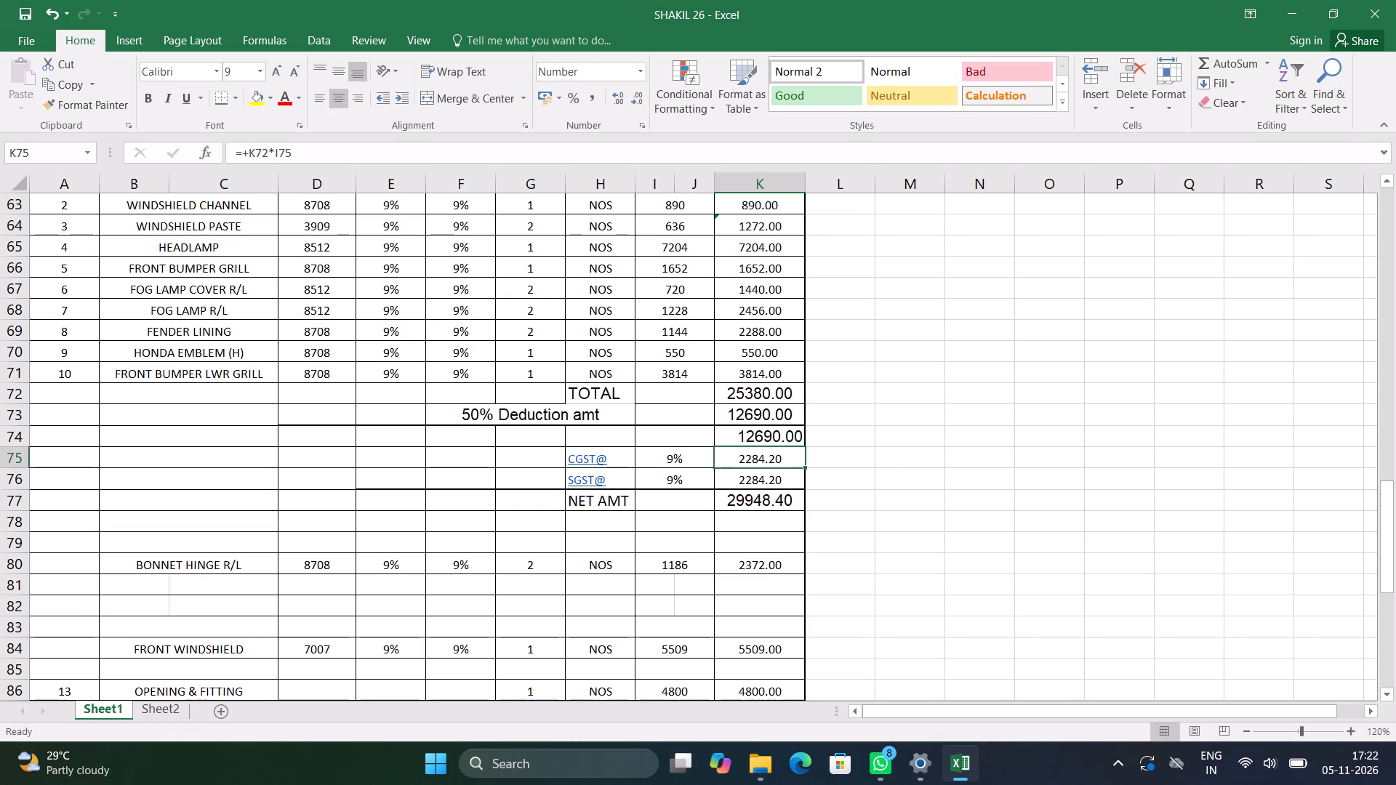
{"action": "left_click", "coordinate": [737, 436]}
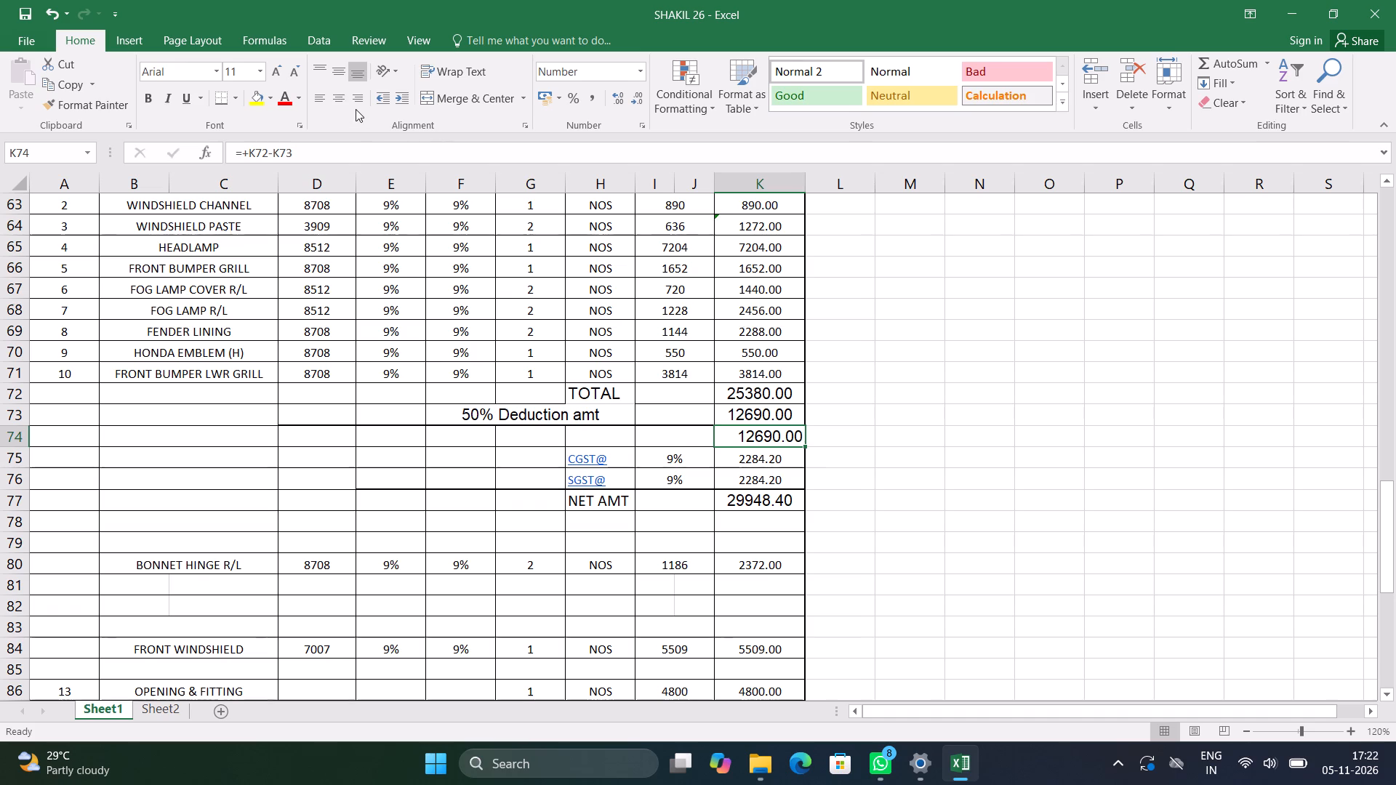
{"action": "left_click", "coordinate": [340, 99]}
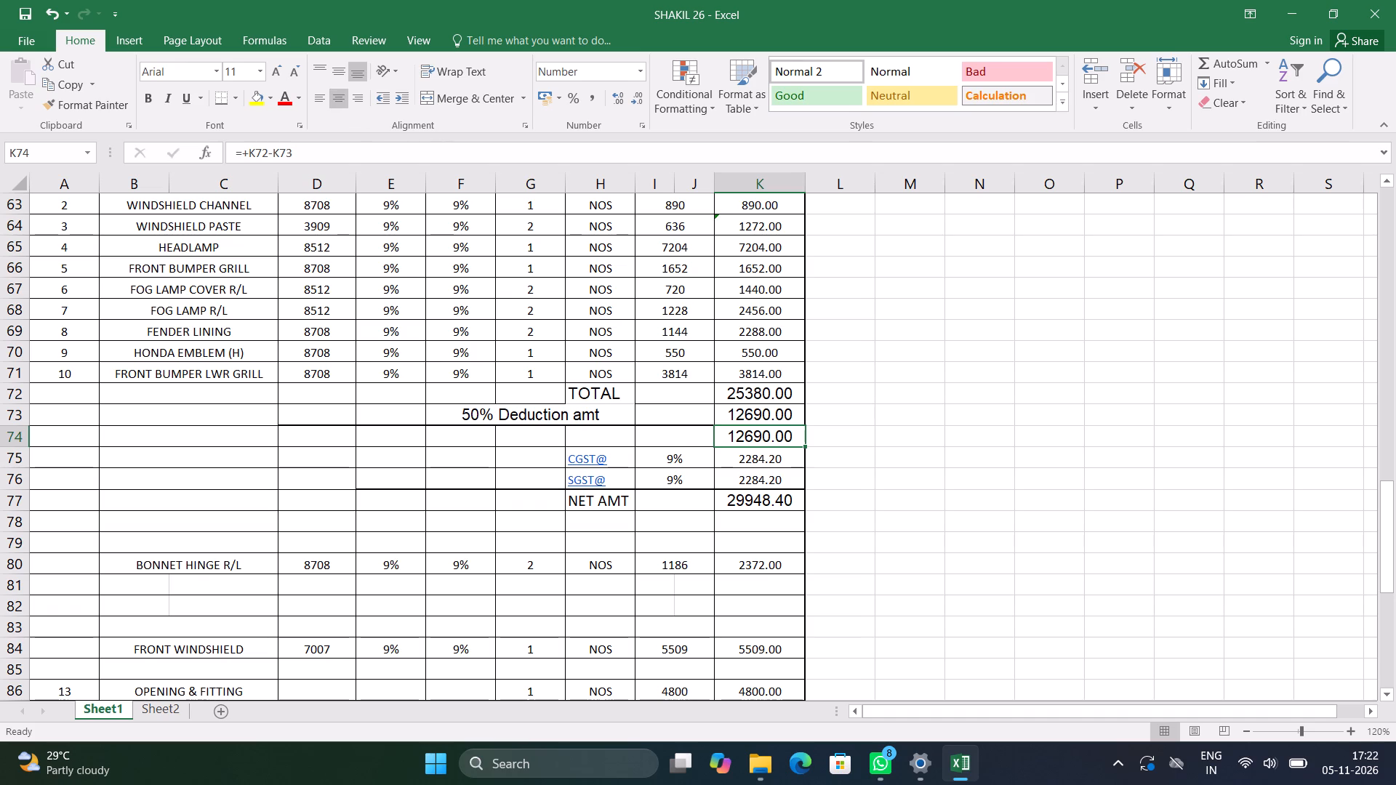
Label the amount after deduction by entering "Amt" in H74.
{"action": "left_click", "coordinate": [614, 436]}
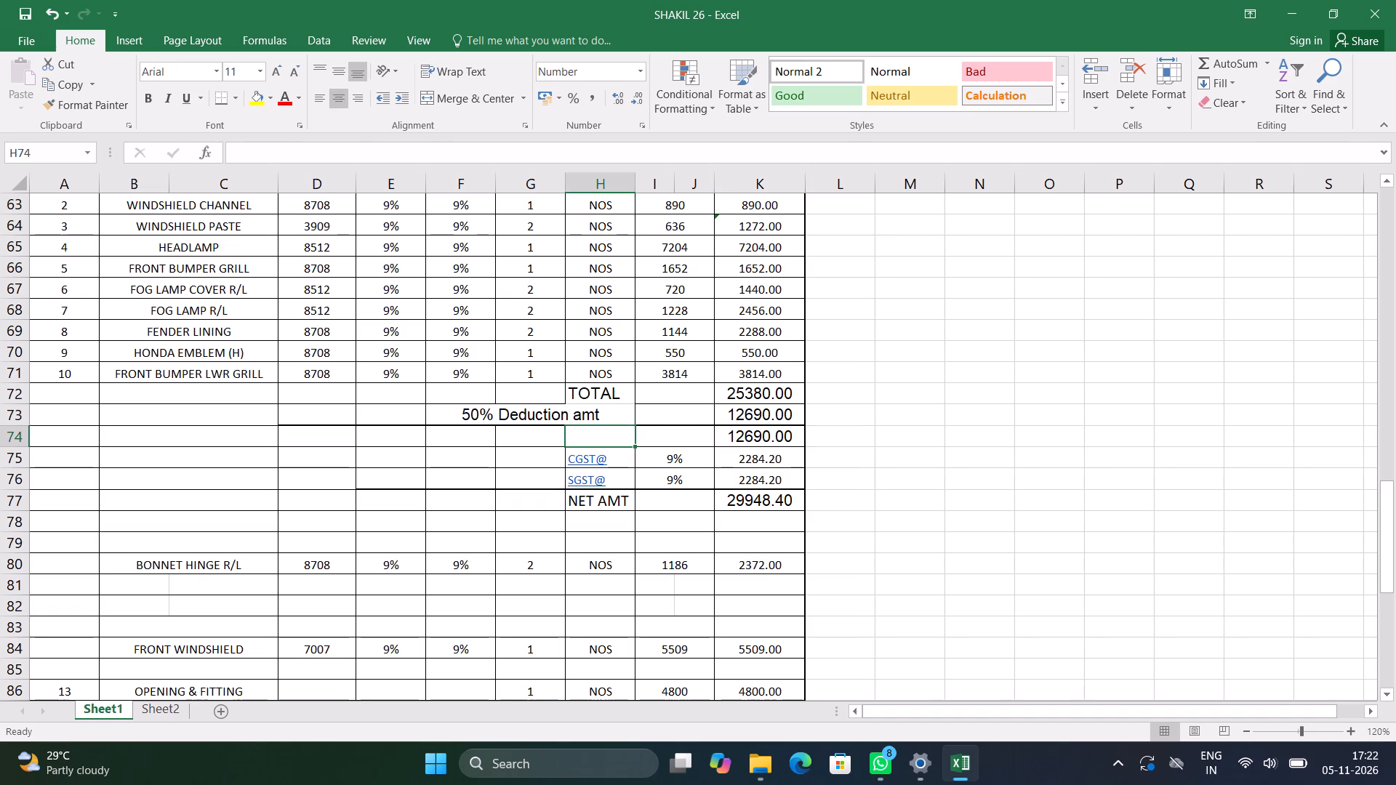
{"action": "type", "text": "amt"}
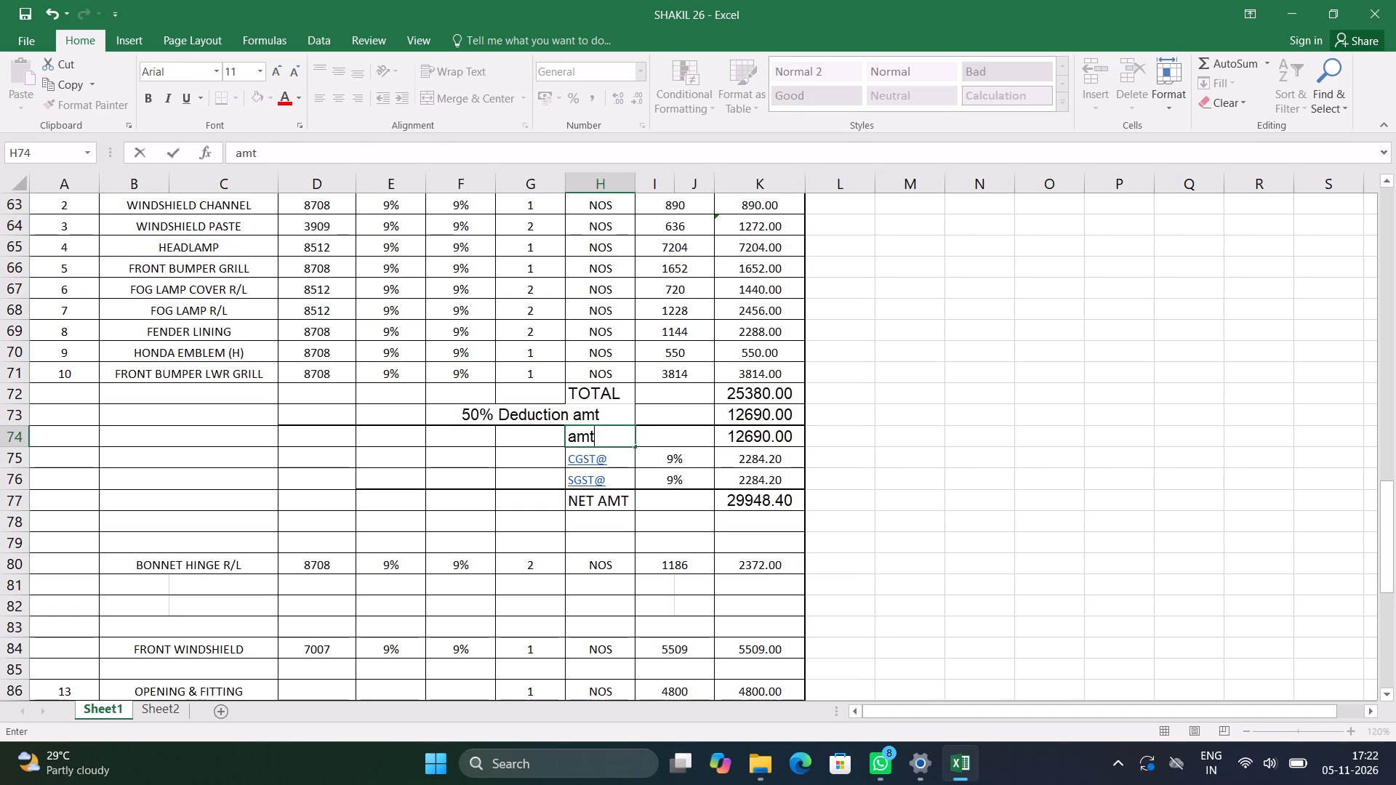
{"action": "key", "text": "BackSpace"}
{"action": "key", "text": "BackSpace"}
{"action": "key", "text": "BackSpace"}
{"action": "type", "text": "Amt"}
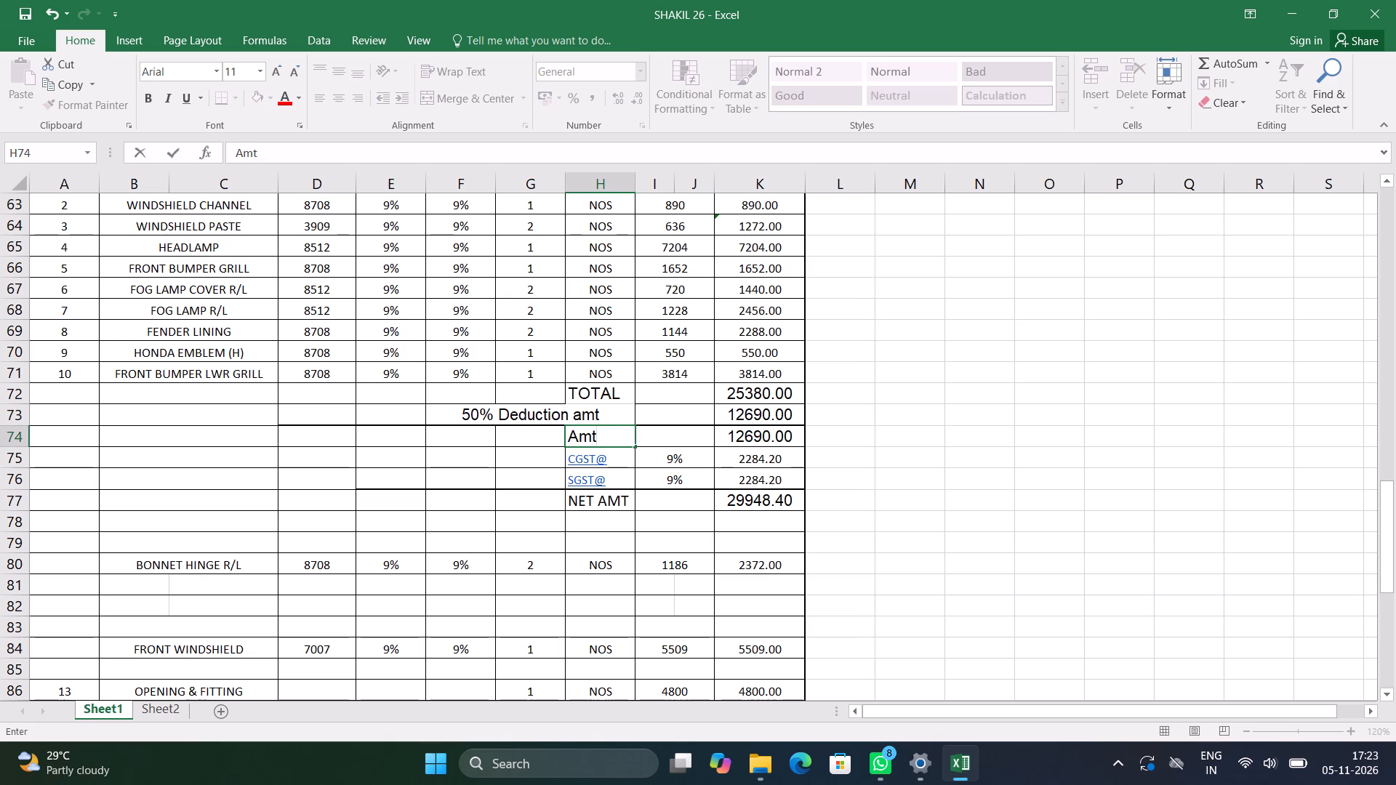
{"action": "key", "text": "Tab"}
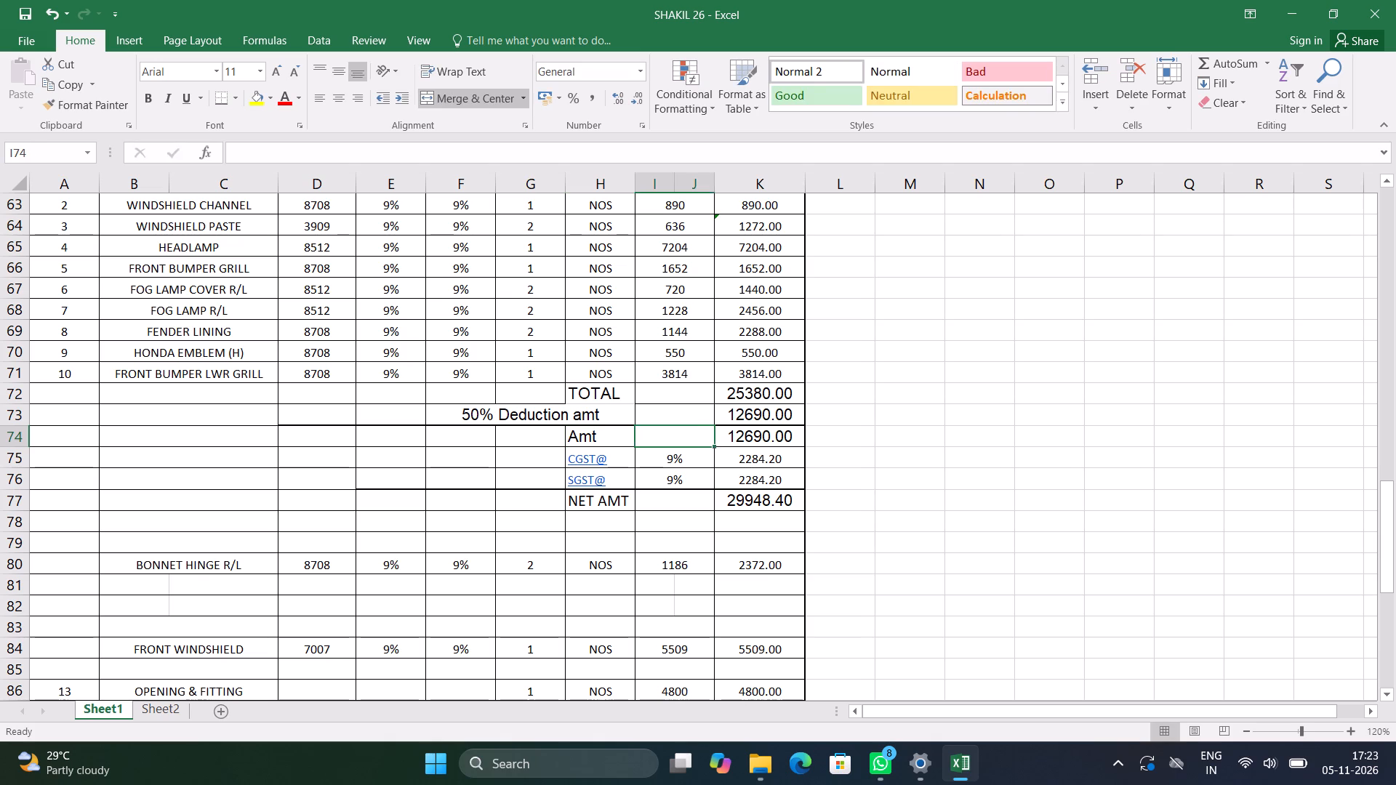
Recalculate the CGST amount in K75 as the after-deduction amount K74 multiplied by the 9% rate in its own row.
{"action": "left_click", "coordinate": [763, 461]}
{"action": "key", "text": "plus"}
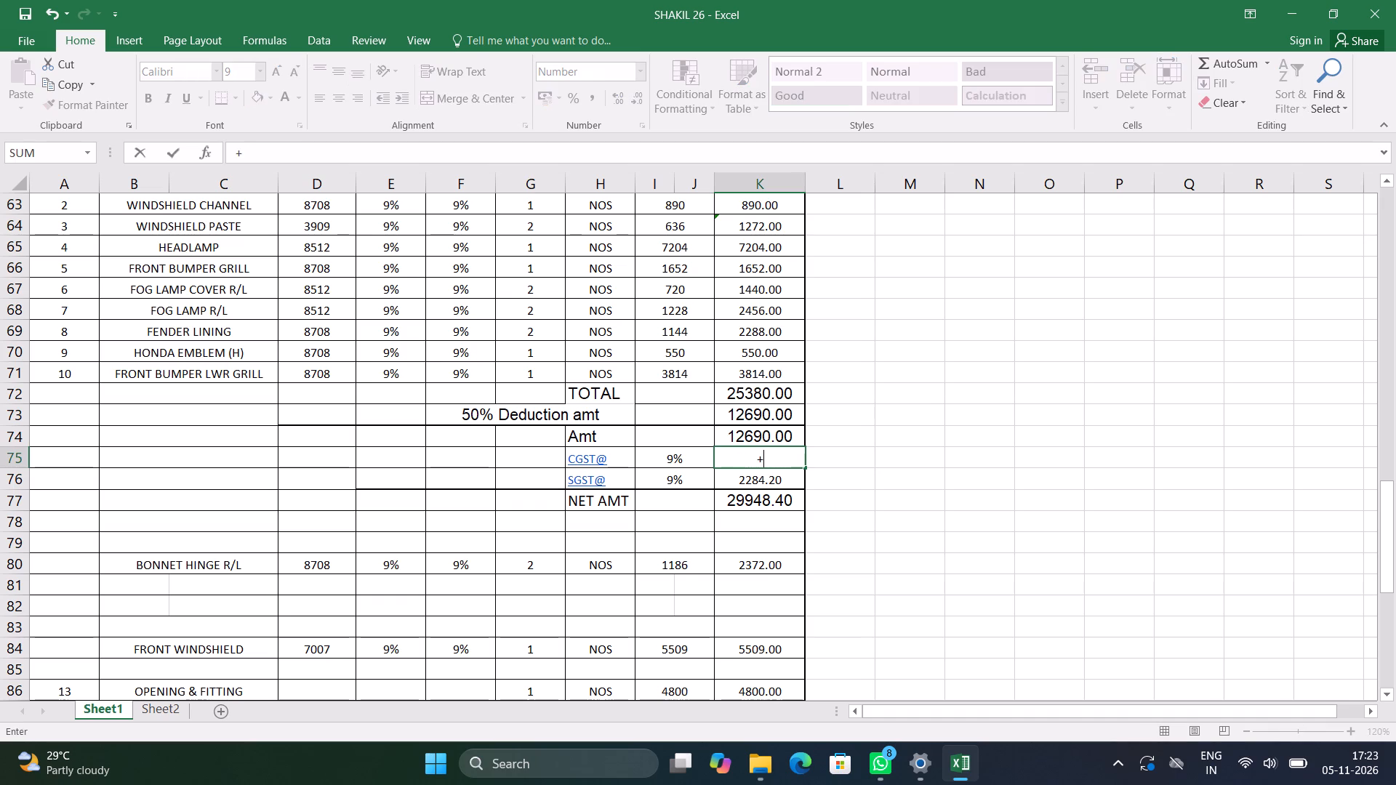
{"action": "left_click", "coordinate": [763, 440]}
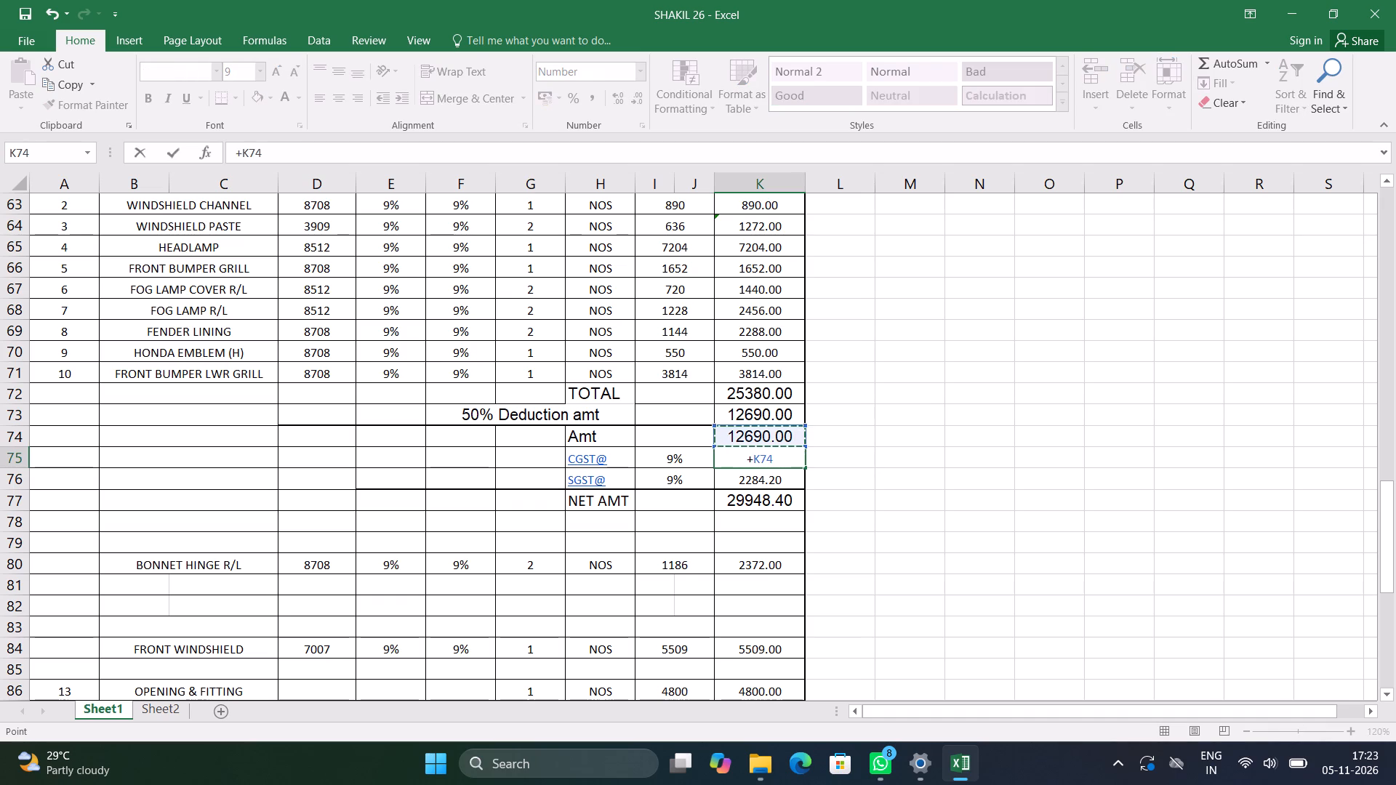
{"action": "key", "text": "asterisk"}
{"action": "left_click", "coordinate": [694, 457]}
{"action": "key", "text": "Return"}
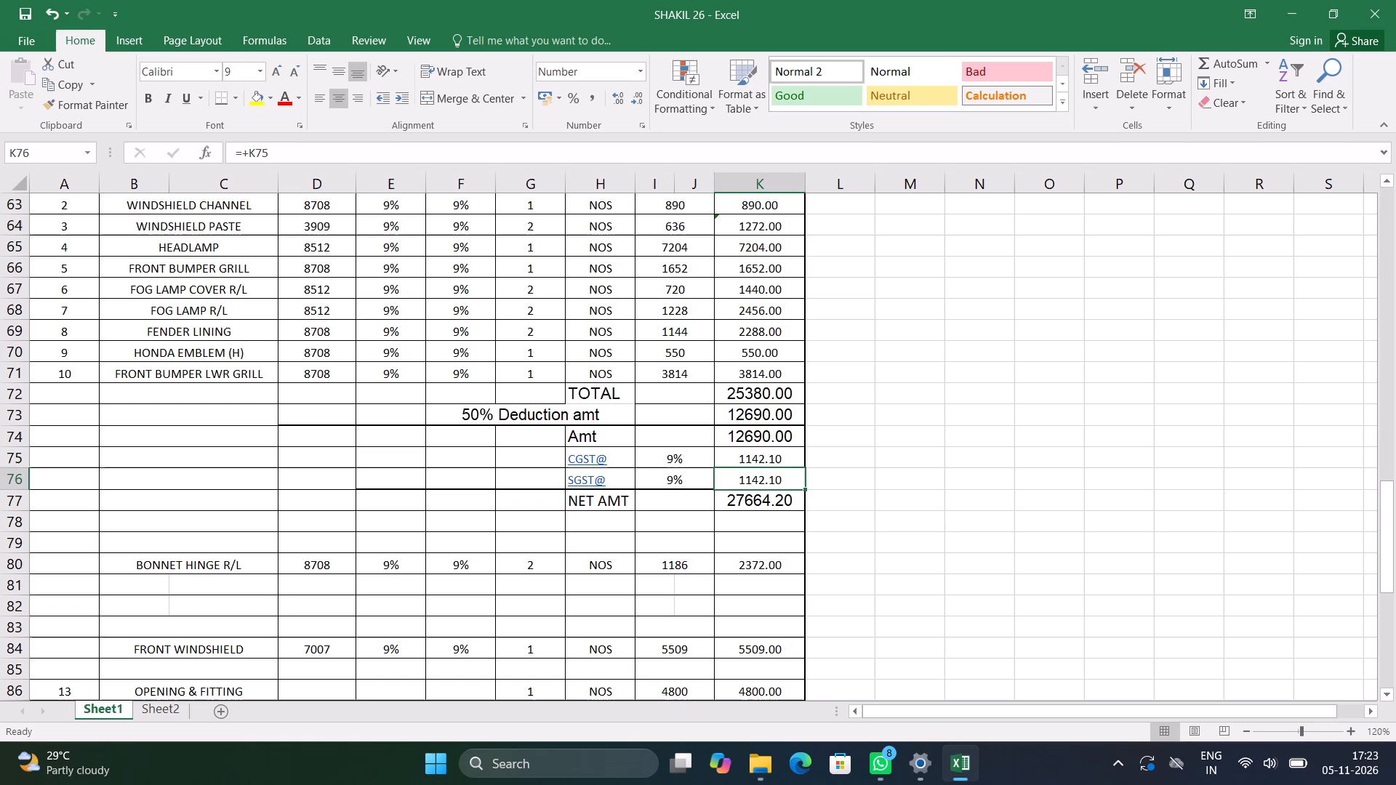
Replace the NET AMT formula in K77 with +K74+K75+K76.
{"action": "left_click", "coordinate": [747, 499]}
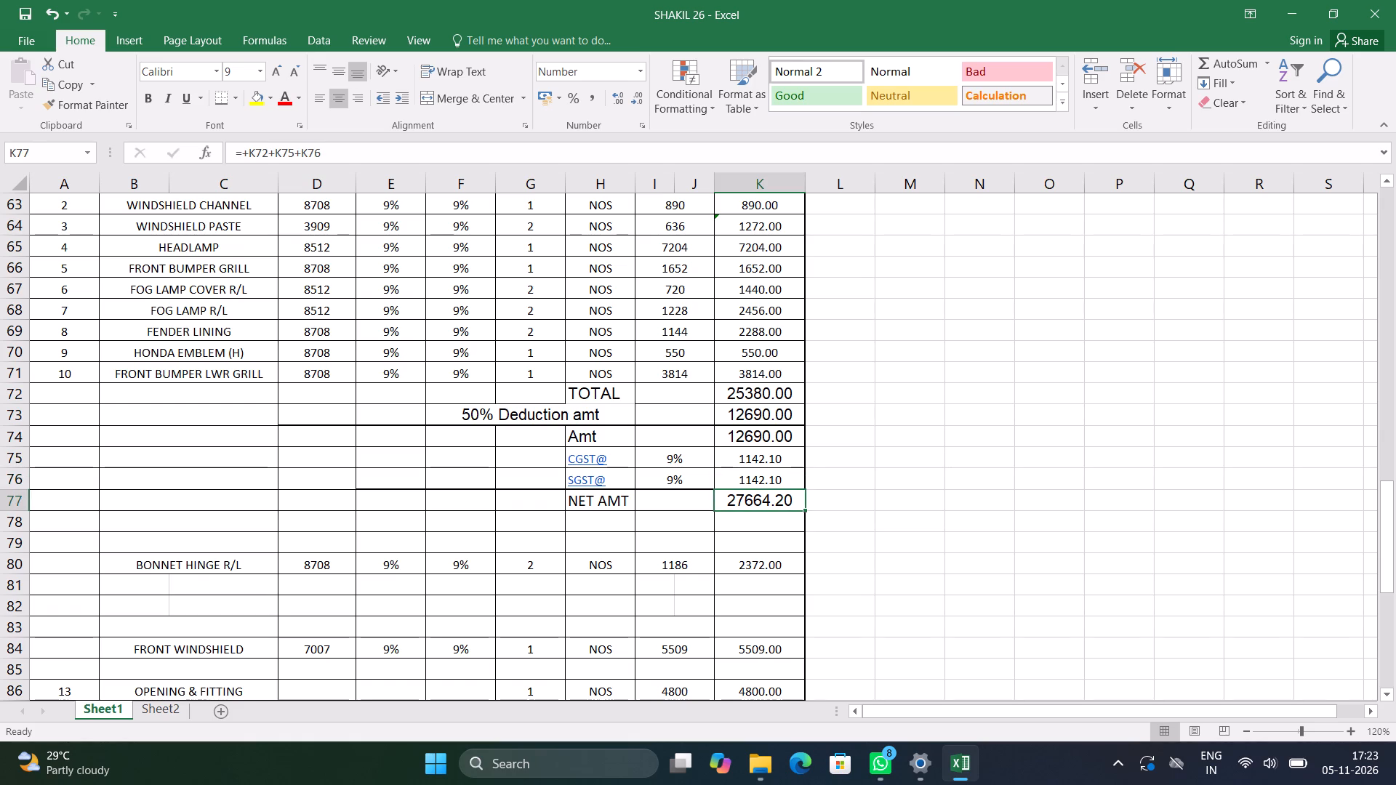
{"action": "key", "text": "plus"}
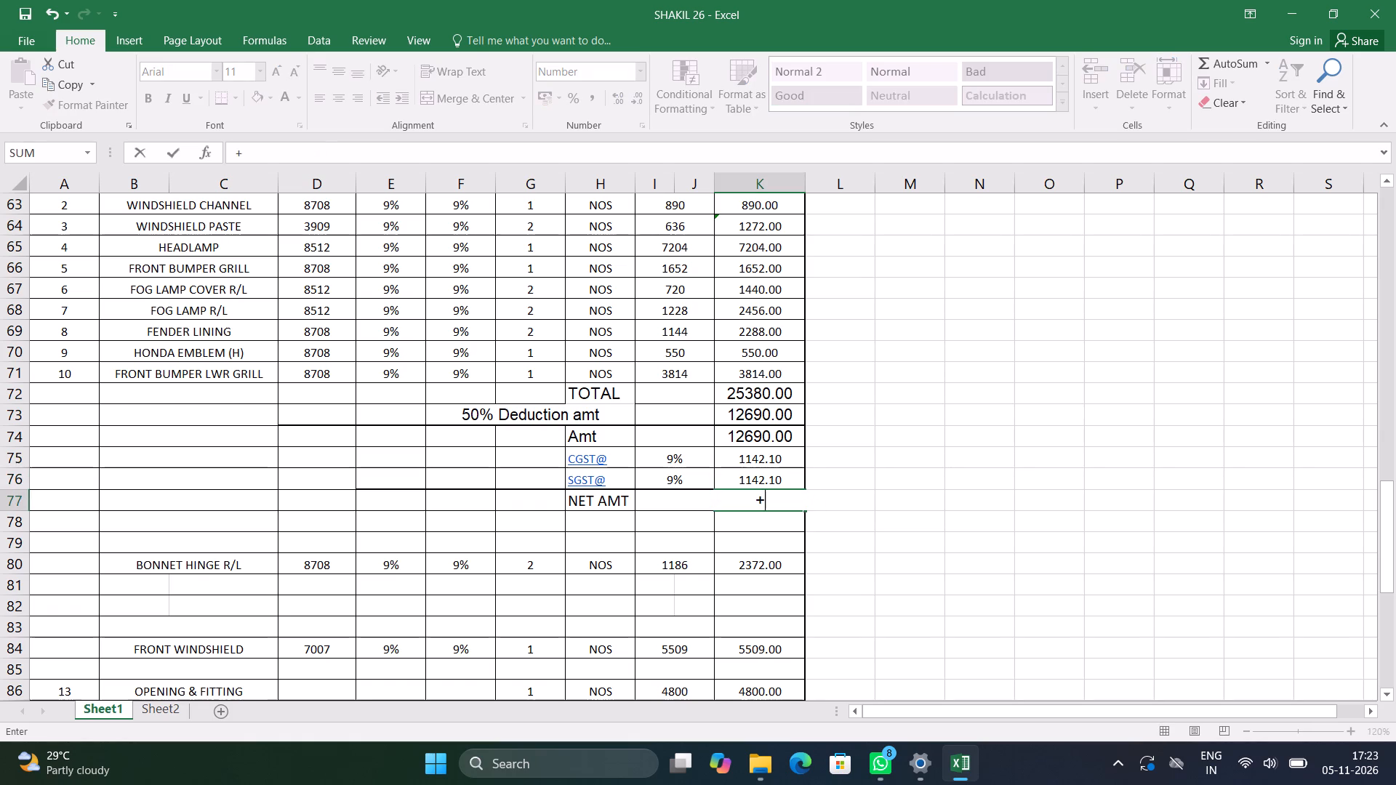
{"action": "left_click", "coordinate": [745, 429]}
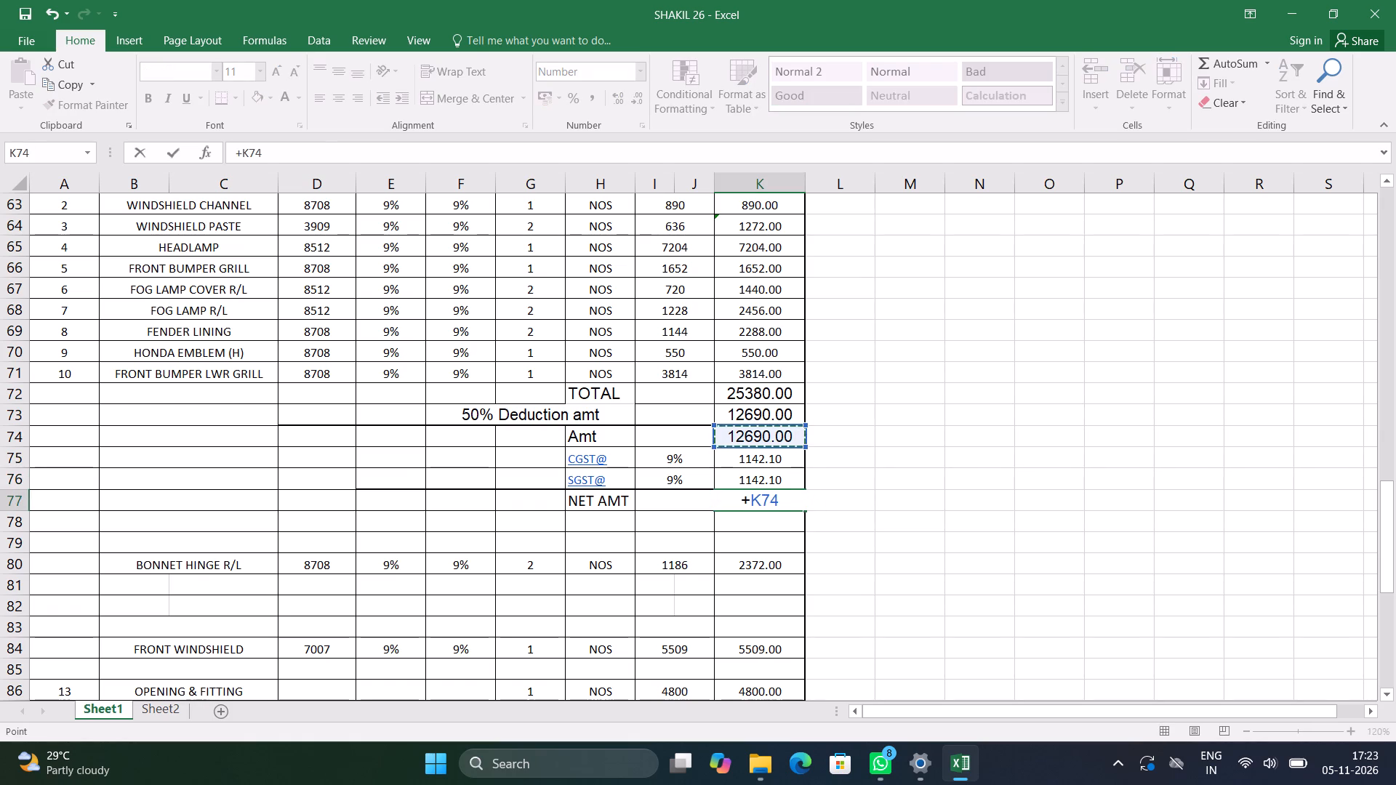
{"action": "key", "text": "plus"}
{"action": "left_click", "coordinate": [750, 460]}
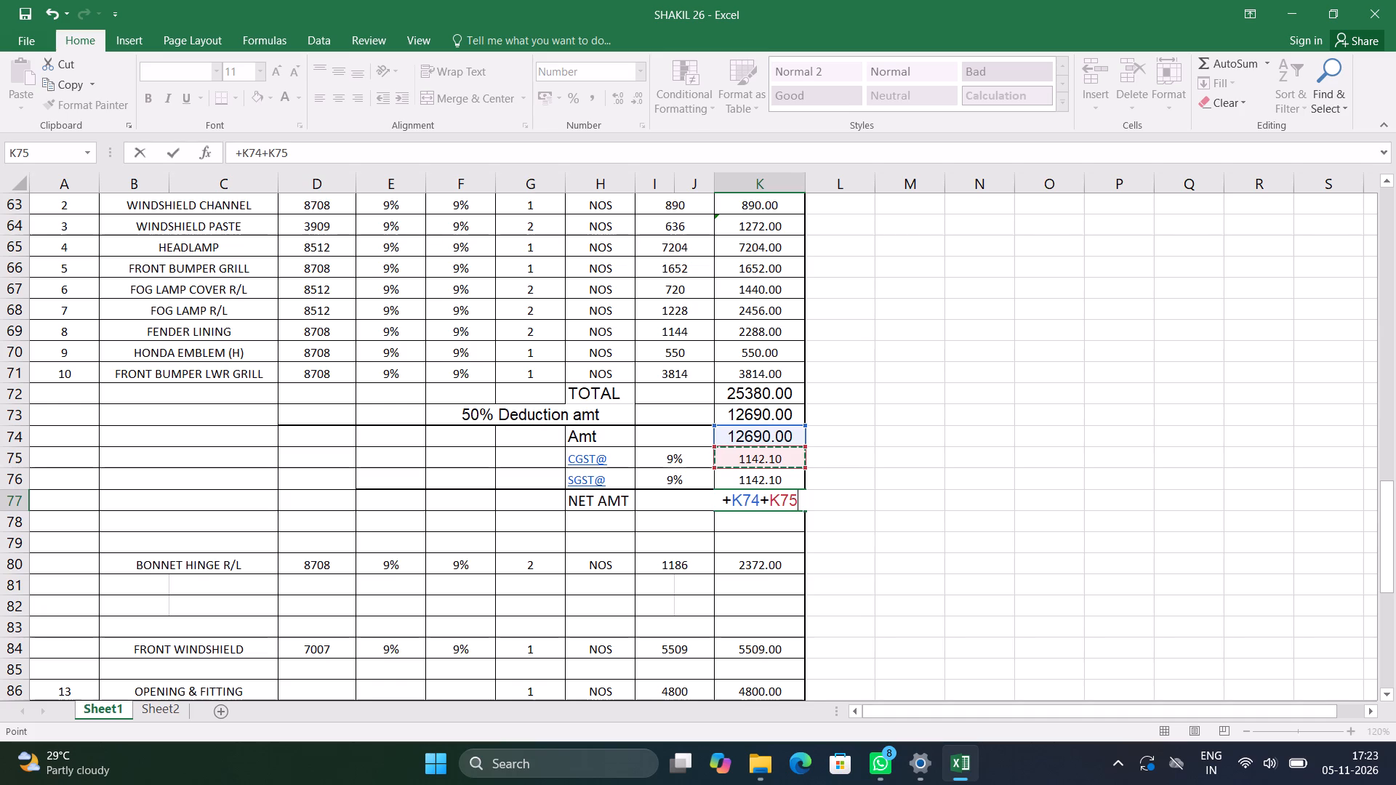
{"action": "key", "text": "plus"}
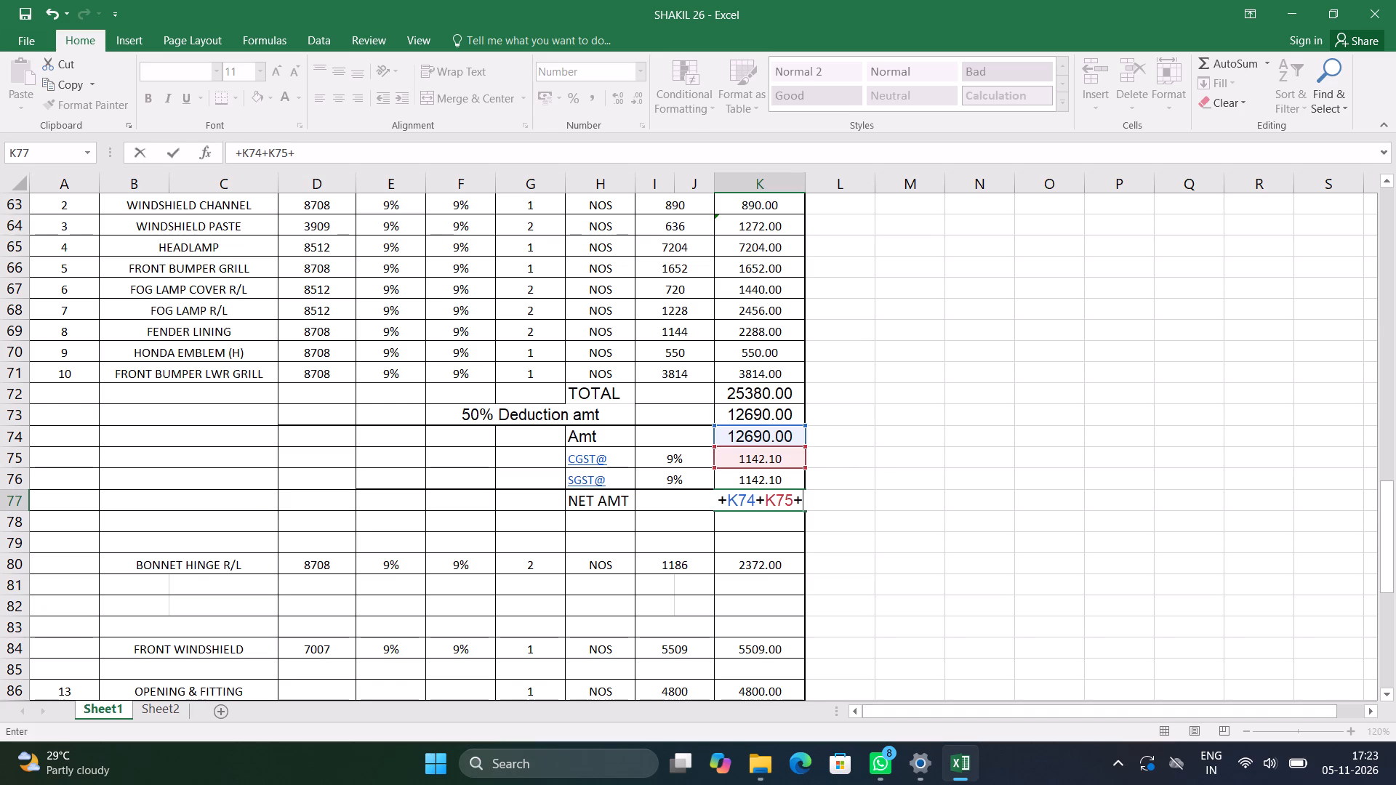
{"action": "left_click", "coordinate": [747, 479]}
{"action": "key", "text": "Return"}
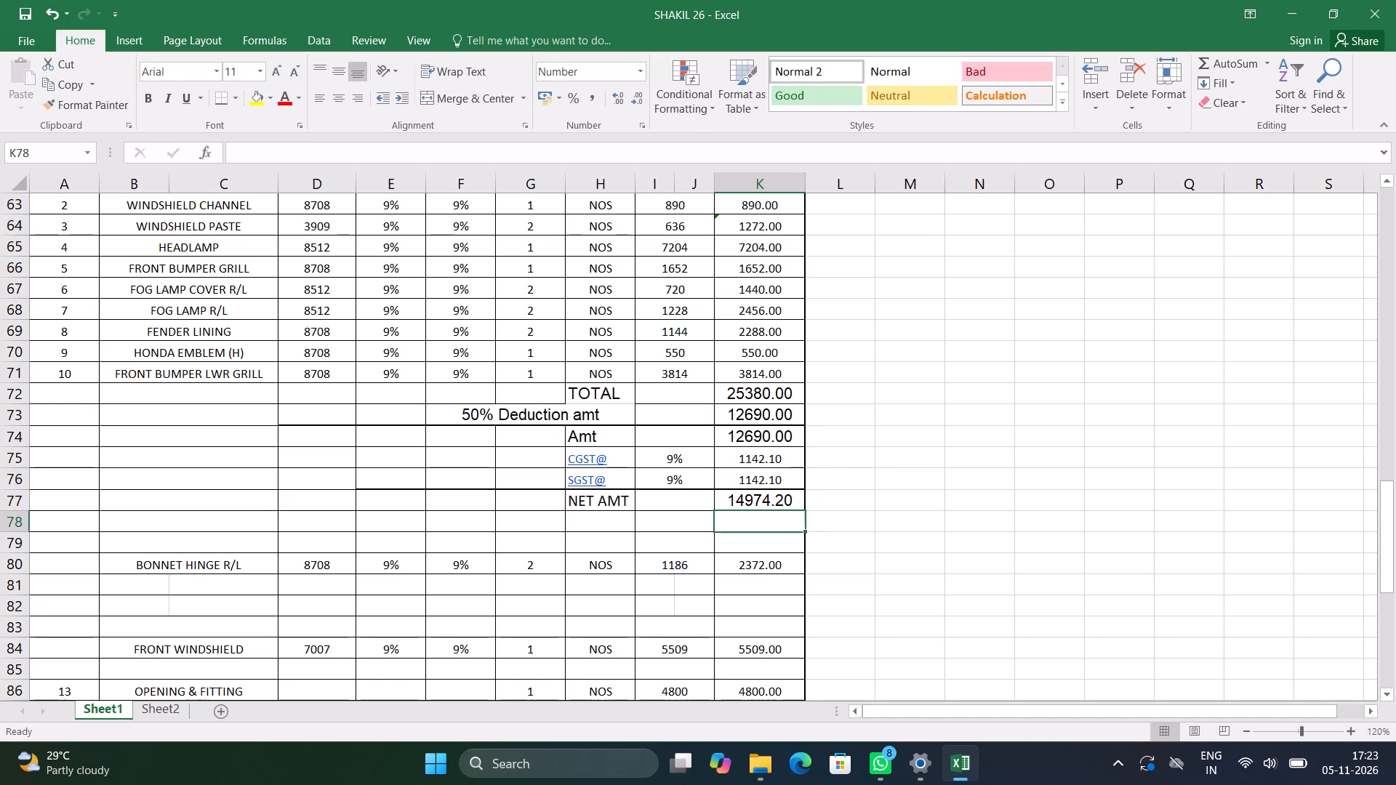
Copy the 50% deduction row from D73 to K73.
{"action": "key", "text": "Down"}
{"action": "key", "text": "Down"}
{"action": "key", "text": "Down"}
{"action": "key", "text": "Down"}
{"action": "key", "text": "Down"}
{"action": "key", "text": "Down"}
{"action": "key", "text": "Down"}
{"action": "key", "text": "Down"}
{"action": "key", "text": "Down"}
{"action": "key", "text": "Down"}
{"action": "key", "text": "Down"}
{"action": "key", "text": "Down"}
{"action": "key", "text": "Down"}
{"action": "key", "text": "Down"}
{"action": "key", "text": "Down"}
{"action": "key", "text": "Down"}
{"action": "key", "text": "Down"}
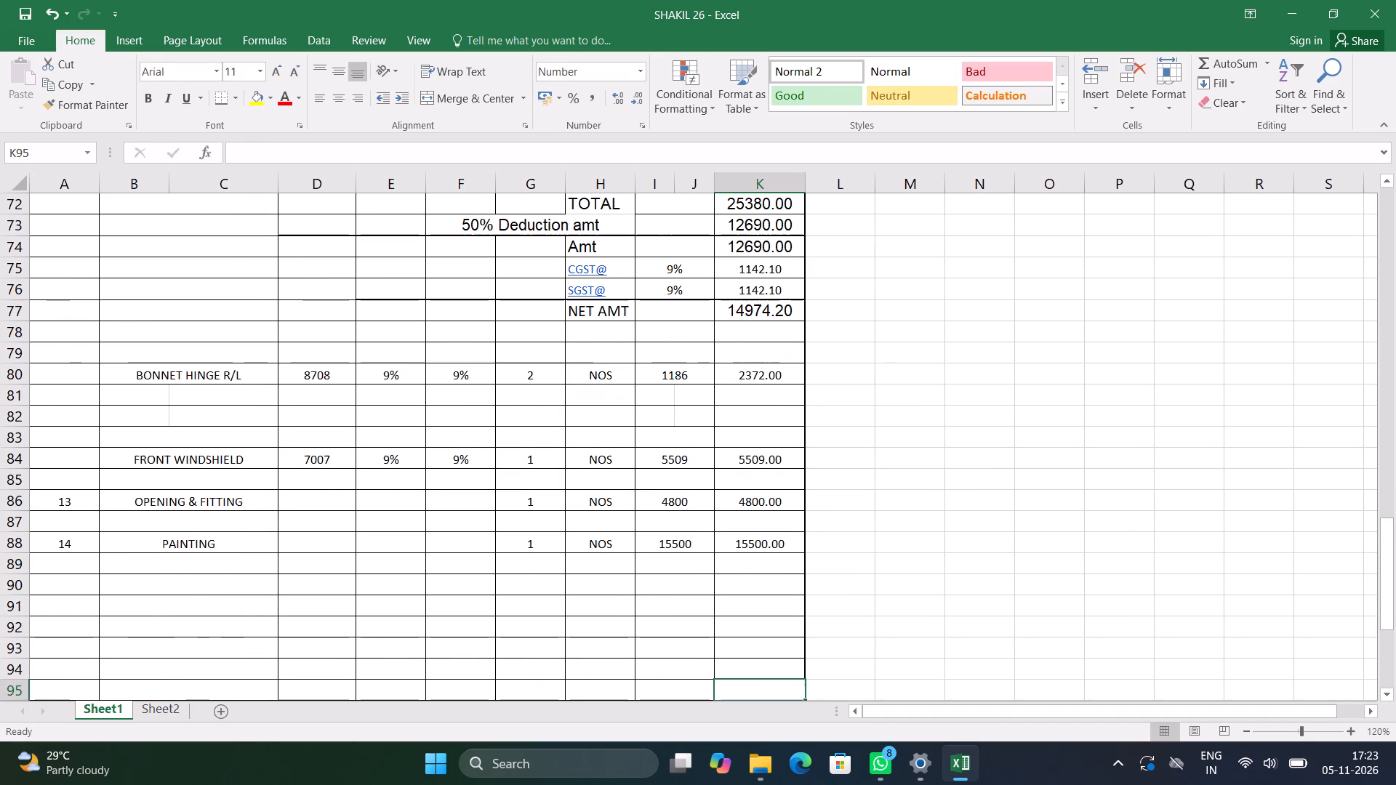
{"action": "left_click", "coordinate": [289, 224]}
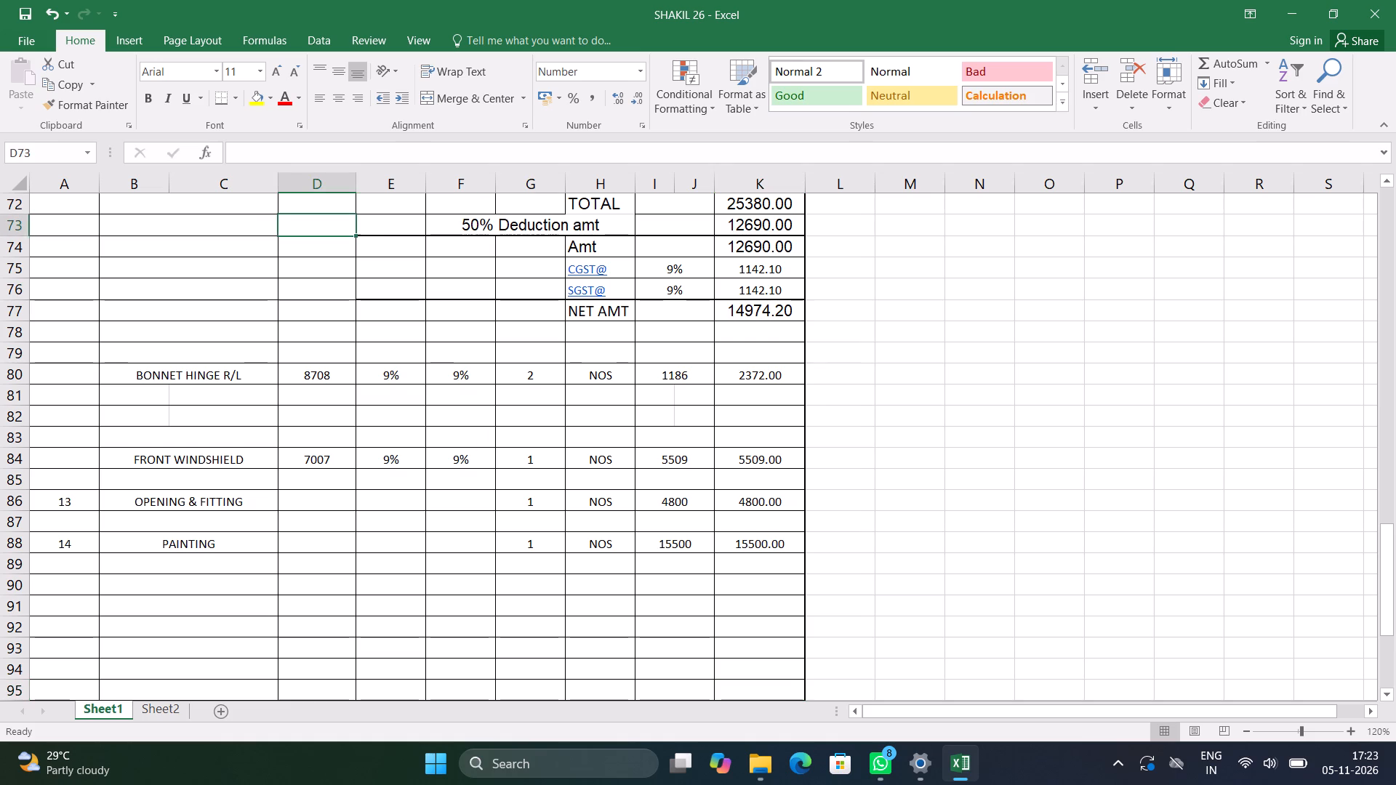
{"action": "key", "text": "shift+Right"}
{"action": "key", "text": "shift+Right"}
{"action": "key", "text": "shift+Right"}
{"action": "key", "text": "shift+Right"}
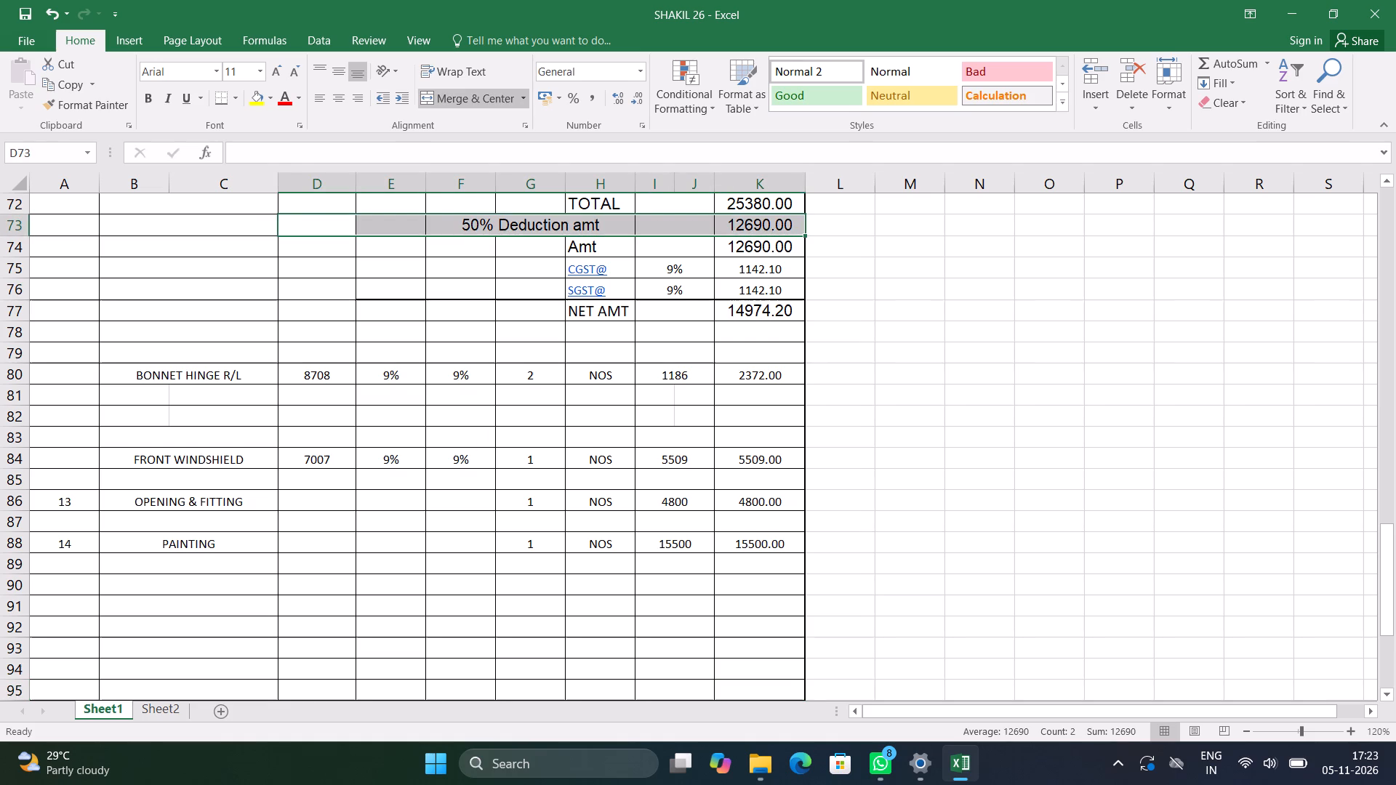
{"action": "key", "text": "ctrl+c"}
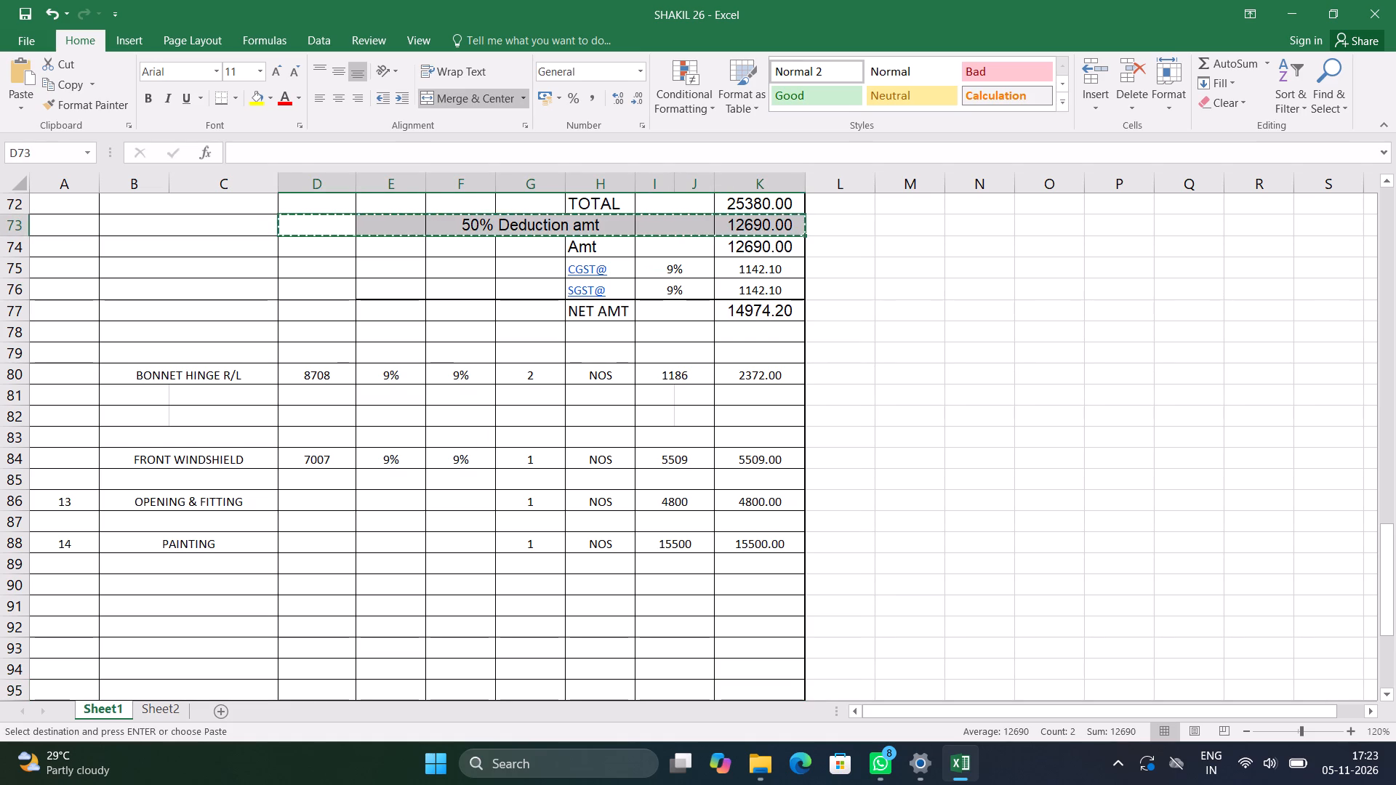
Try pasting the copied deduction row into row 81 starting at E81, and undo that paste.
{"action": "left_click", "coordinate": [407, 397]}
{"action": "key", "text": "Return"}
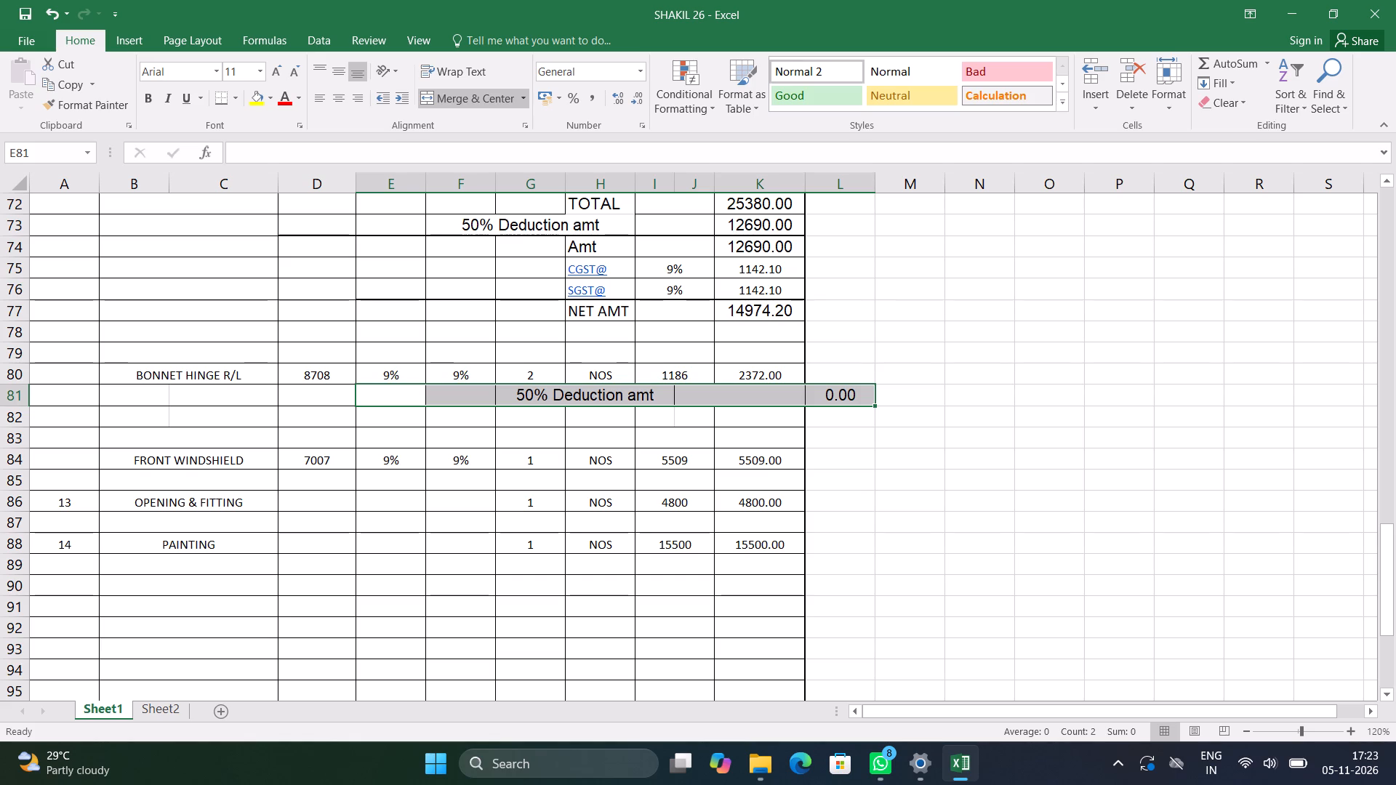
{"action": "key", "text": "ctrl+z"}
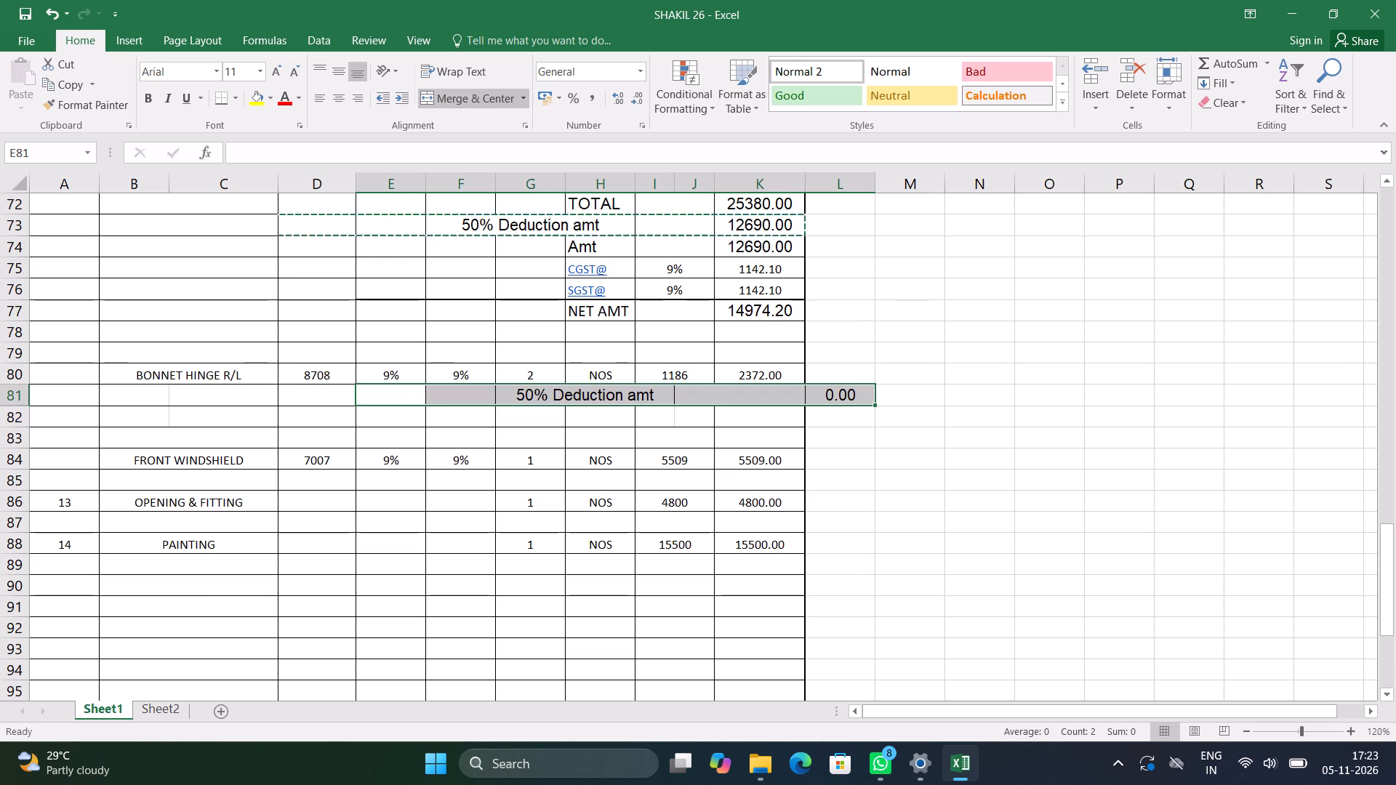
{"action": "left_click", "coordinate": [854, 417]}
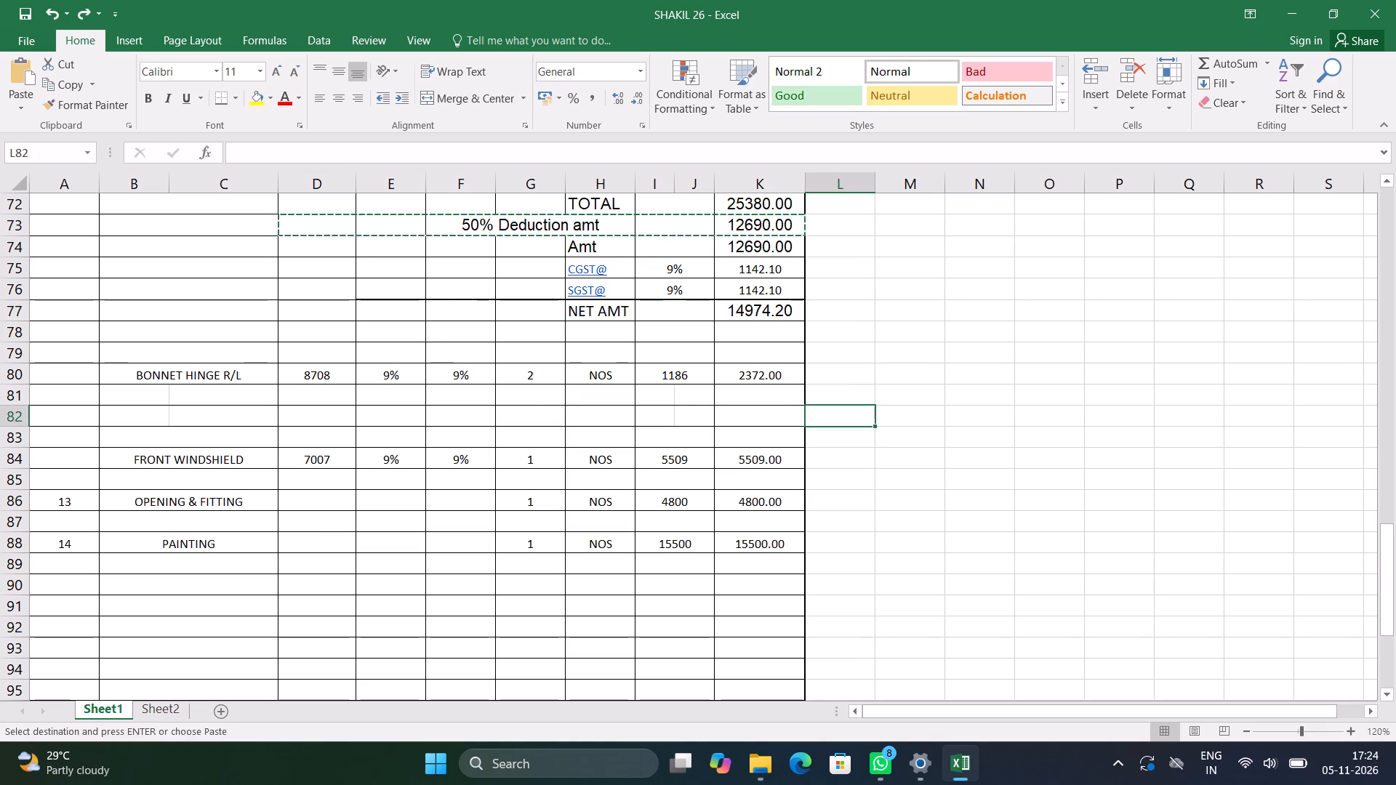
Paste the copied deduction row beneath the BONNET HINGE R/L line, starting at D81.
{"action": "left_click", "coordinate": [305, 400]}
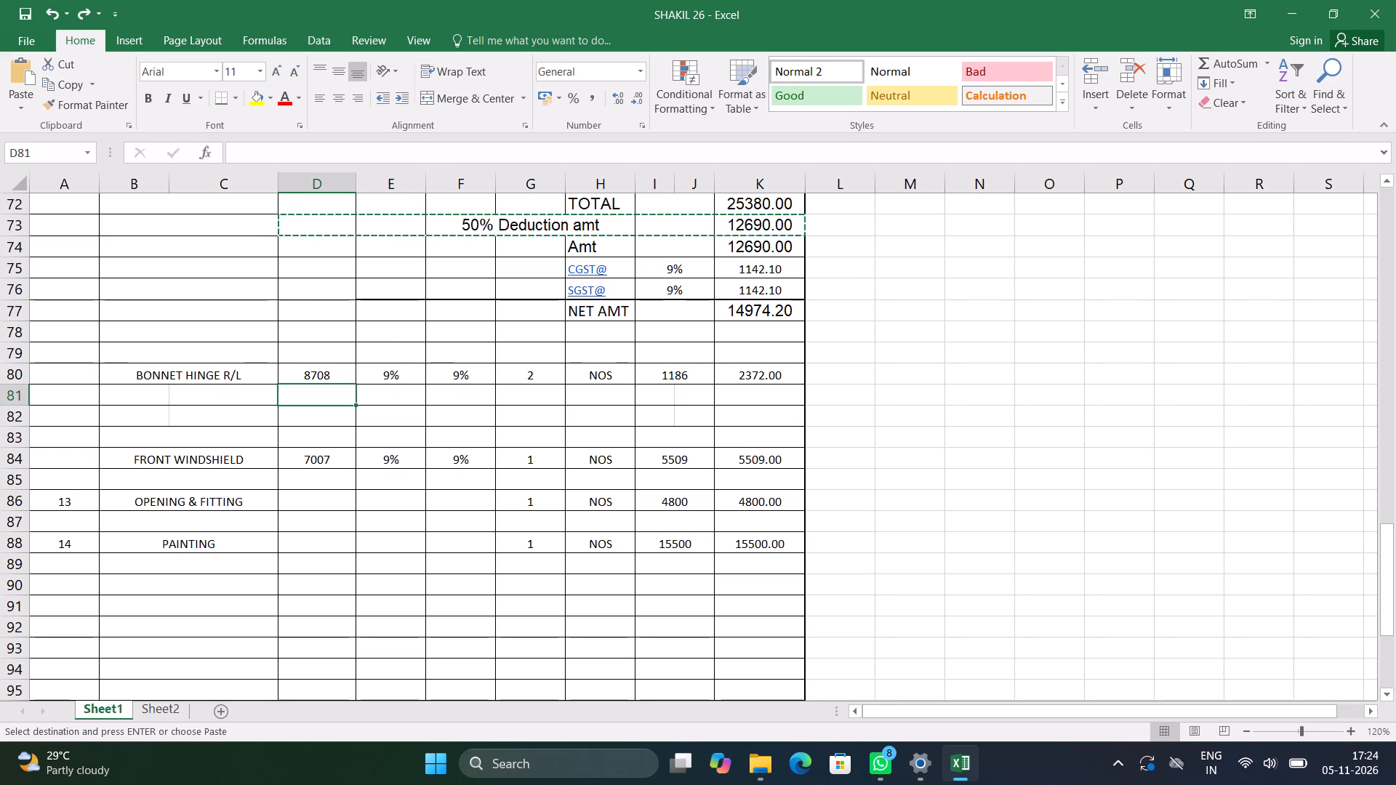
{"action": "key", "text": "ctrl+v"}
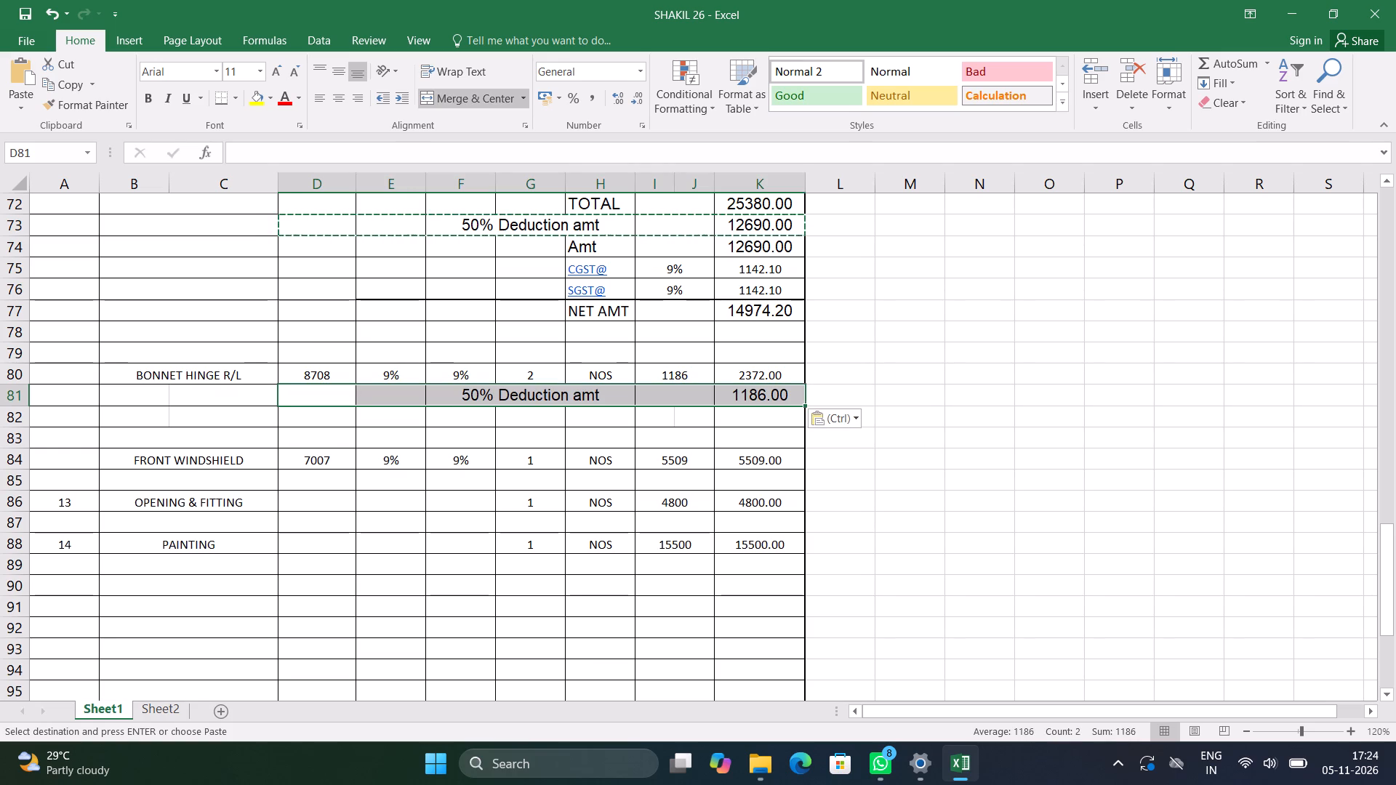
{"action": "left_click", "coordinate": [933, 432]}
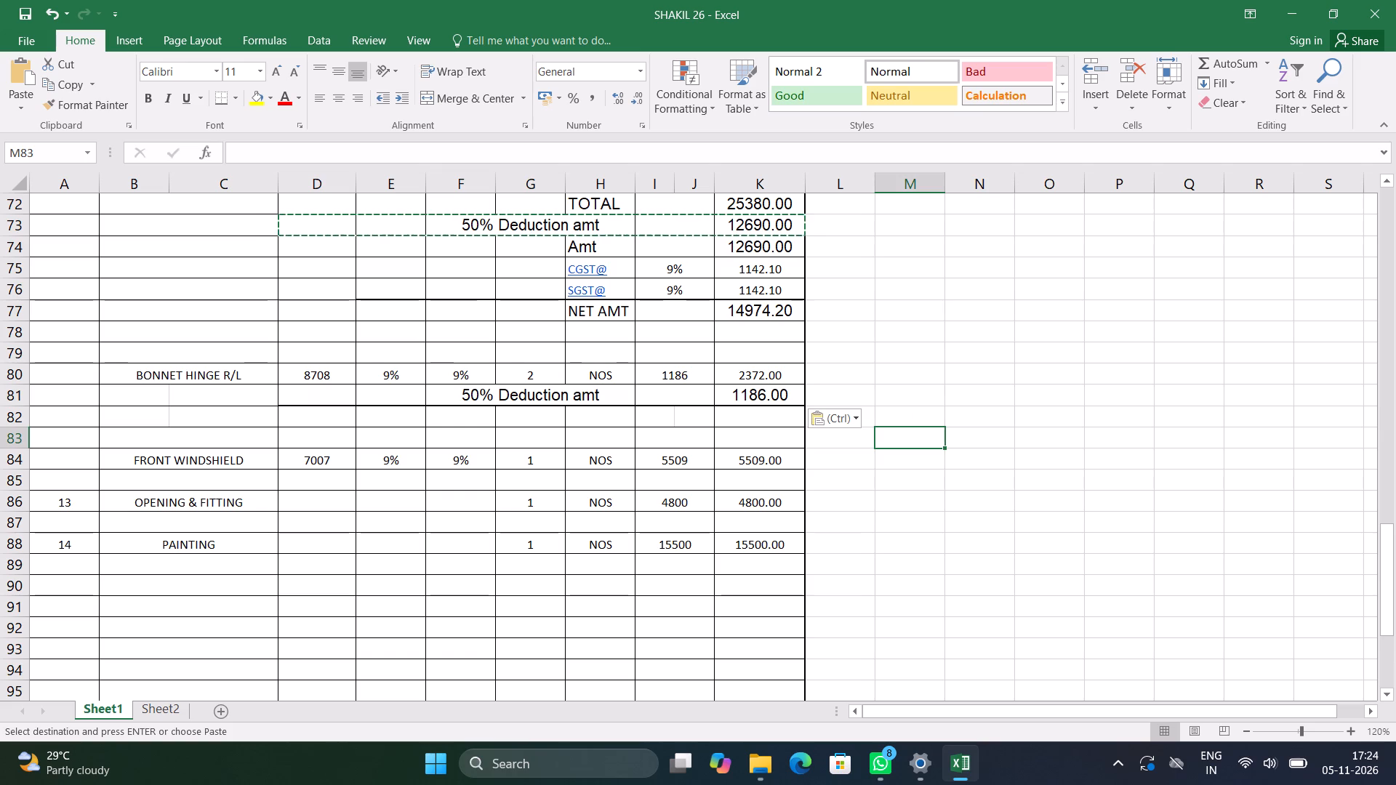
Change the percentage in the F81 label so it reads "40% Deduction amt".
{"action": "double_click", "coordinate": [473, 392]}
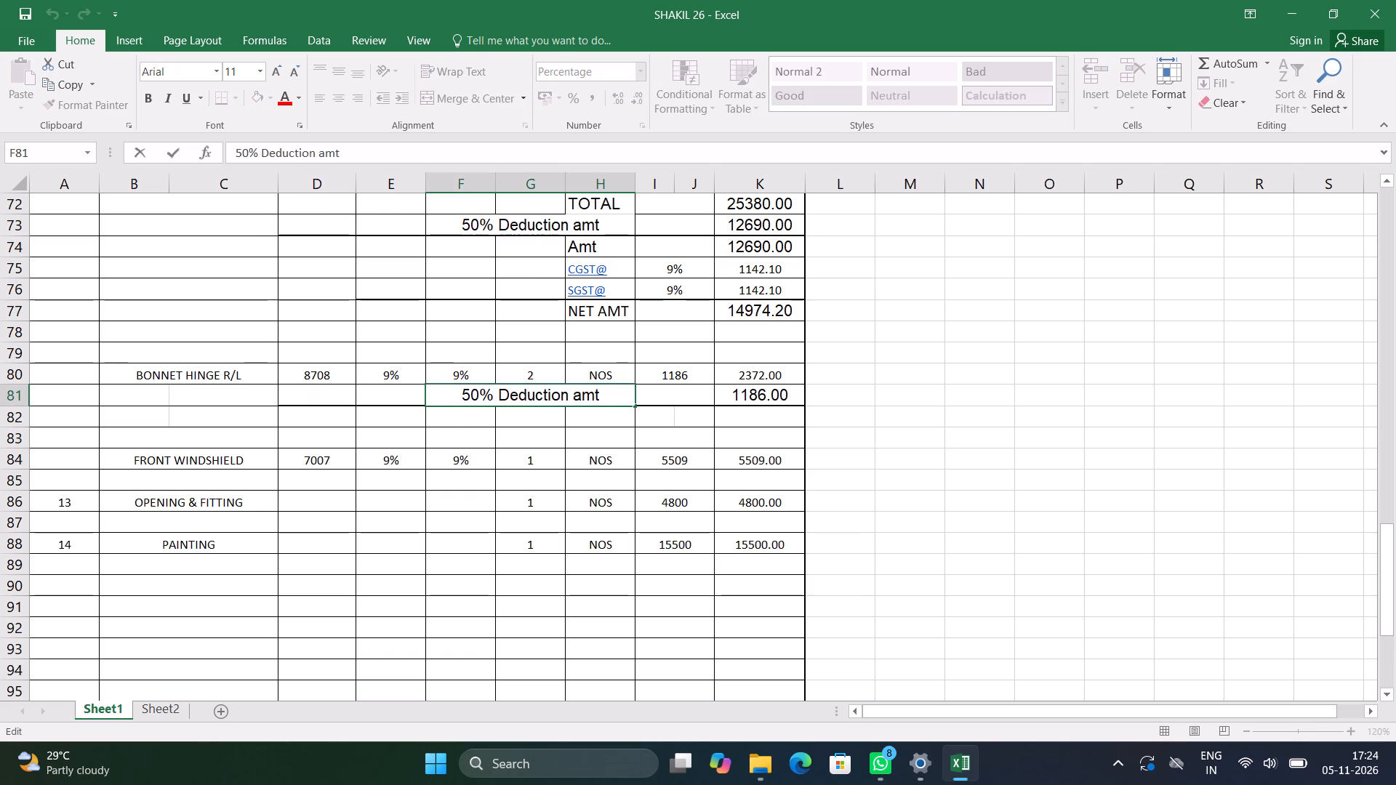
{"action": "key", "text": "BackSpace"}
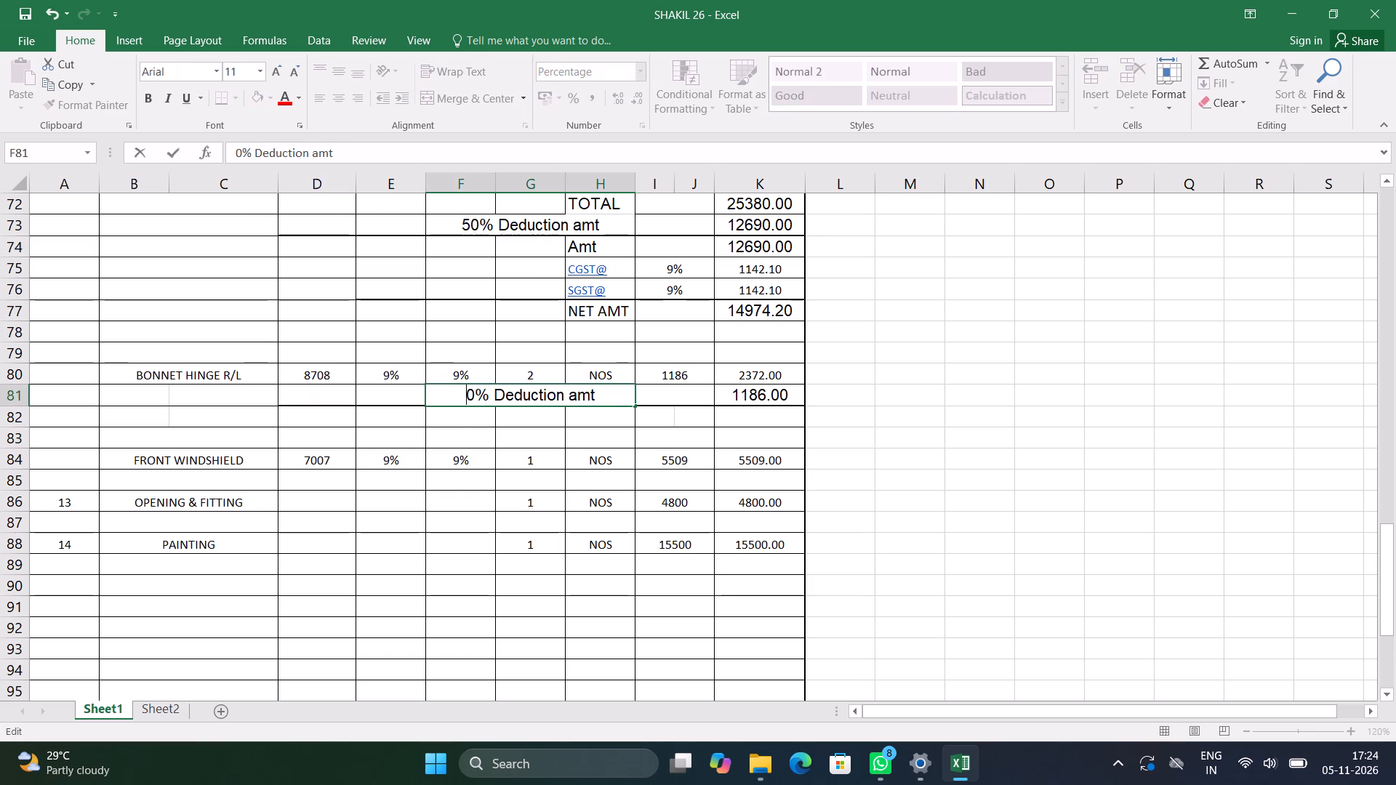
{"action": "key", "text": "4"}
{"action": "left_click", "coordinate": [936, 480]}
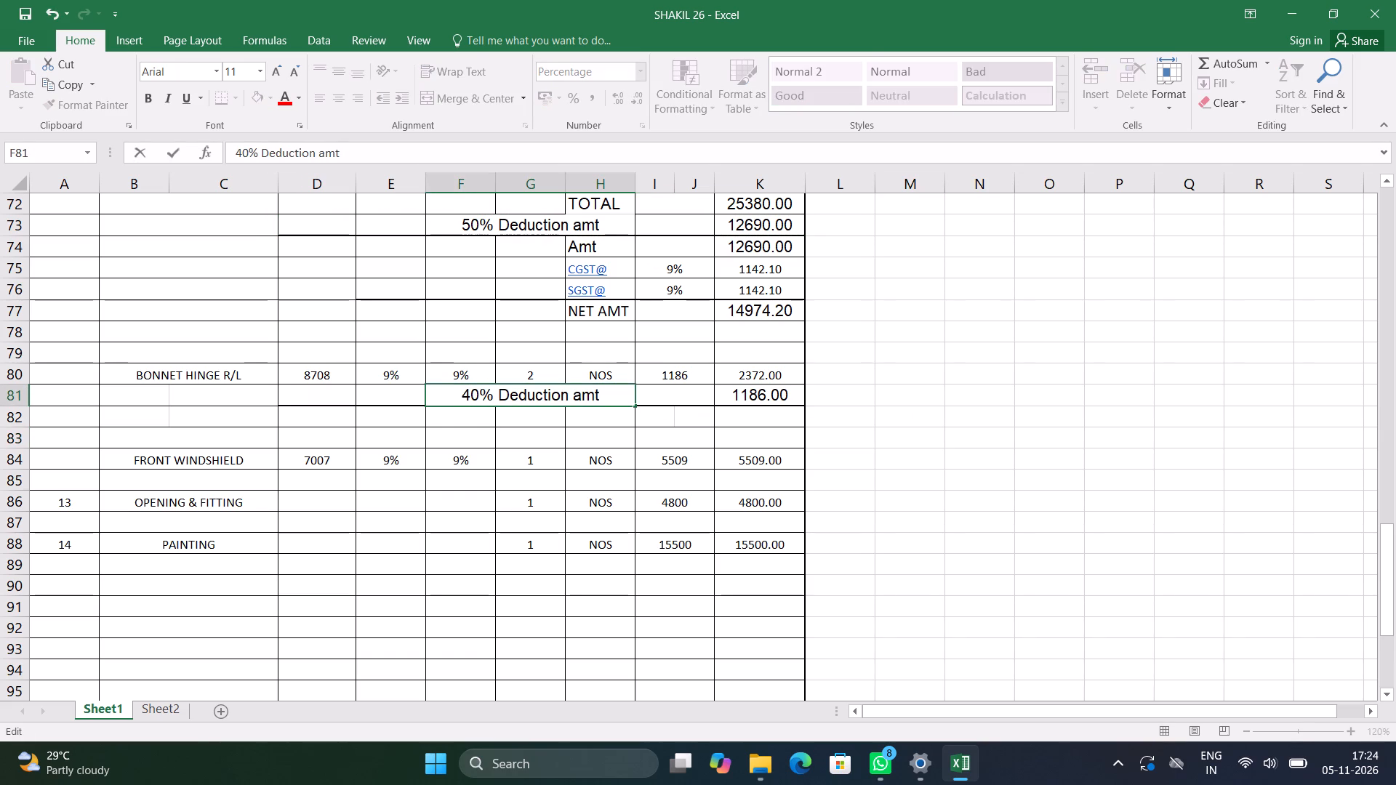
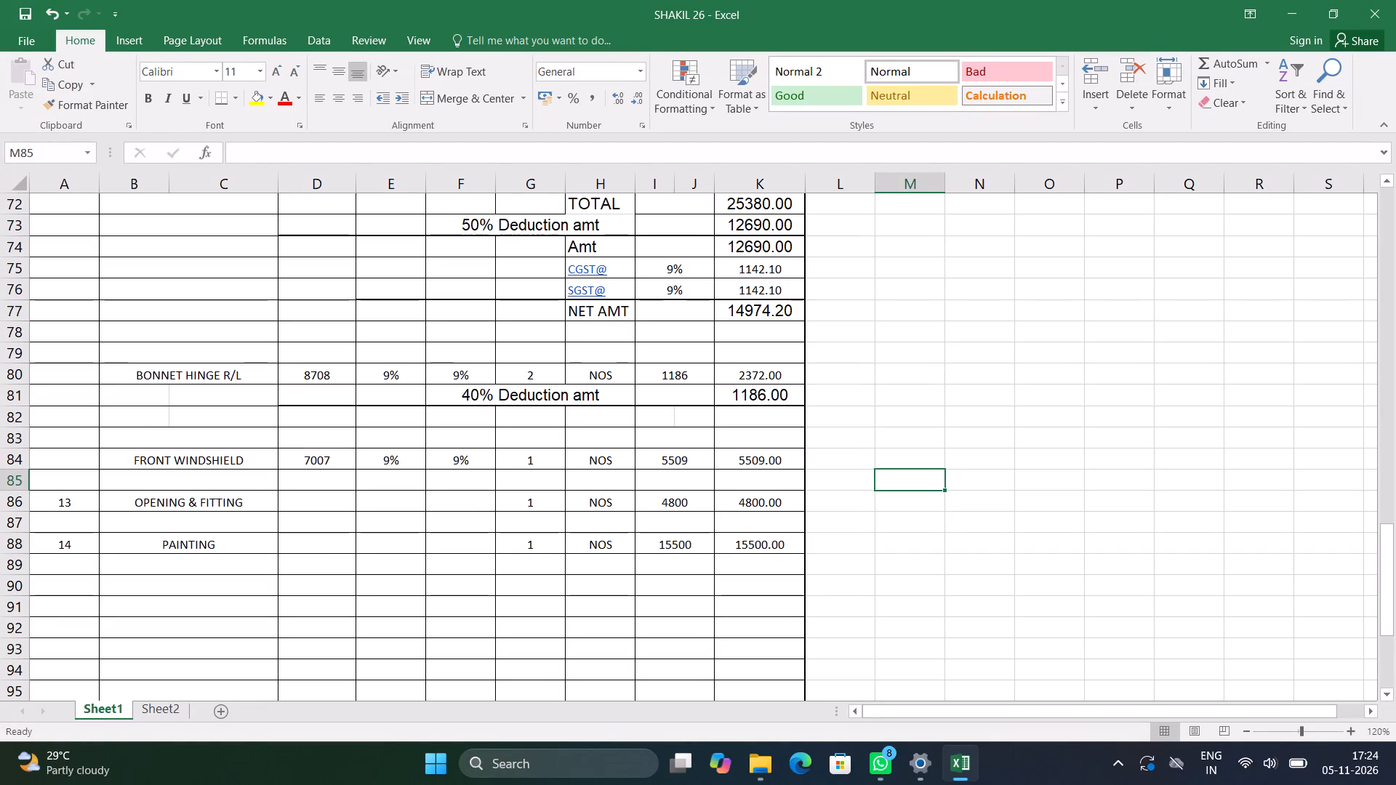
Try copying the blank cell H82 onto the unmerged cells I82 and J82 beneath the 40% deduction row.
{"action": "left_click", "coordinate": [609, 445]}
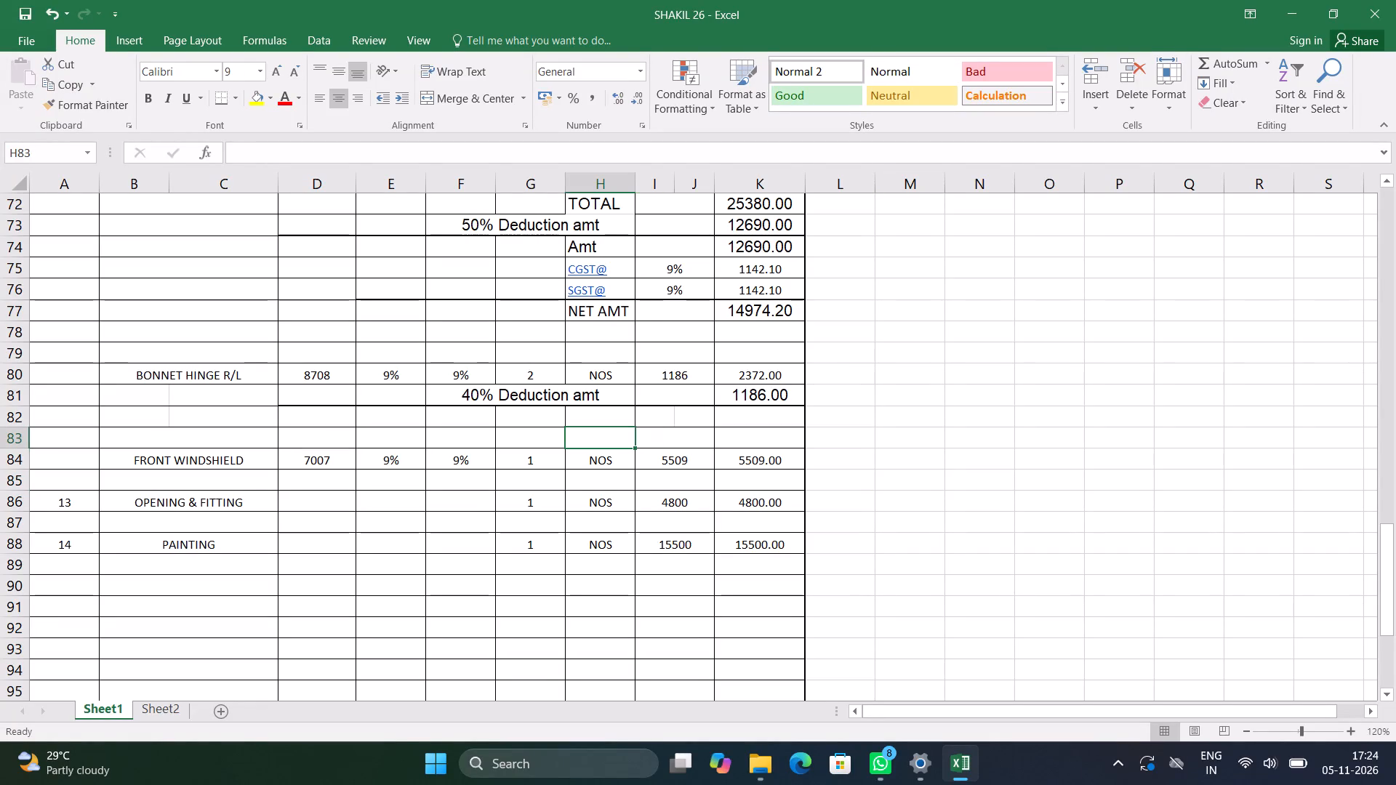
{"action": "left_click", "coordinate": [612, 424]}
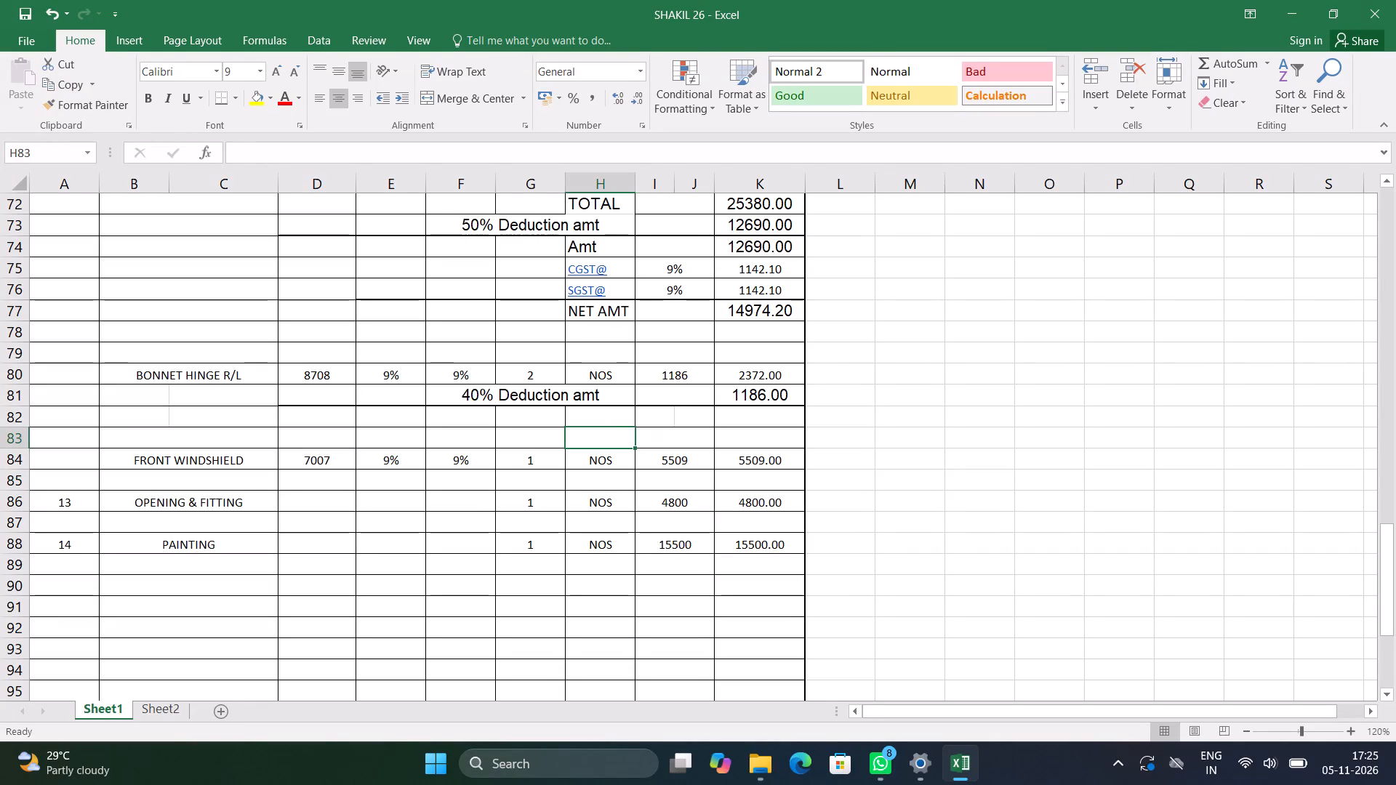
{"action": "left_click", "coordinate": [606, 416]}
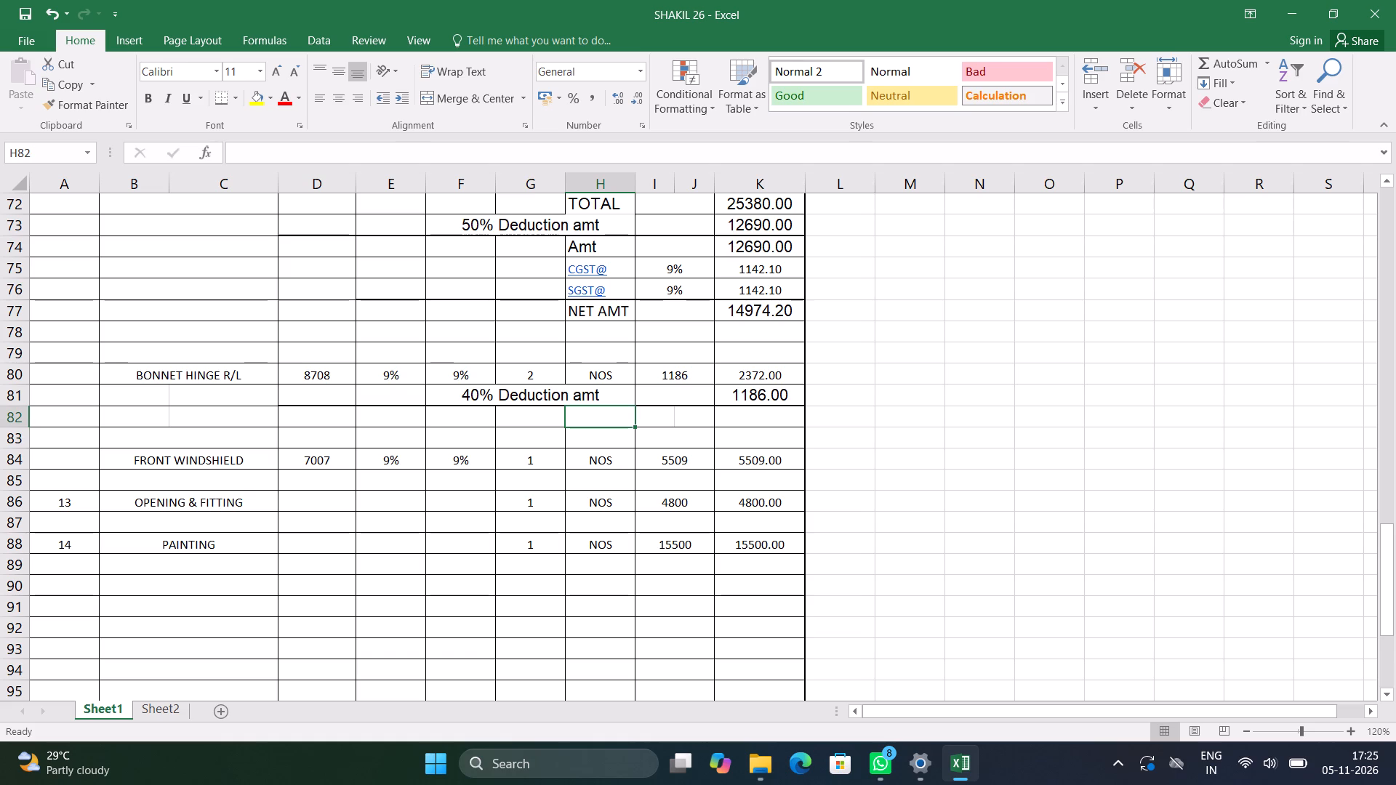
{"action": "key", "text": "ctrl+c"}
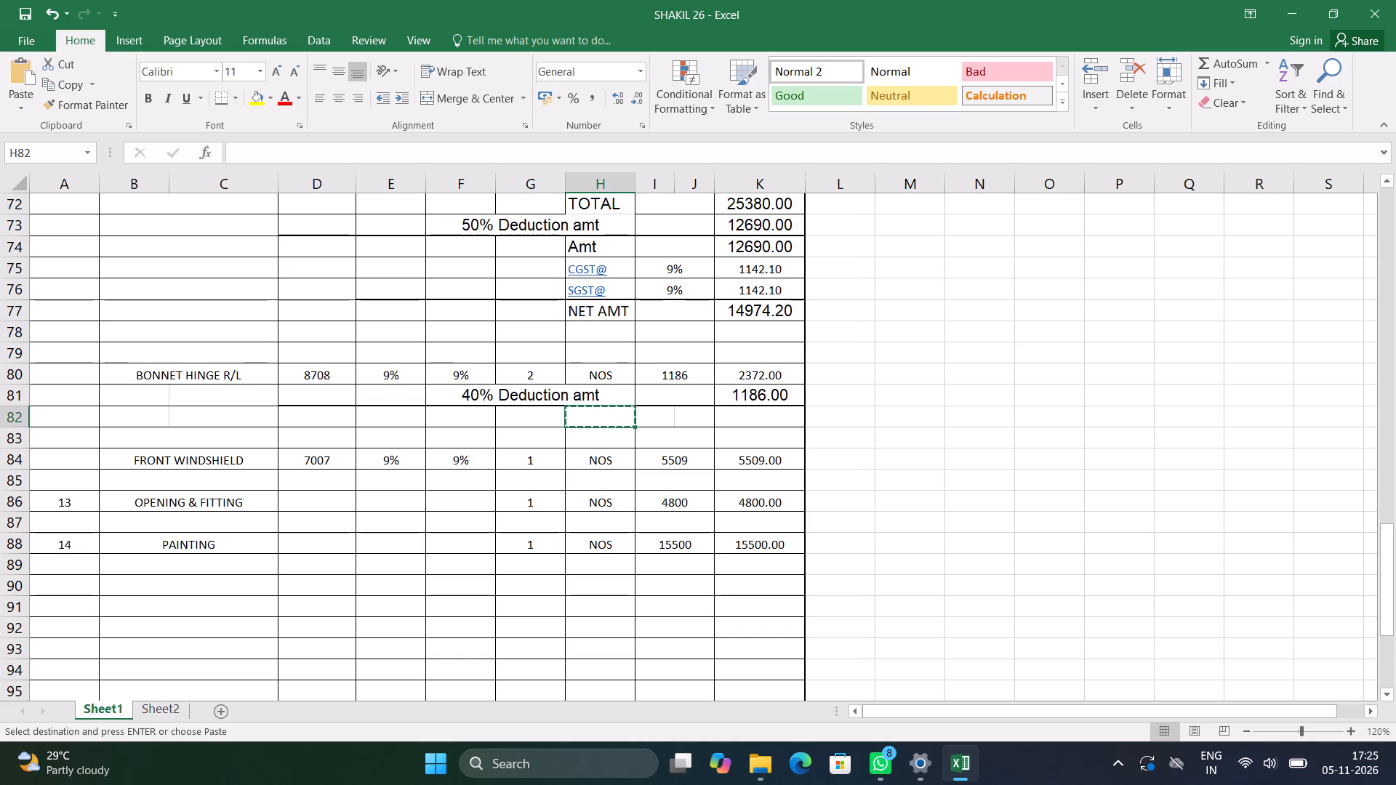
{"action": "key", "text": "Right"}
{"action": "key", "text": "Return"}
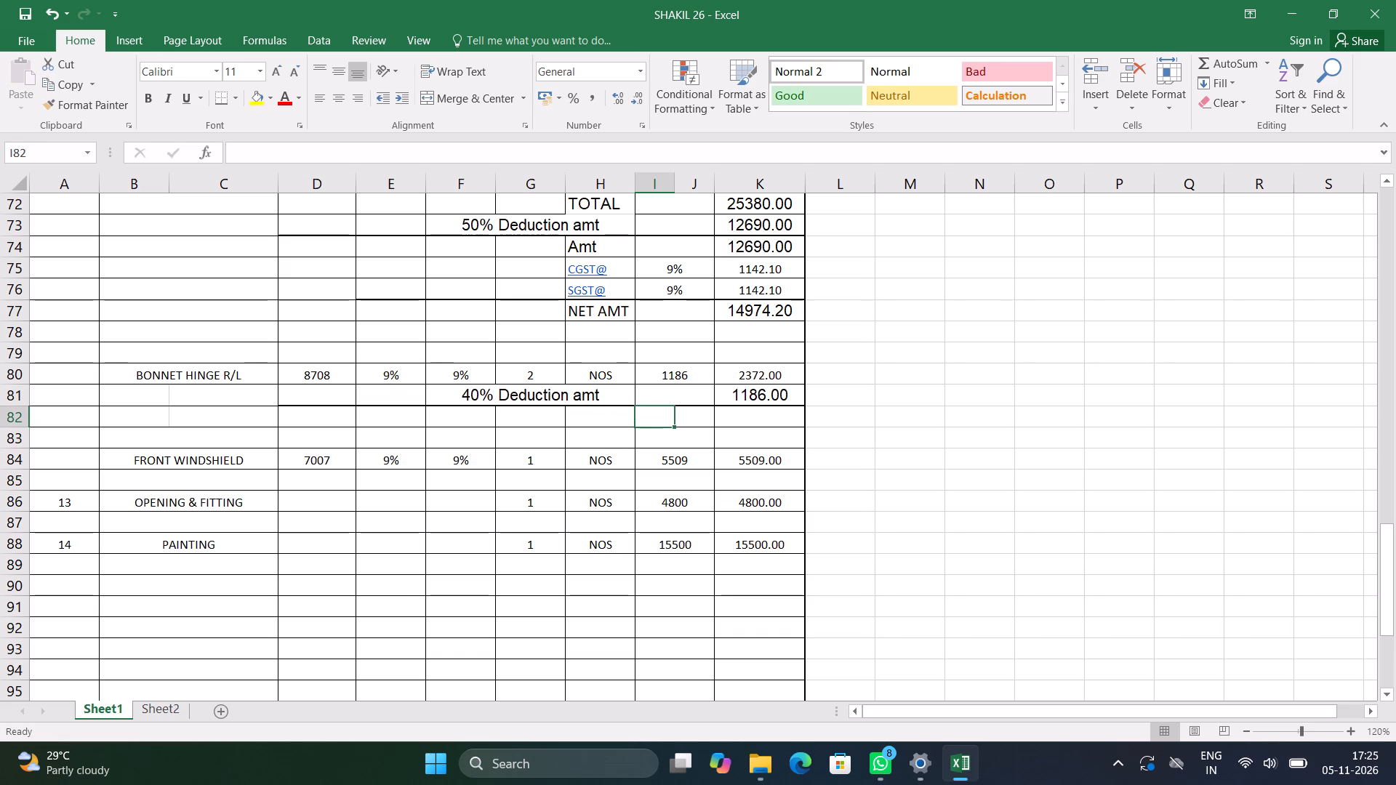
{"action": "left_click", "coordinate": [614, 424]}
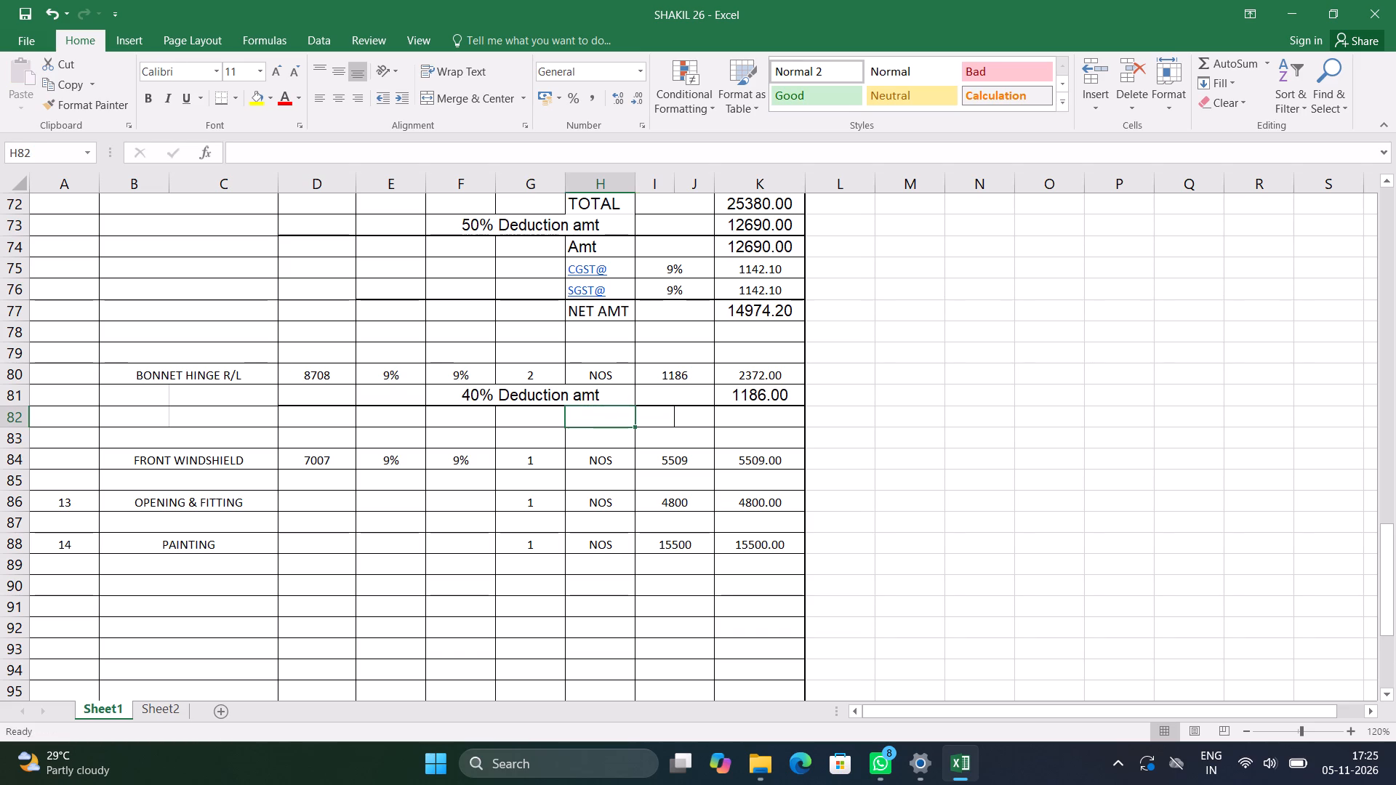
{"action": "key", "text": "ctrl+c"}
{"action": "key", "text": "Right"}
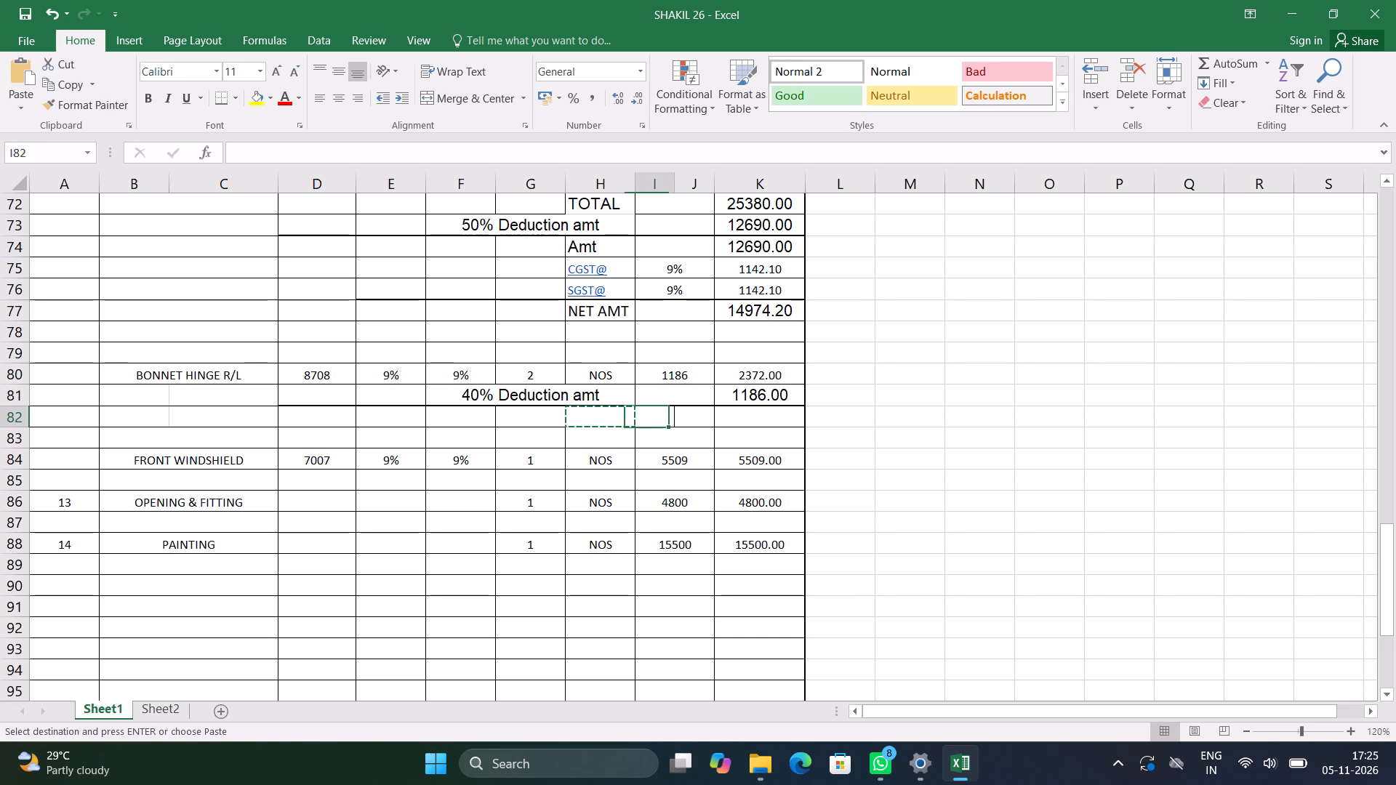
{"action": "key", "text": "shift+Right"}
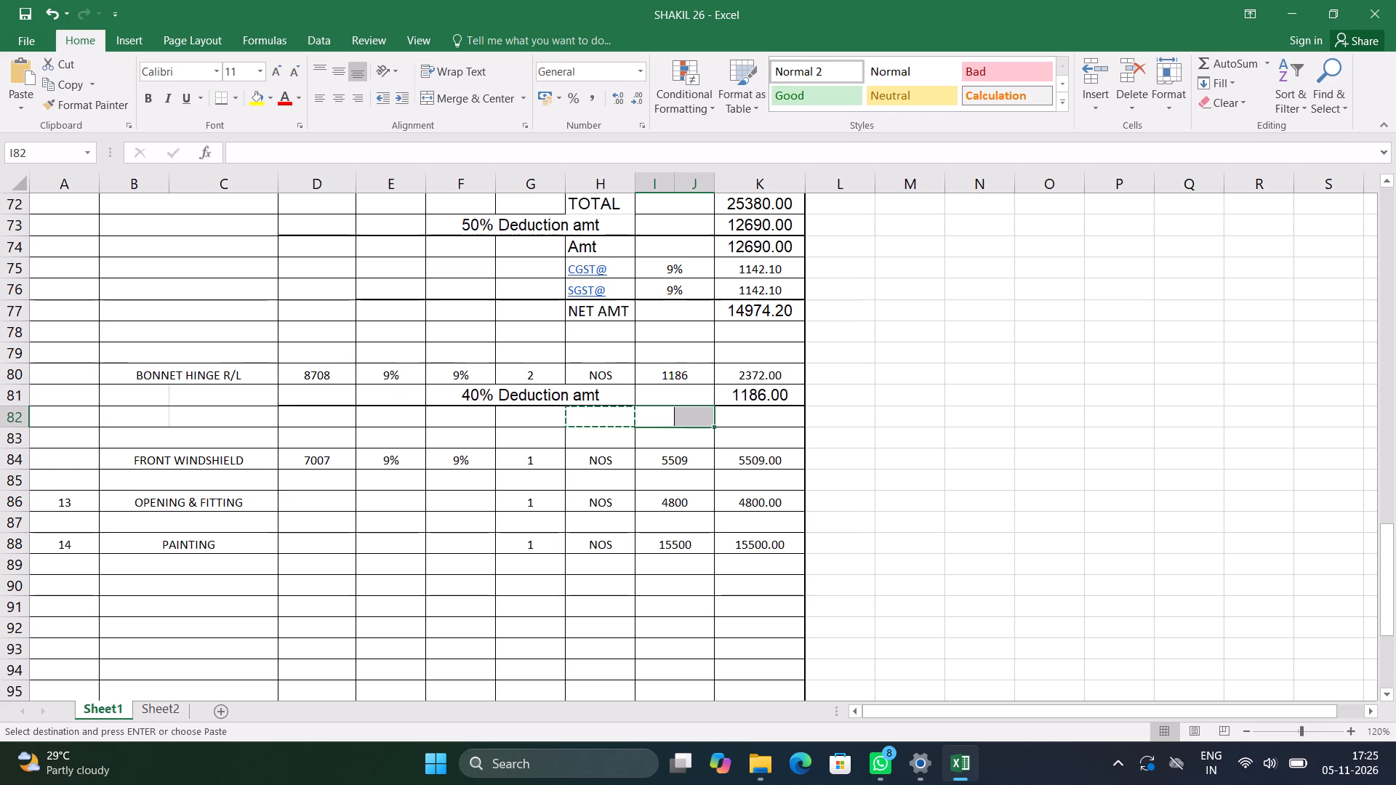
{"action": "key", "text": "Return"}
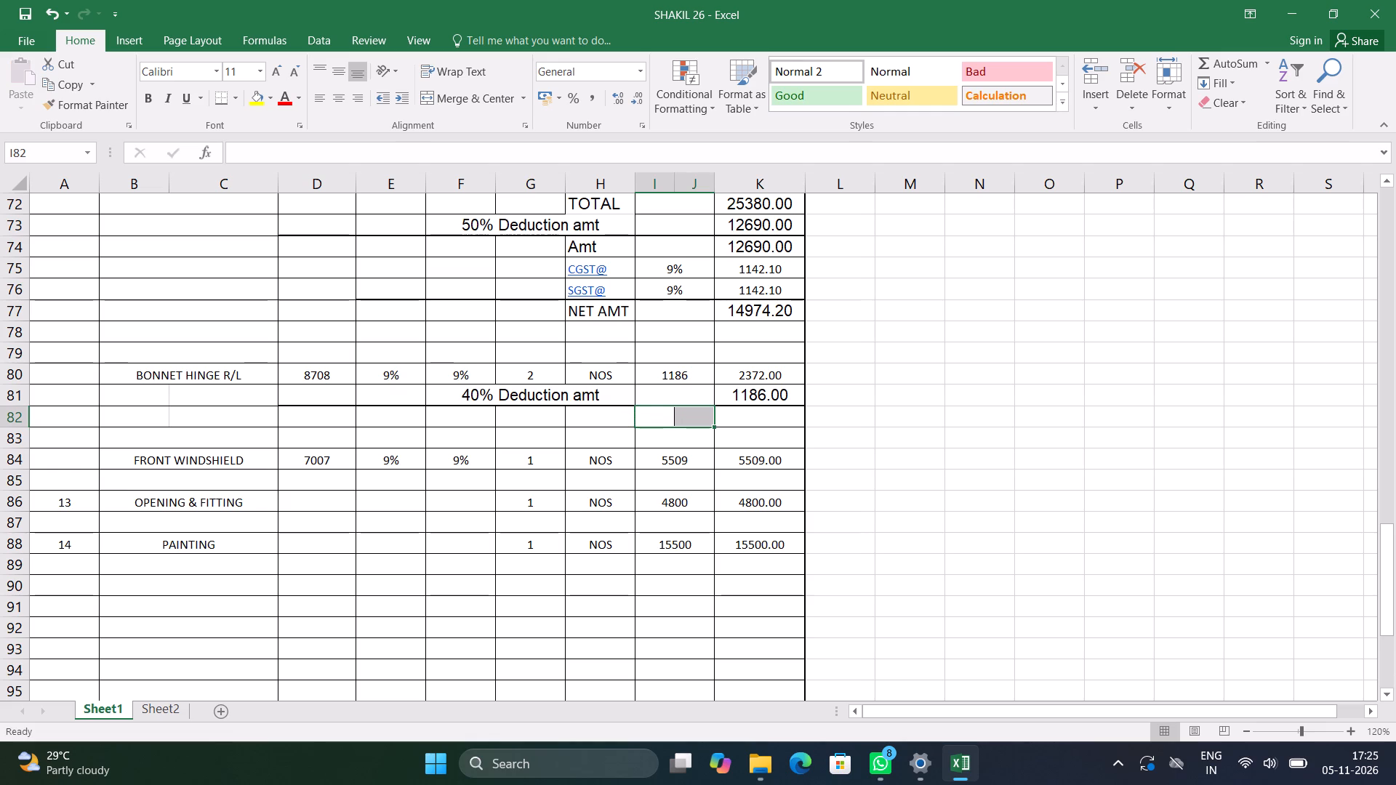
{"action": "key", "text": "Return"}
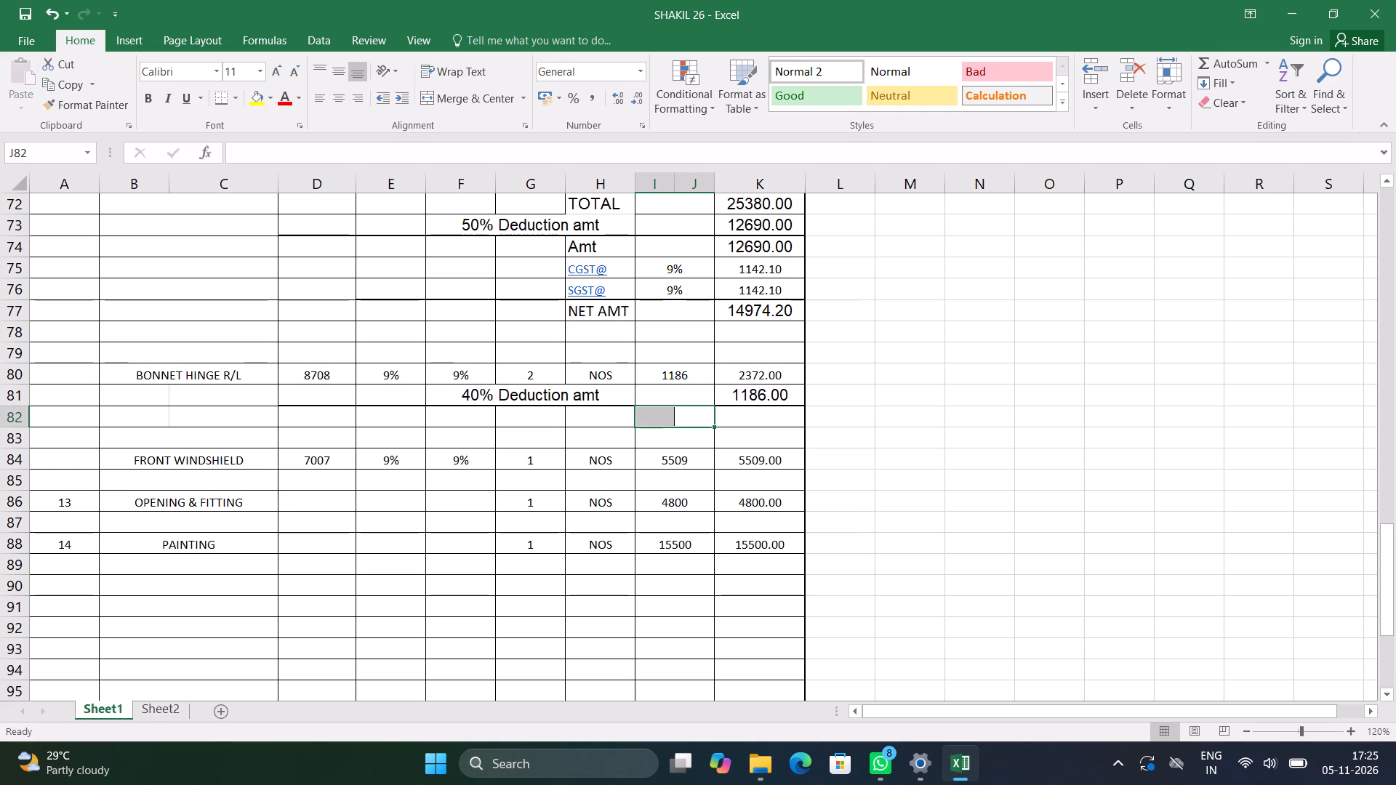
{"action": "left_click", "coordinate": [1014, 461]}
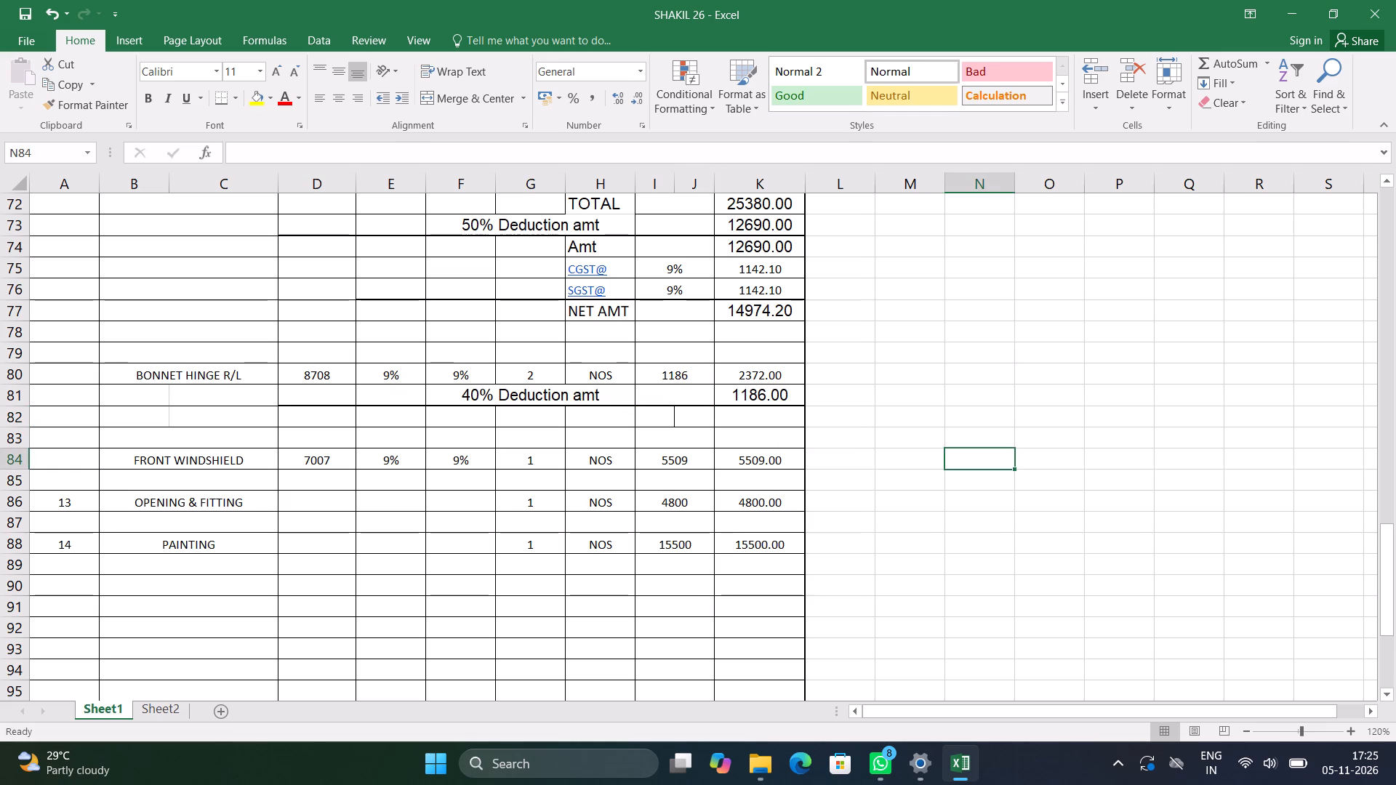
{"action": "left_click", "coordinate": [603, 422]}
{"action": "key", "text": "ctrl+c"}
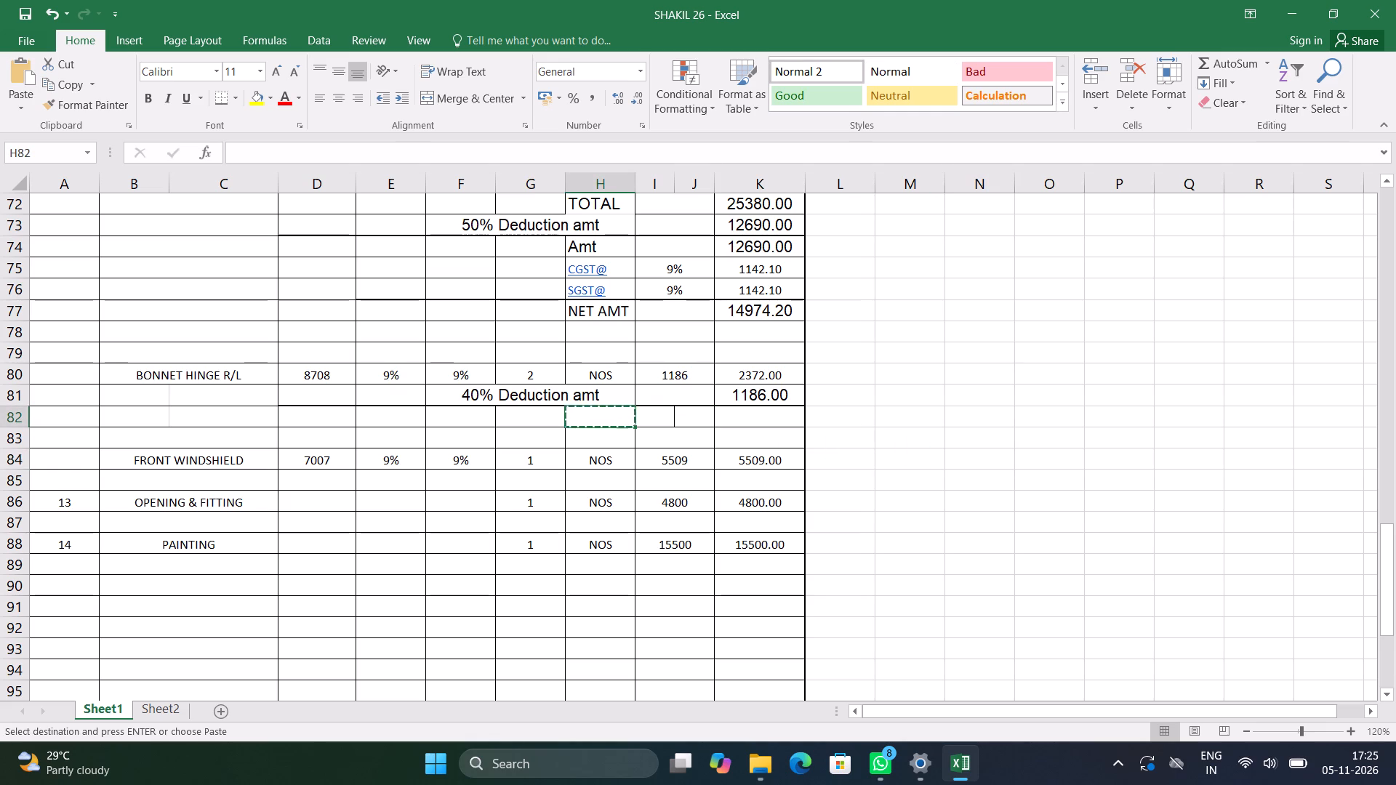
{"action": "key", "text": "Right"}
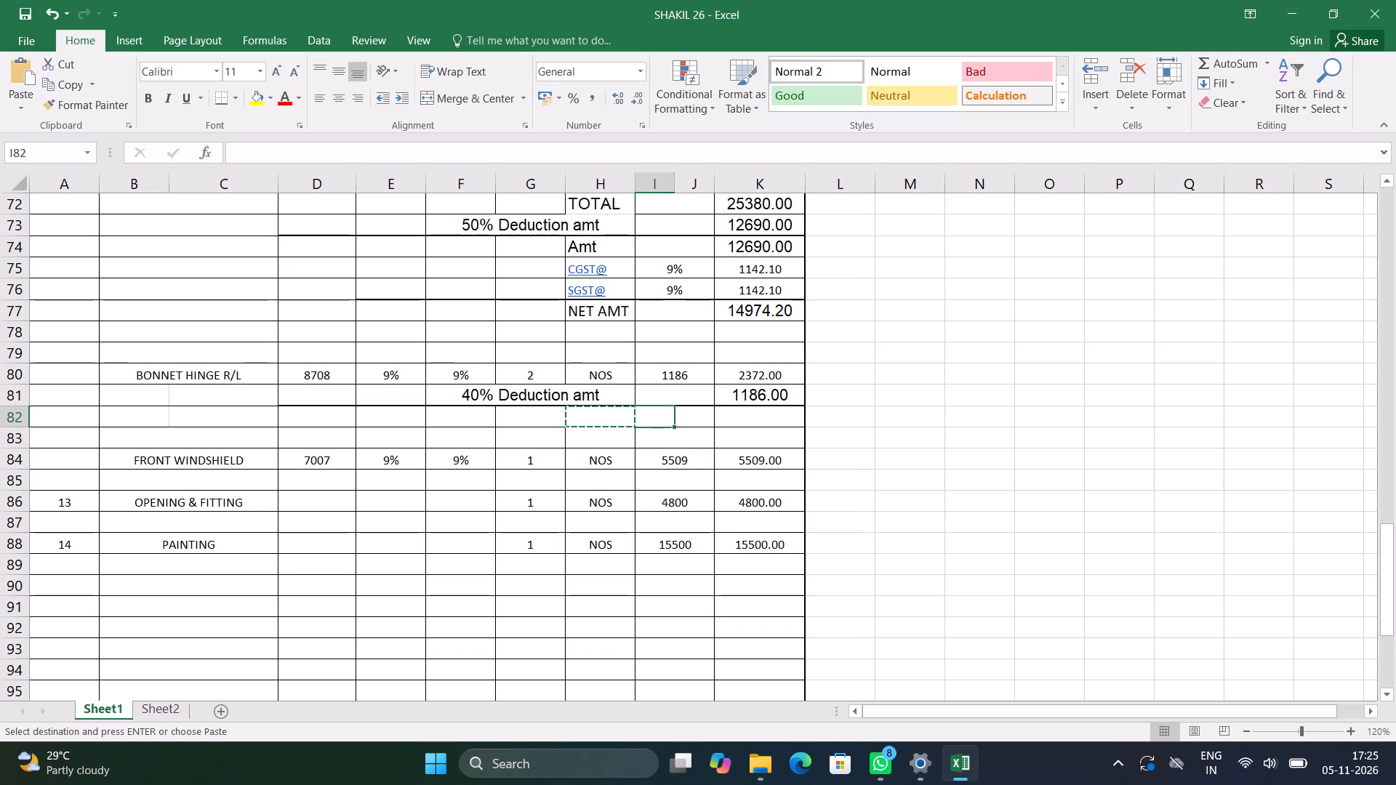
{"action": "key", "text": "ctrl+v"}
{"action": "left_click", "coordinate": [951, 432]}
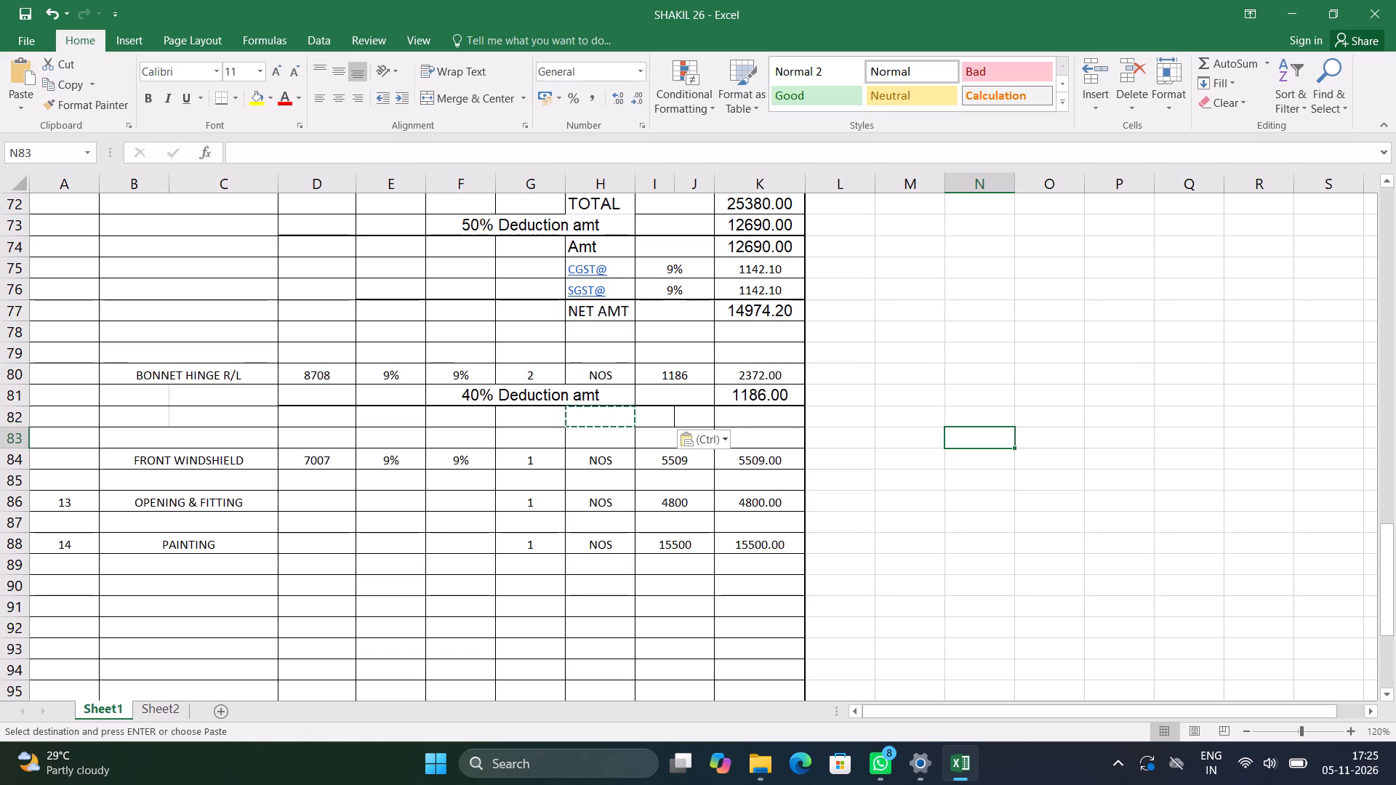
Copy the blank merged cell I81 onto I82 so row 82 gets the same merged format, and save the workbook.
{"action": "left_click", "coordinate": [678, 353]}
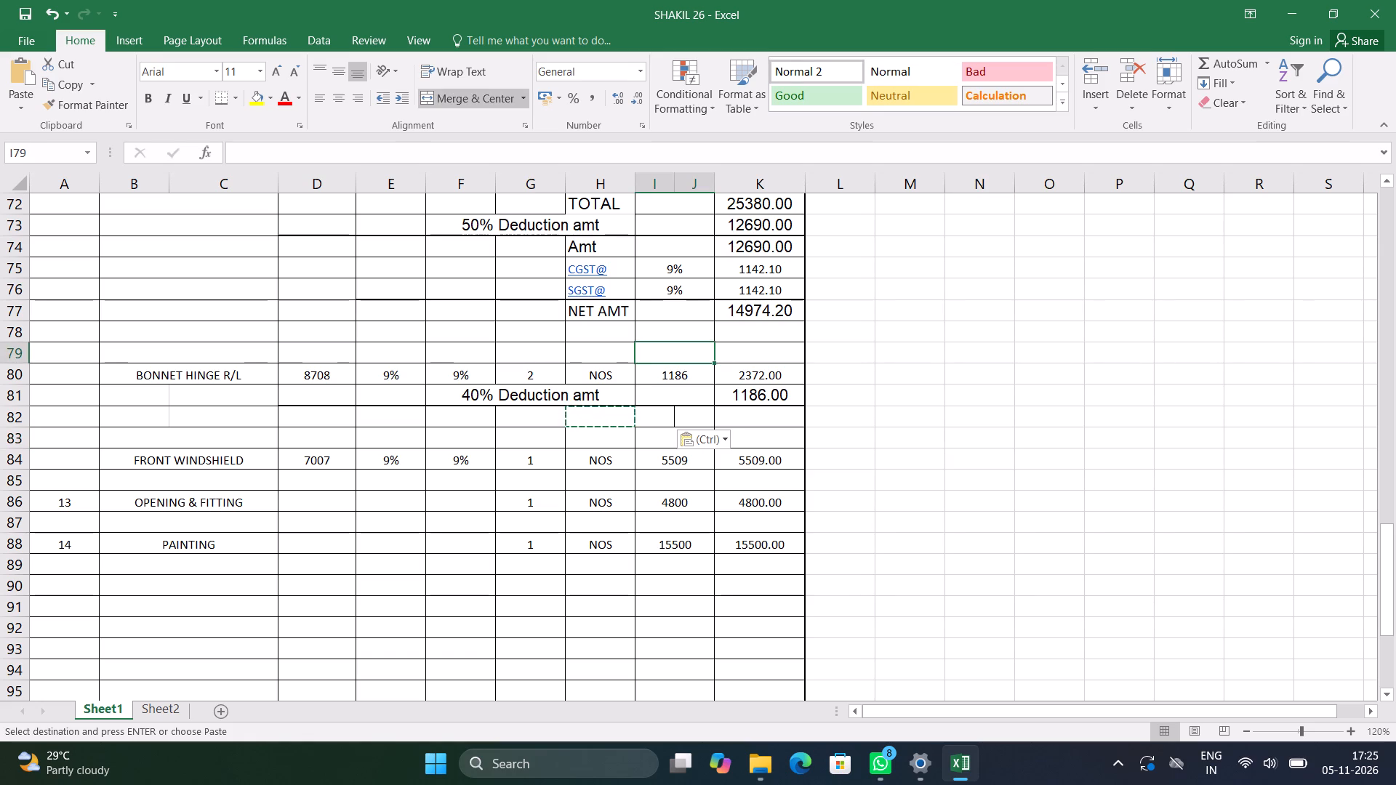
{"action": "left_click", "coordinate": [688, 383]}
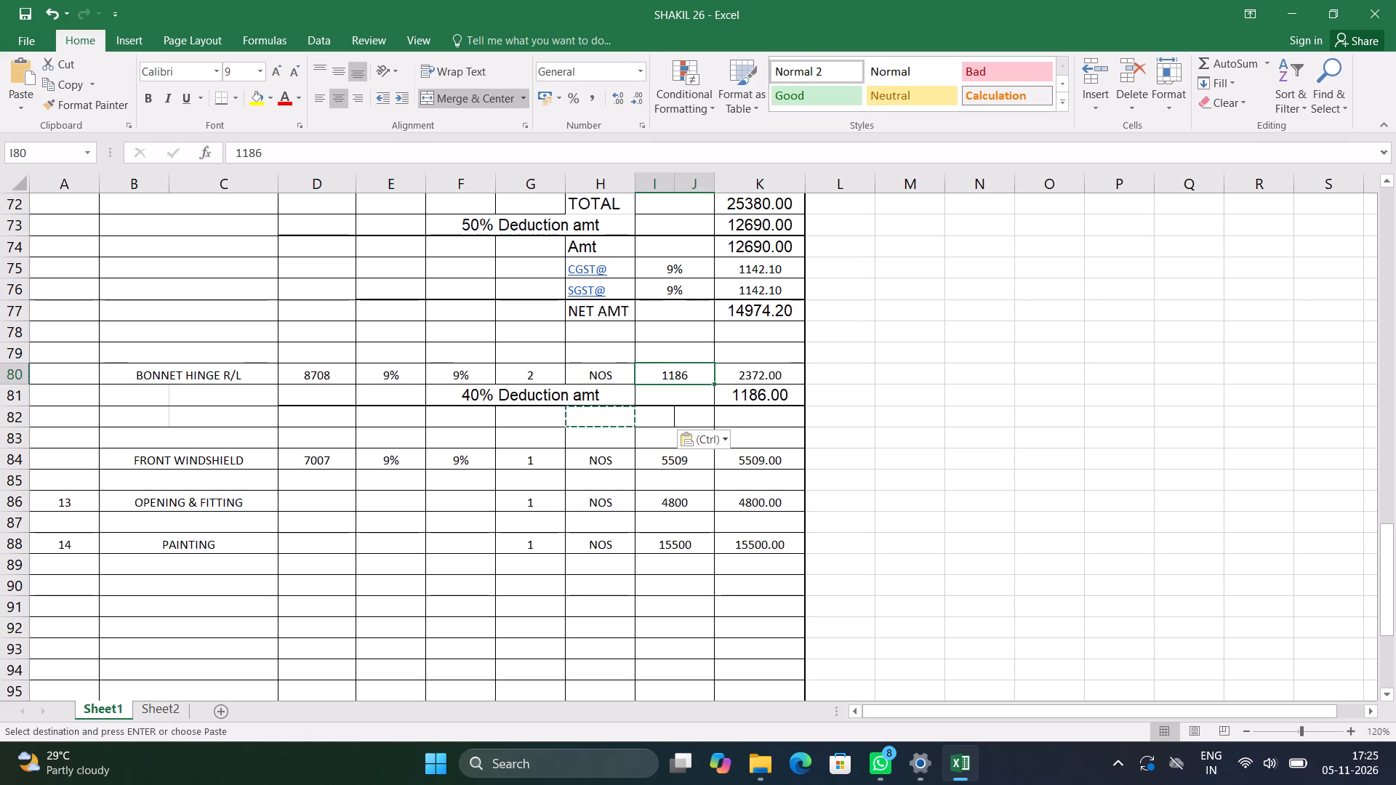
{"action": "left_click", "coordinate": [685, 399]}
{"action": "key", "text": "ctrl+c"}
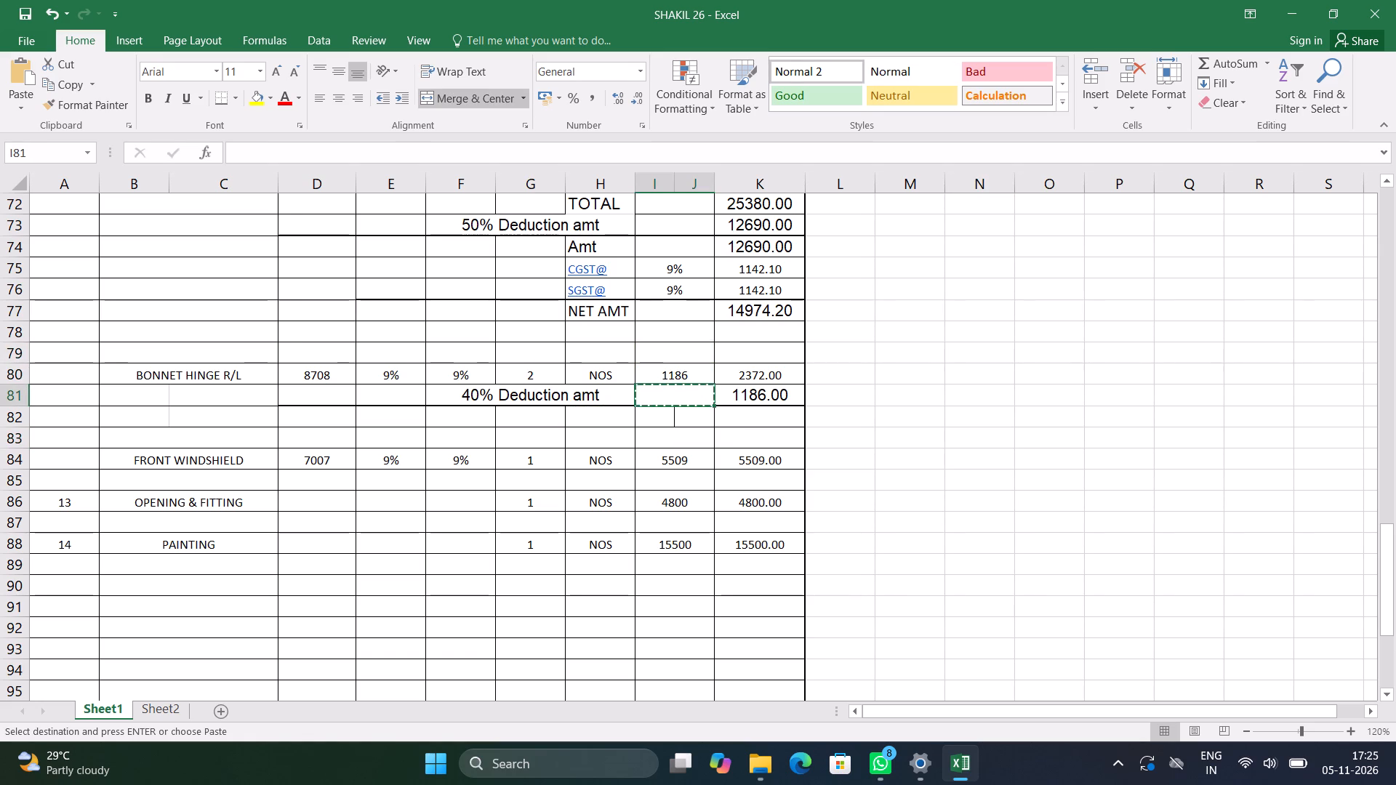
{"action": "left_click", "coordinate": [655, 412]}
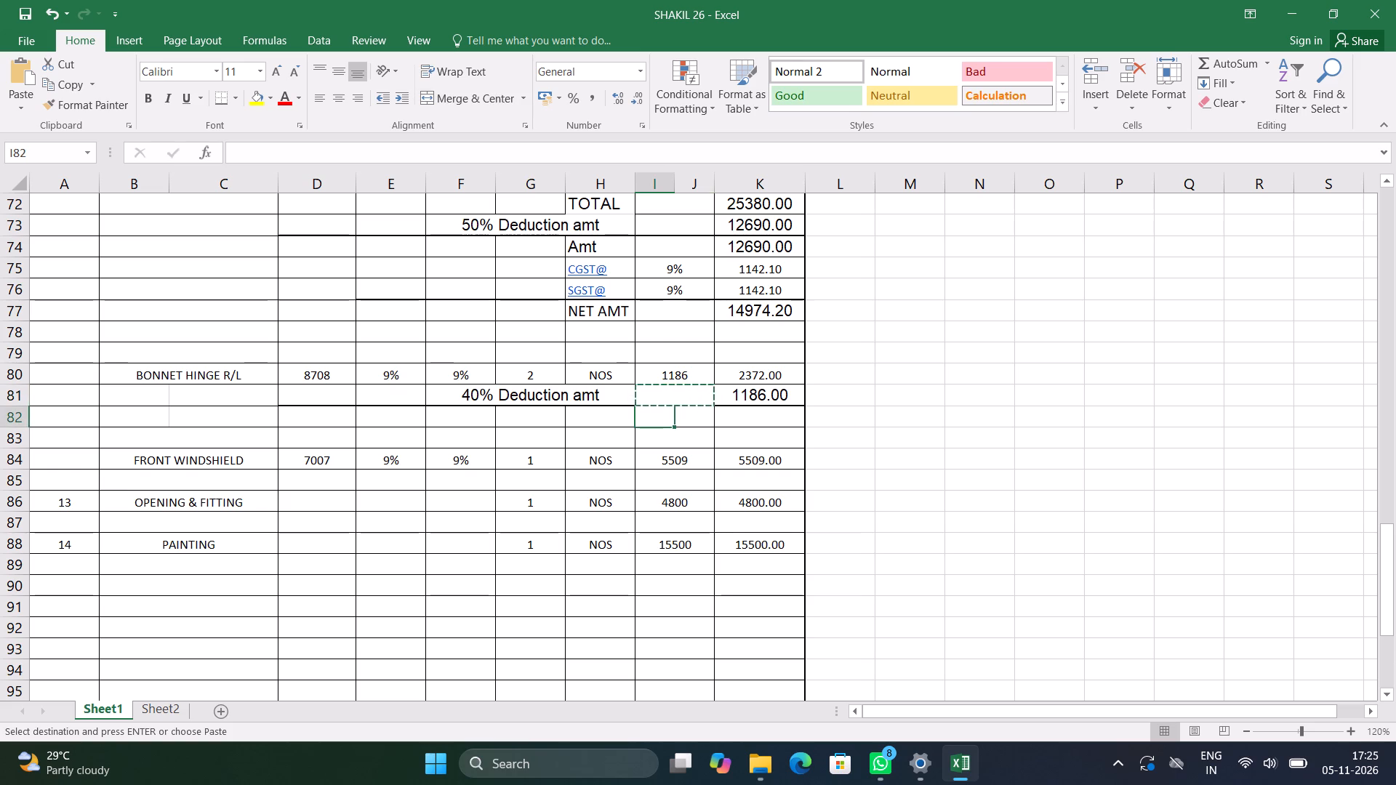
{"action": "key", "text": "ctrl+v"}
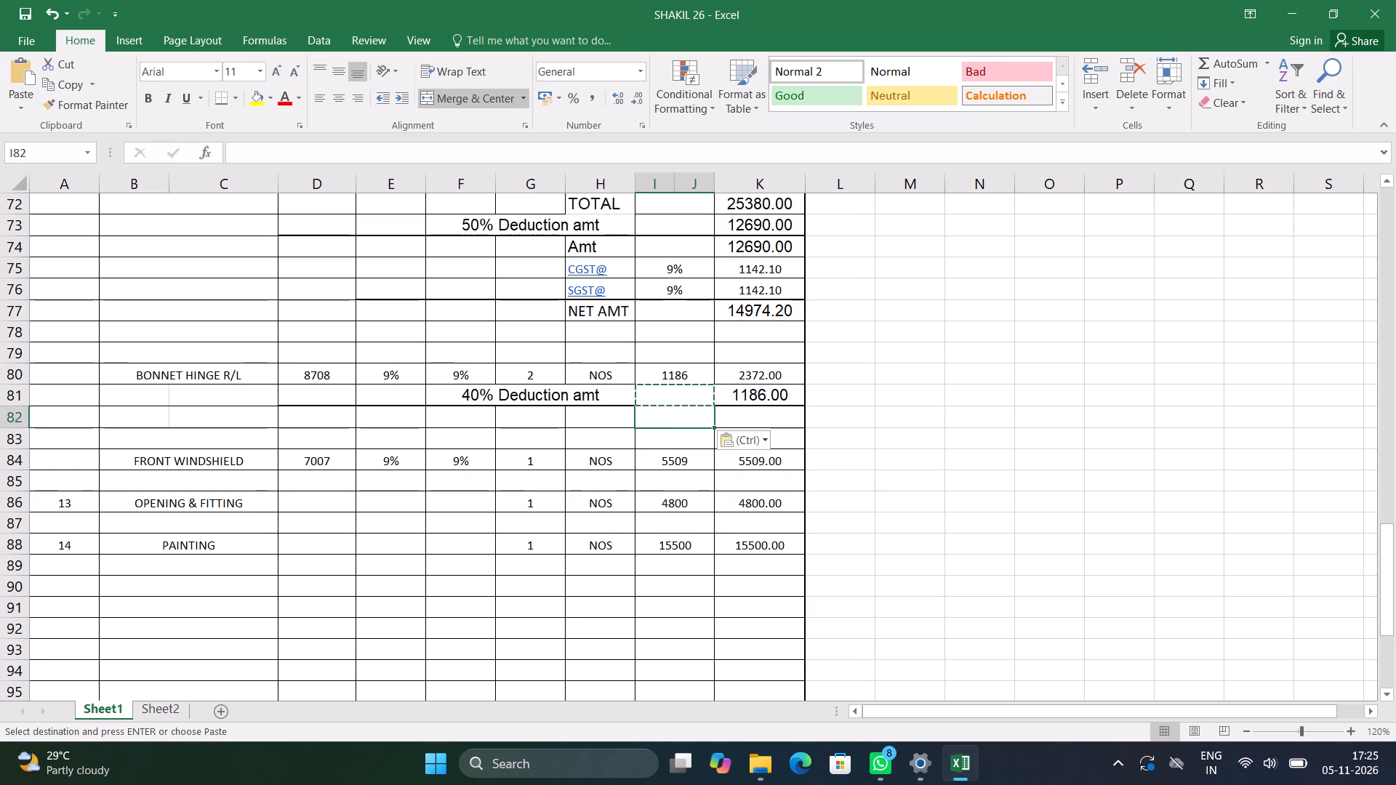
{"action": "key", "text": "ctrl+s"}
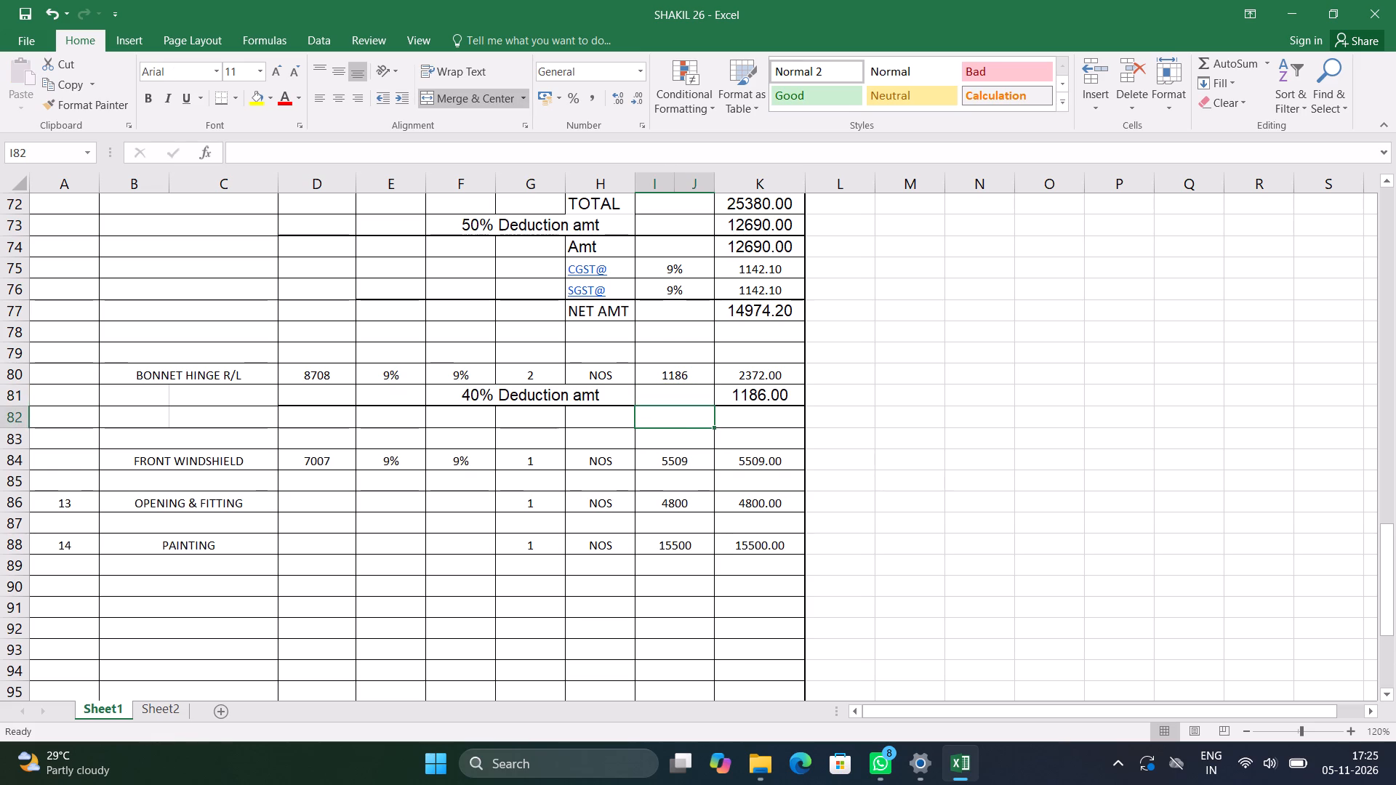
{"action": "left_click", "coordinate": [934, 451]}
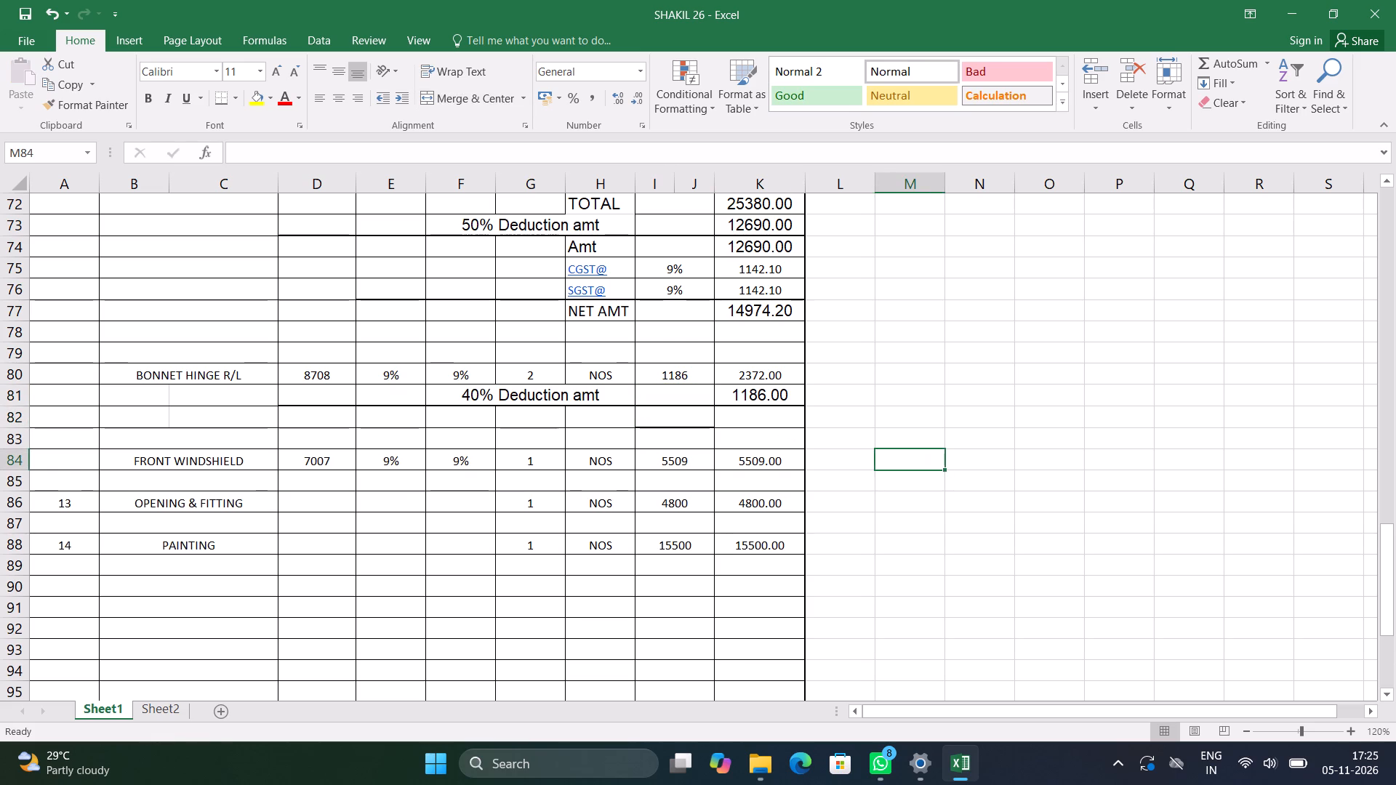
In K82, enter a formula subtracting the deduction amount from the bonnet hinge amount, +K80-K81.
{"action": "left_click", "coordinate": [776, 421]}
{"action": "key", "text": "plus"}
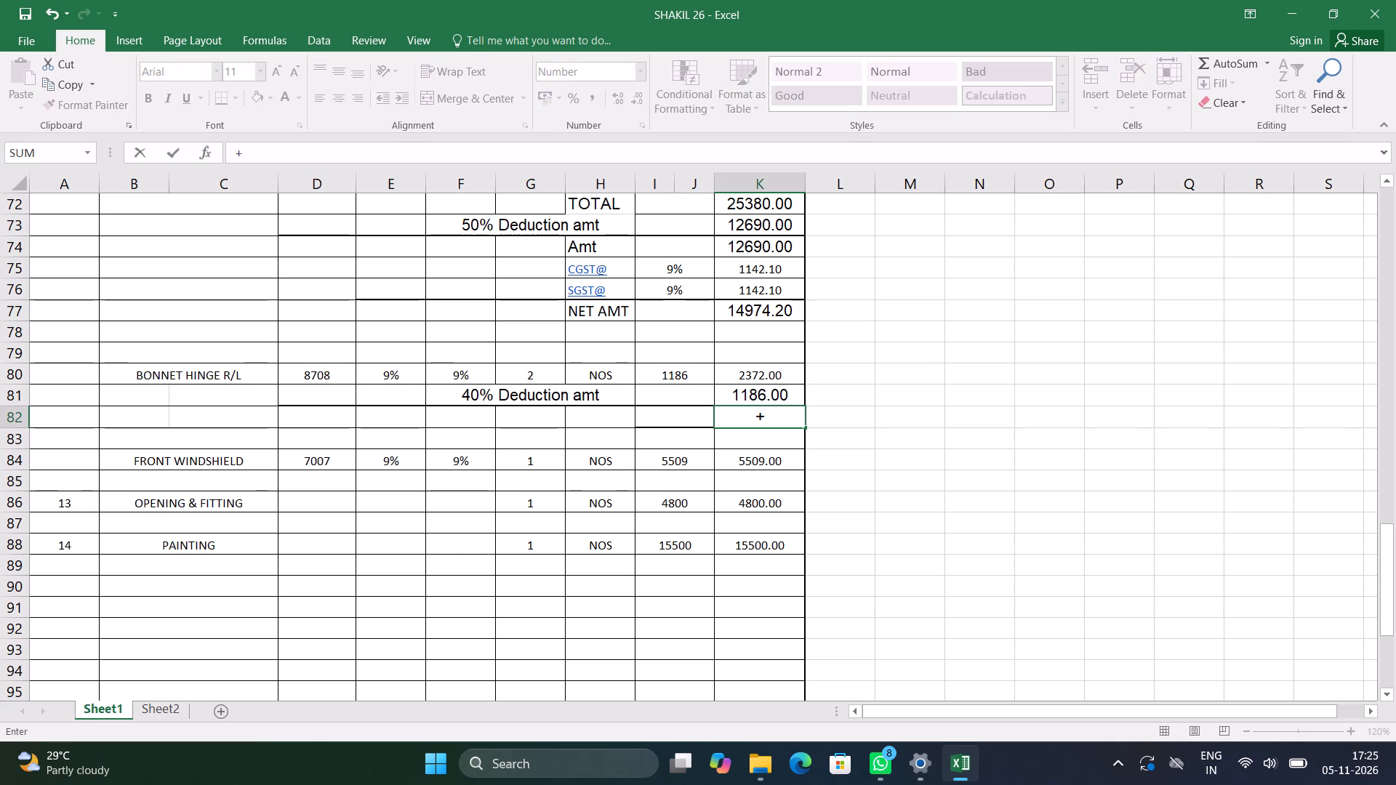
{"action": "left_click", "coordinate": [751, 379]}
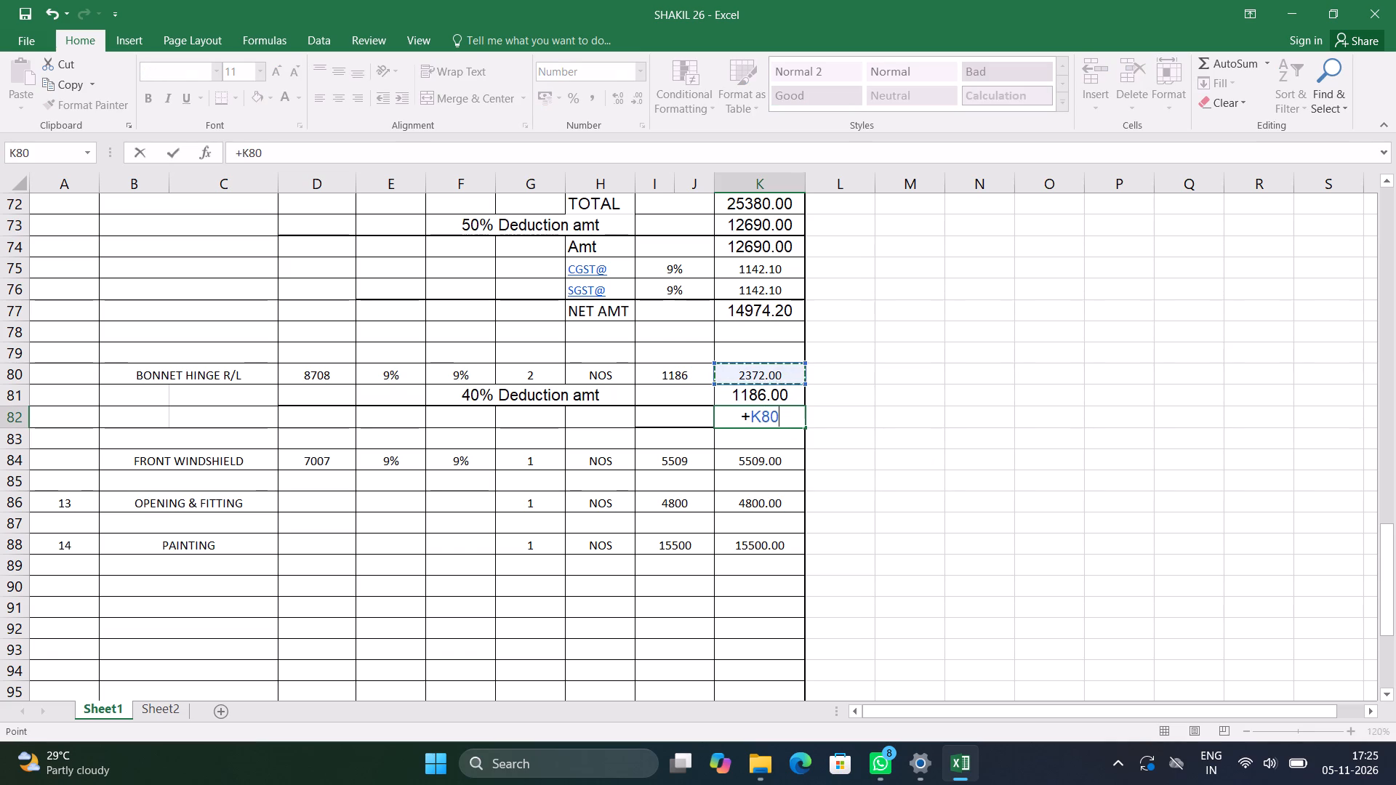
{"action": "key", "text": "minus"}
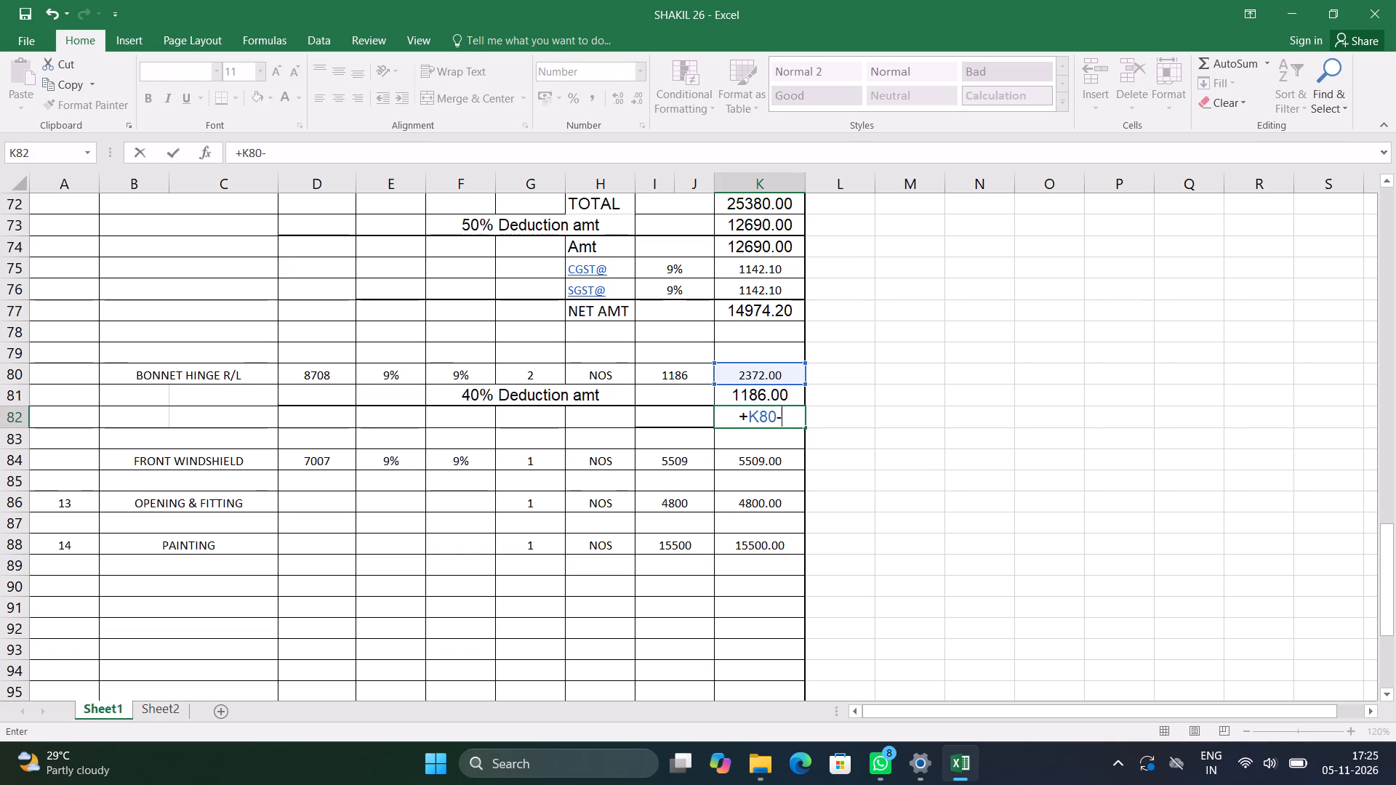
{"action": "left_click", "coordinate": [751, 391]}
{"action": "key", "text": "Return"}
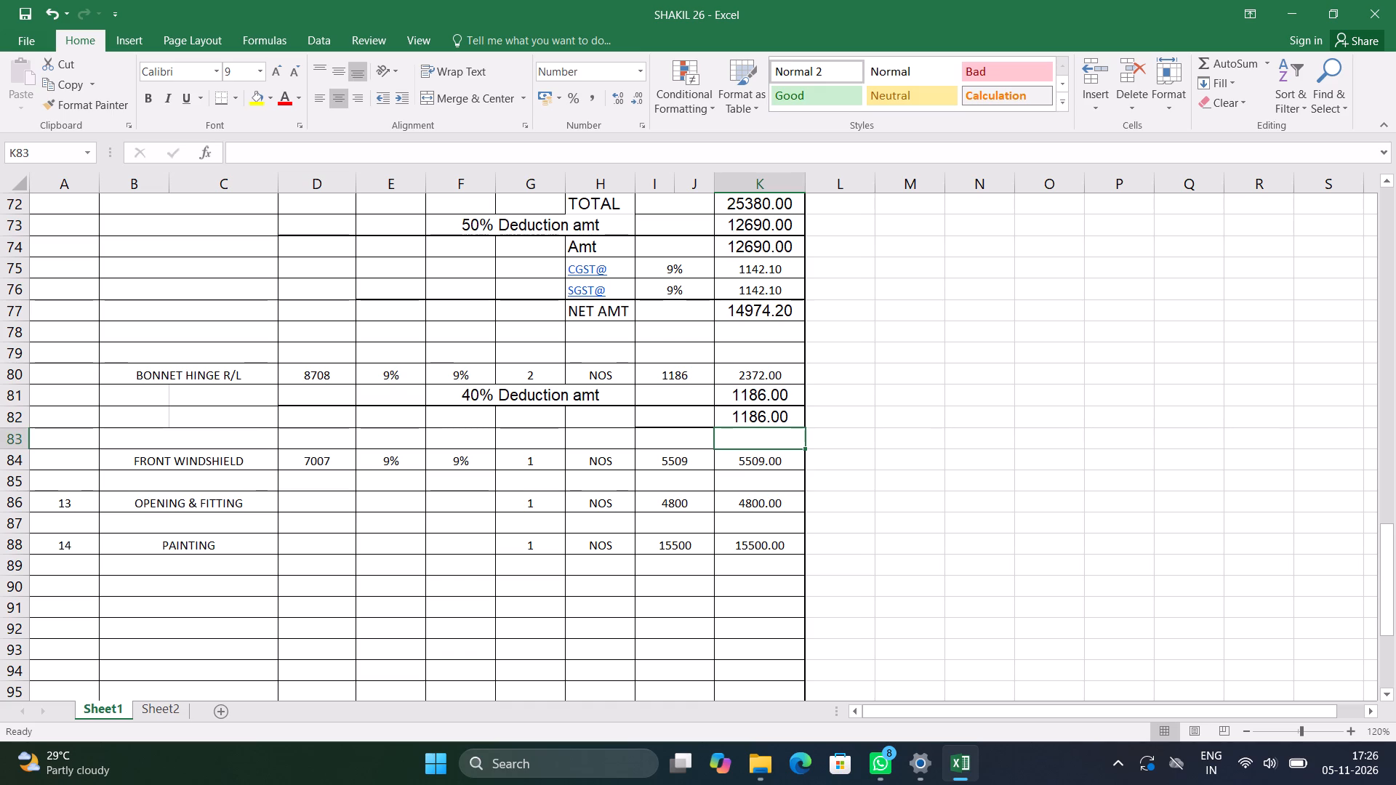
Change the percentage in the K81 deduction formula to 40%, so it reads =+K80*40%.
{"action": "double_click", "coordinate": [752, 397]}
{"action": "left_click", "coordinate": [773, 398]}
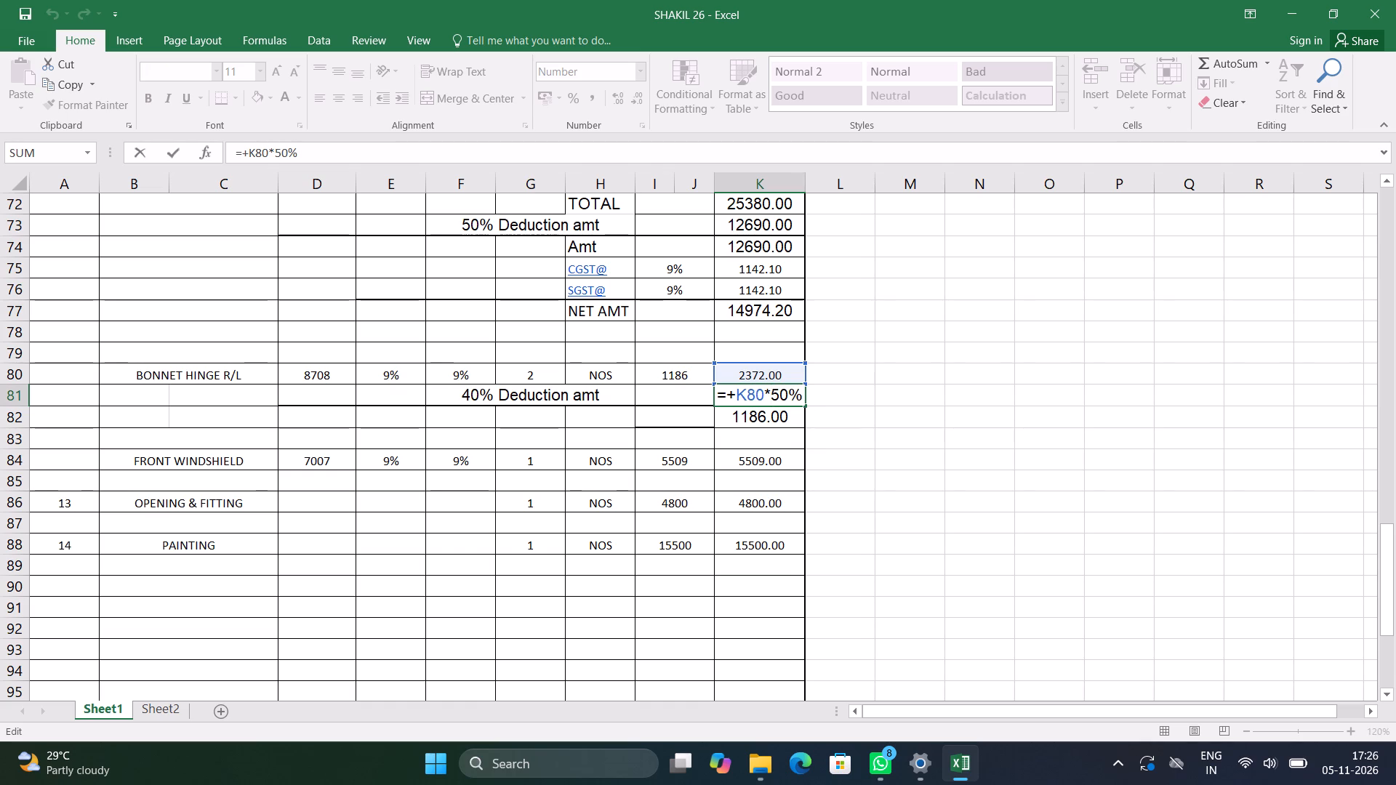
{"action": "key", "text": "Delete"}
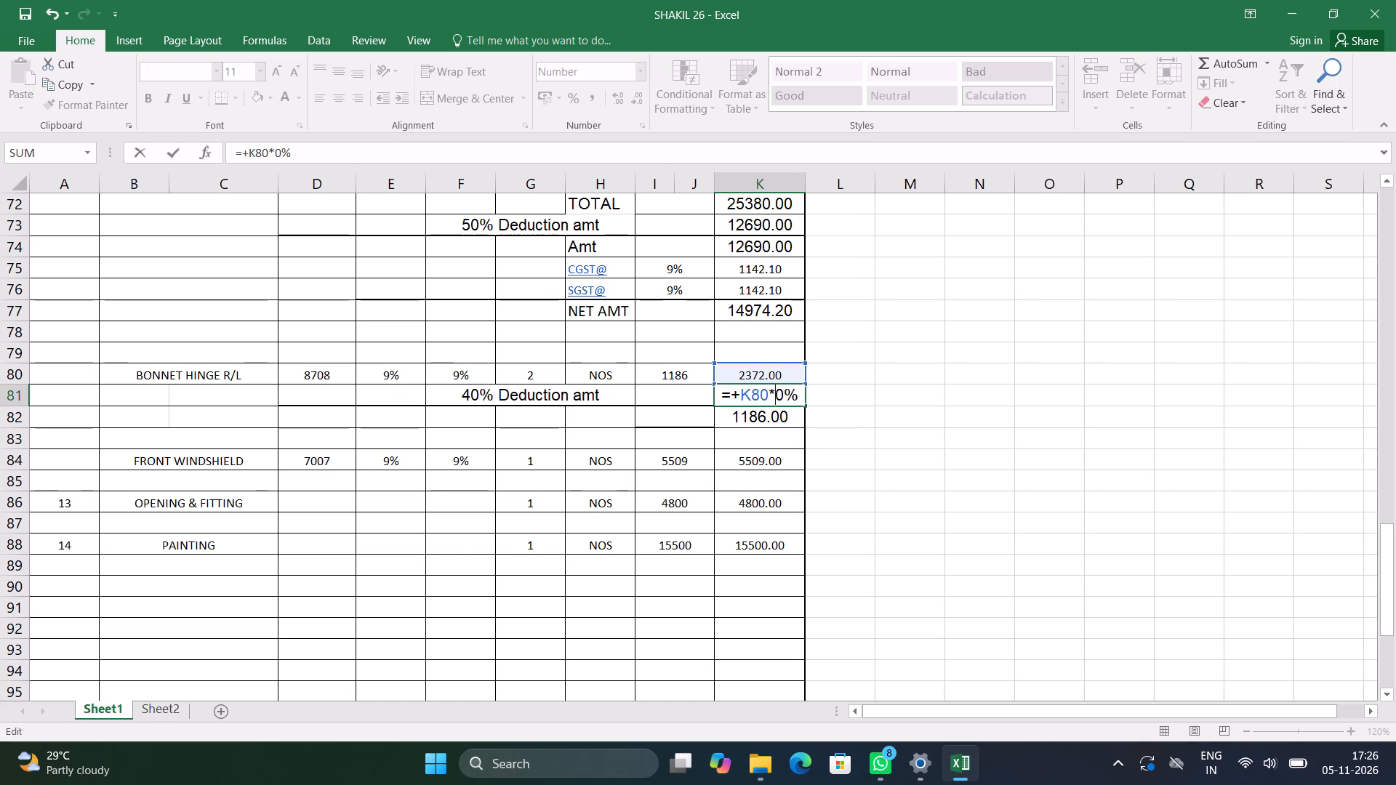
{"action": "key", "text": "4"}
{"action": "key", "text": "Return"}
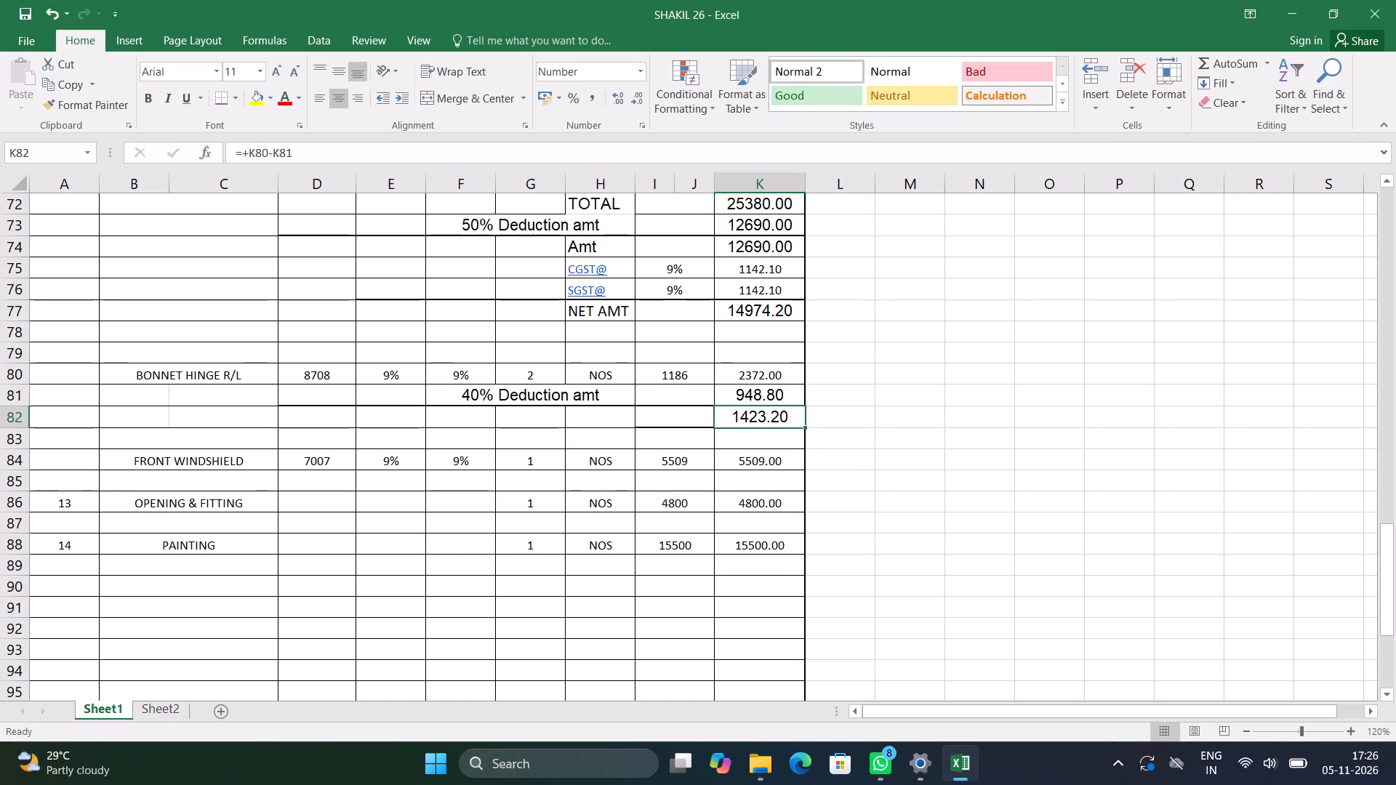
Insert four blank rows at row 83, above the FRONT WINDSHIELD line.
{"action": "left_click", "coordinate": [678, 437]}
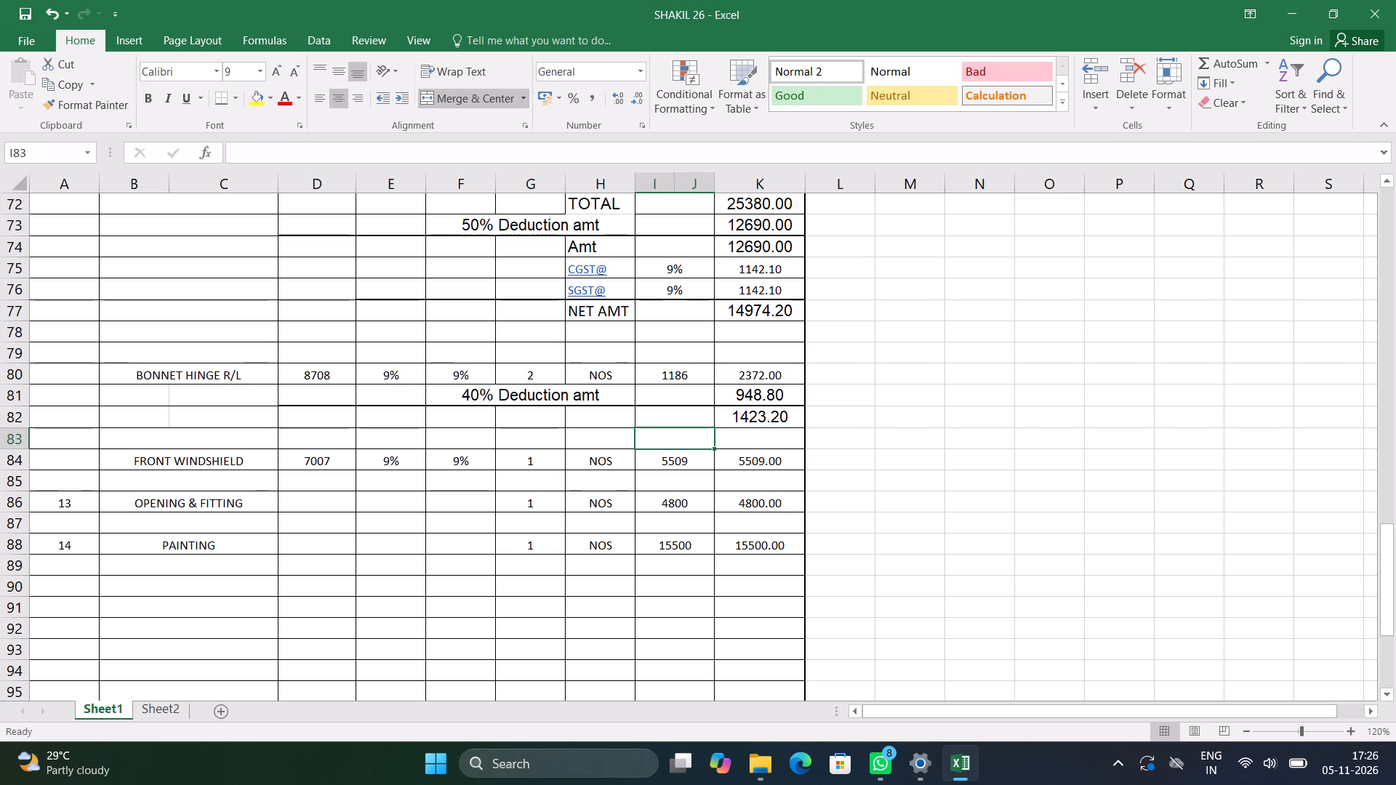
{"action": "left_click", "coordinate": [21, 435]}
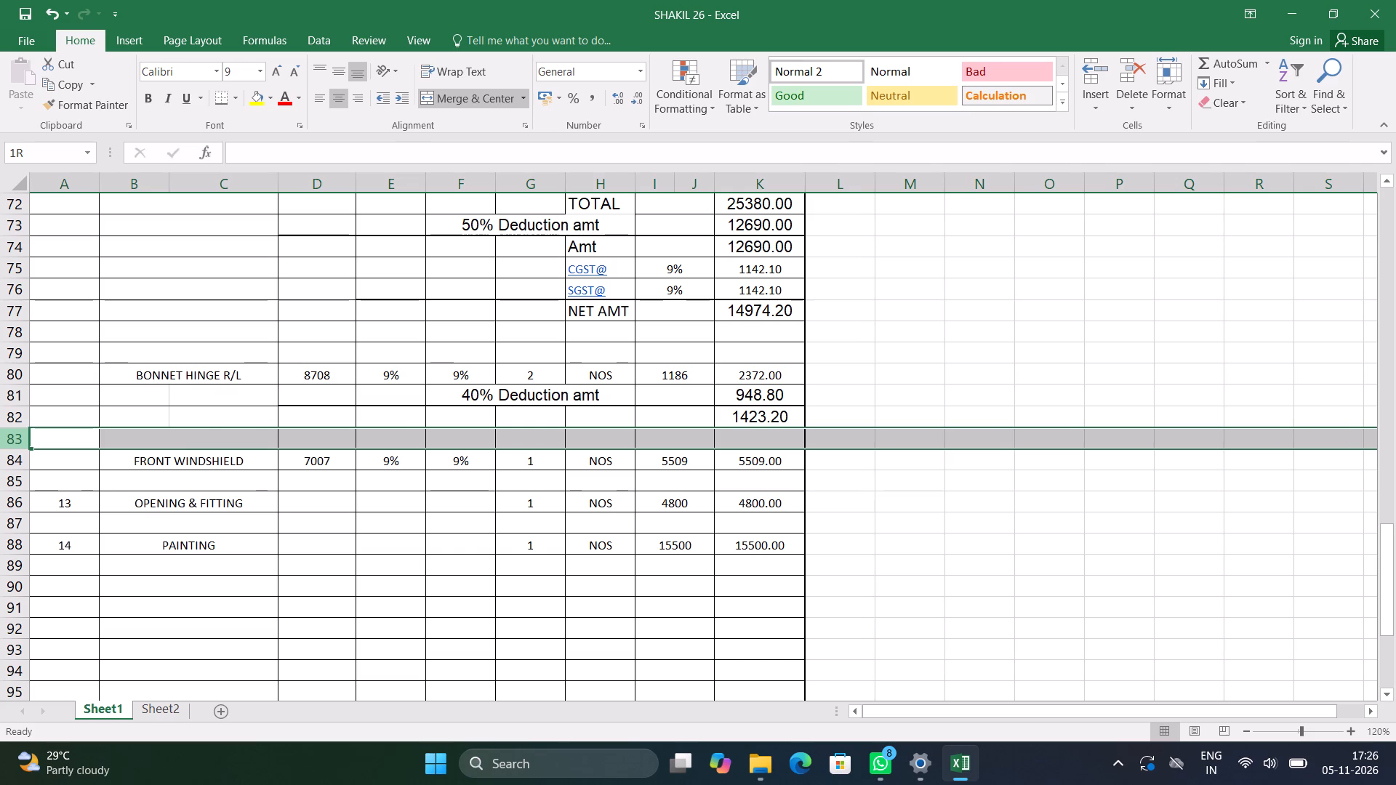
{"action": "key", "text": "ctrl+shift+equal"}
{"action": "key", "text": "ctrl+shift+equal"}
{"action": "key", "text": "ctrl+shift+equal"}
{"action": "key", "text": "ctrl+shift+equal"}
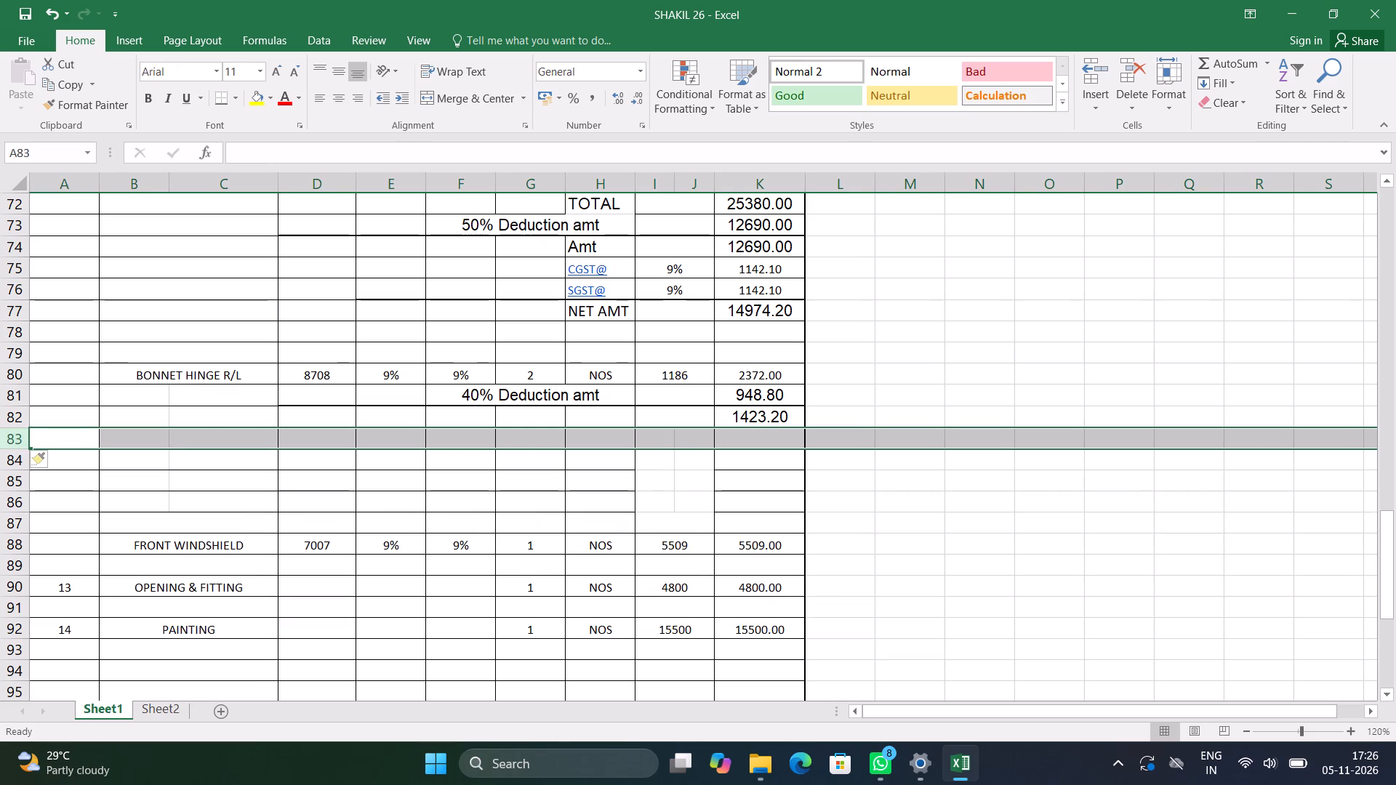
Copy the CGST@ and SGST@ 9% lines from H75:K76 into H83:K84 under the bonnet hinge amount.
{"action": "left_click", "coordinate": [528, 258]}
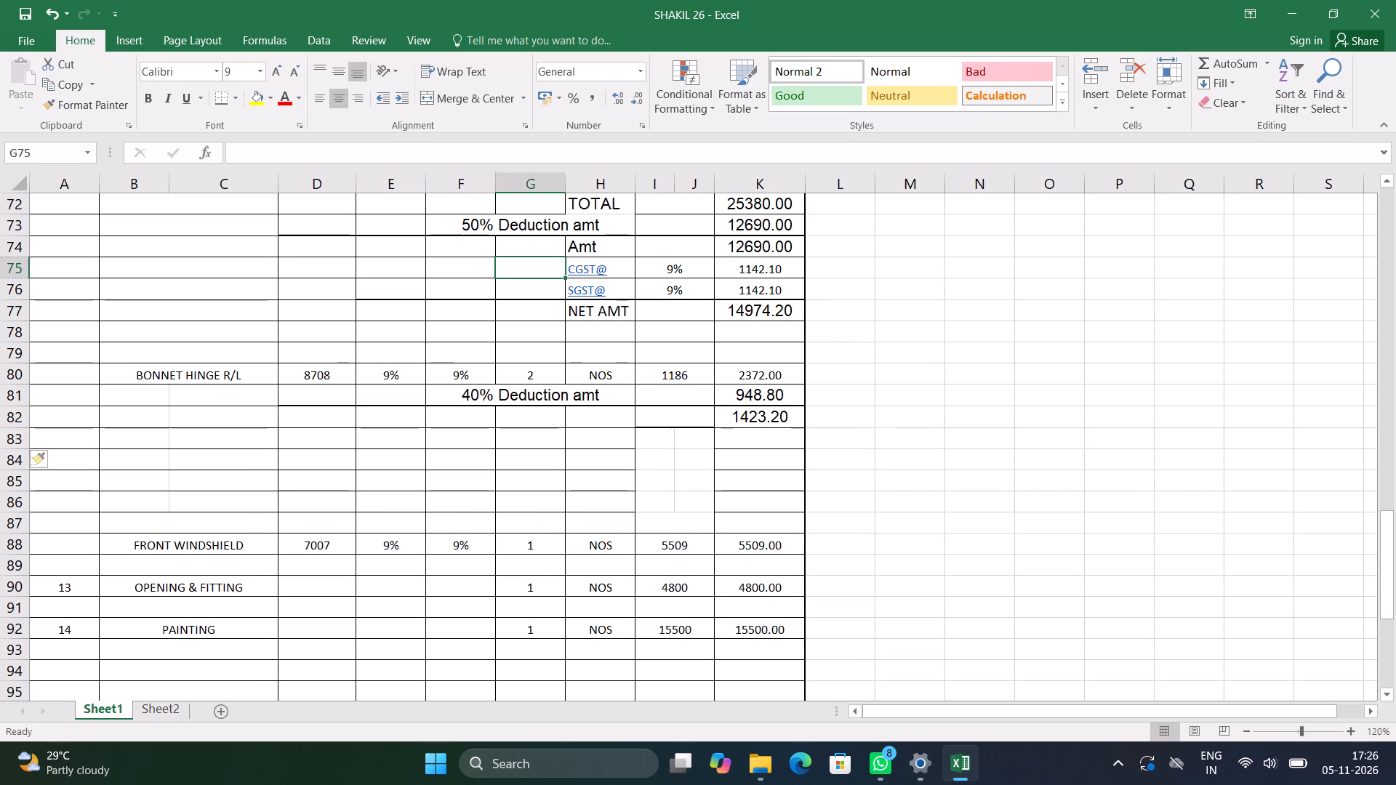
{"action": "key", "text": "Right"}
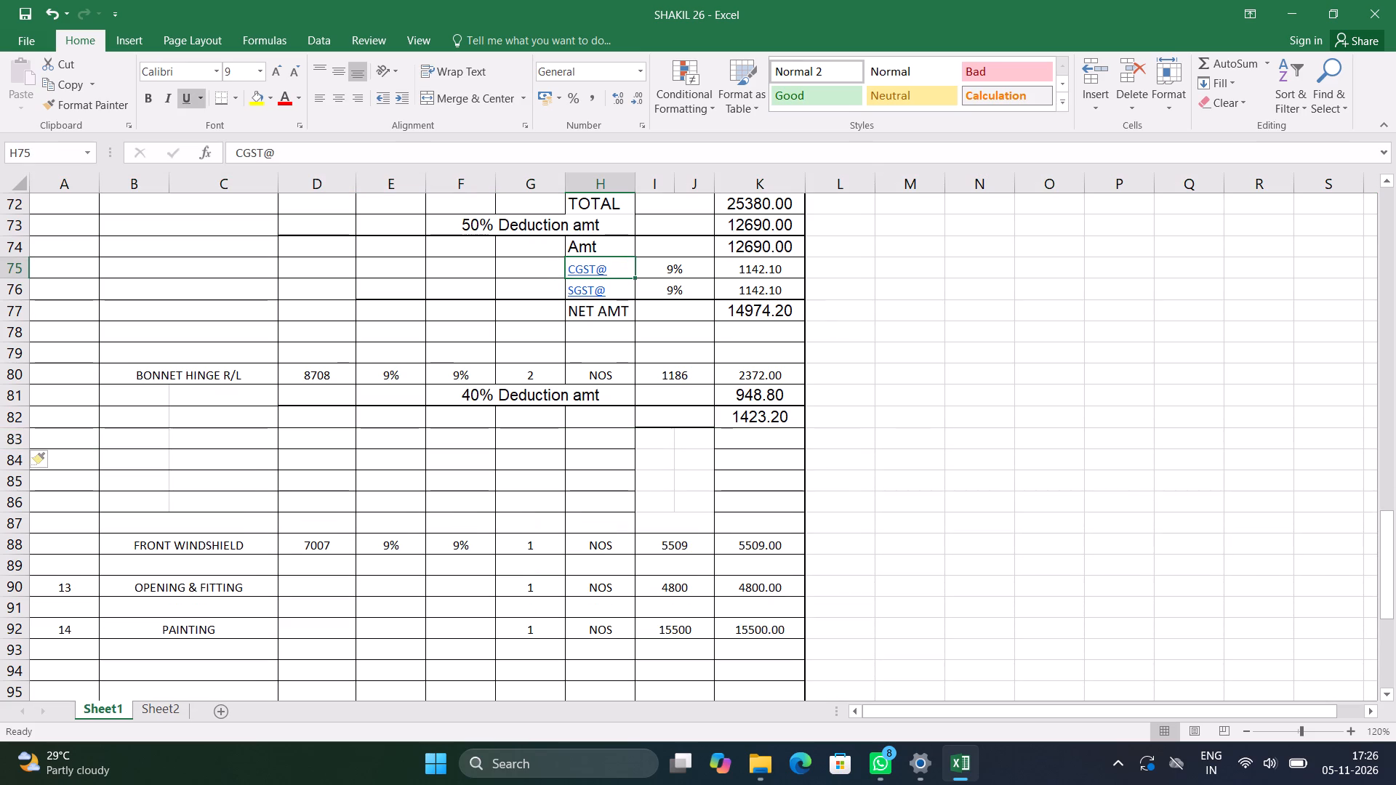
{"action": "key", "text": "shift+Down"}
{"action": "key", "text": "shift+Right"}
{"action": "key", "text": "shift+Right"}
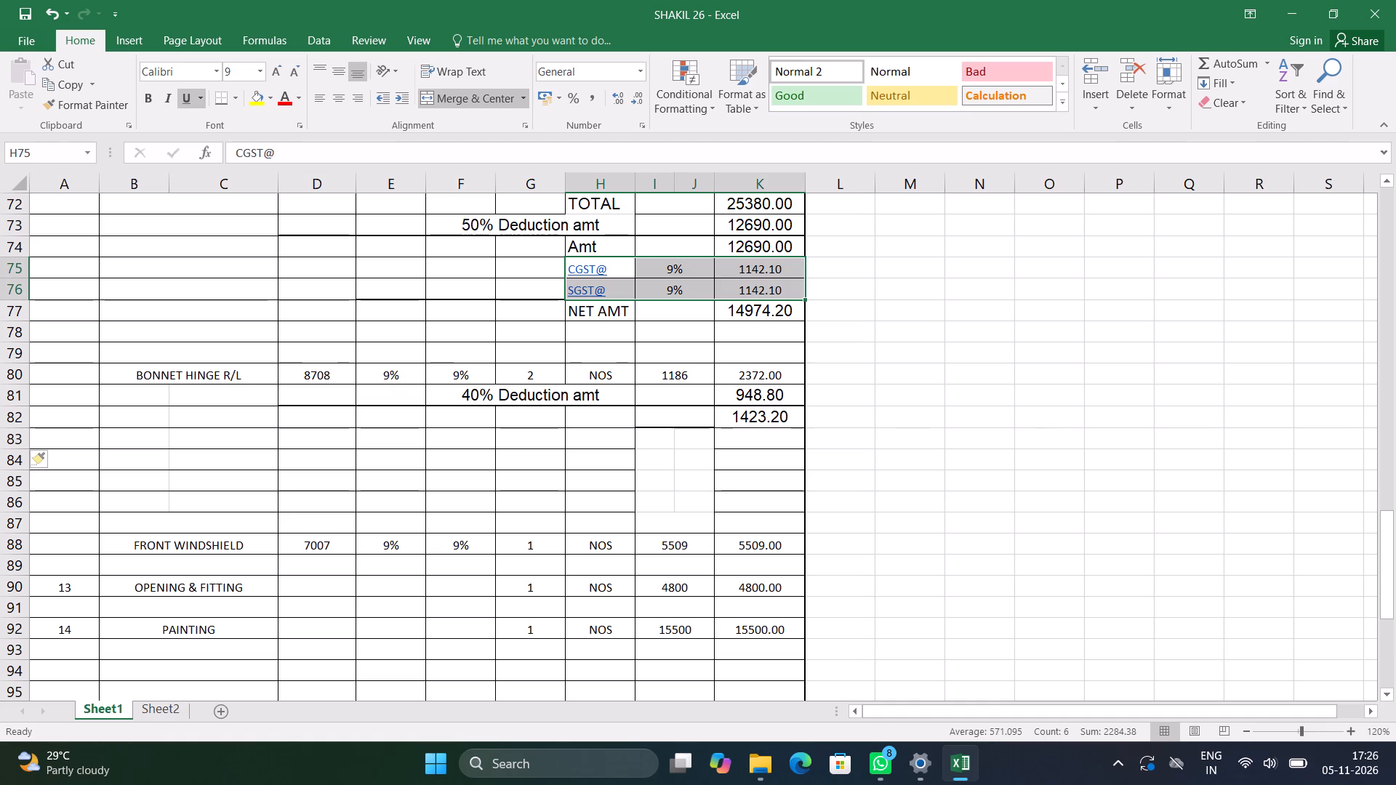
{"action": "key", "text": "ctrl+c"}
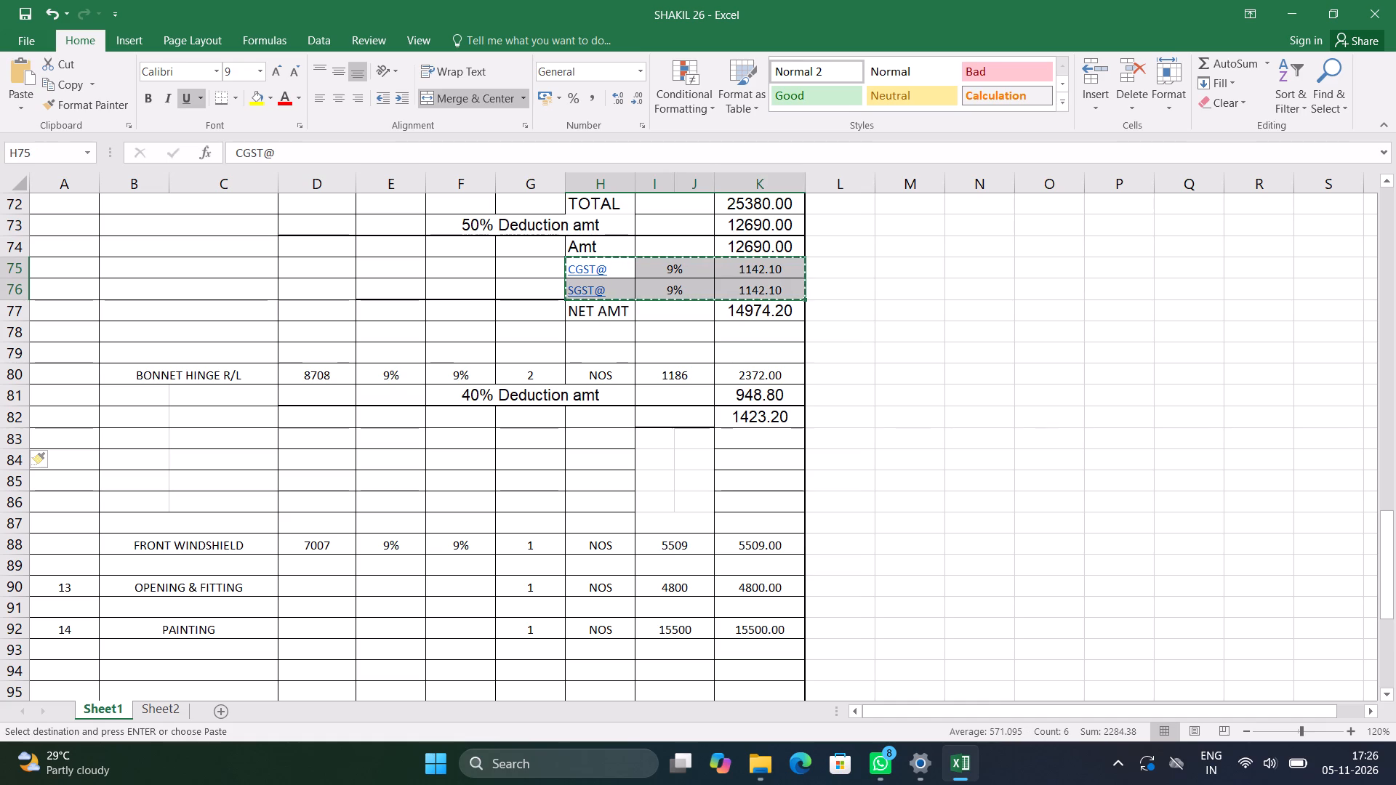
{"action": "left_click", "coordinate": [590, 435]}
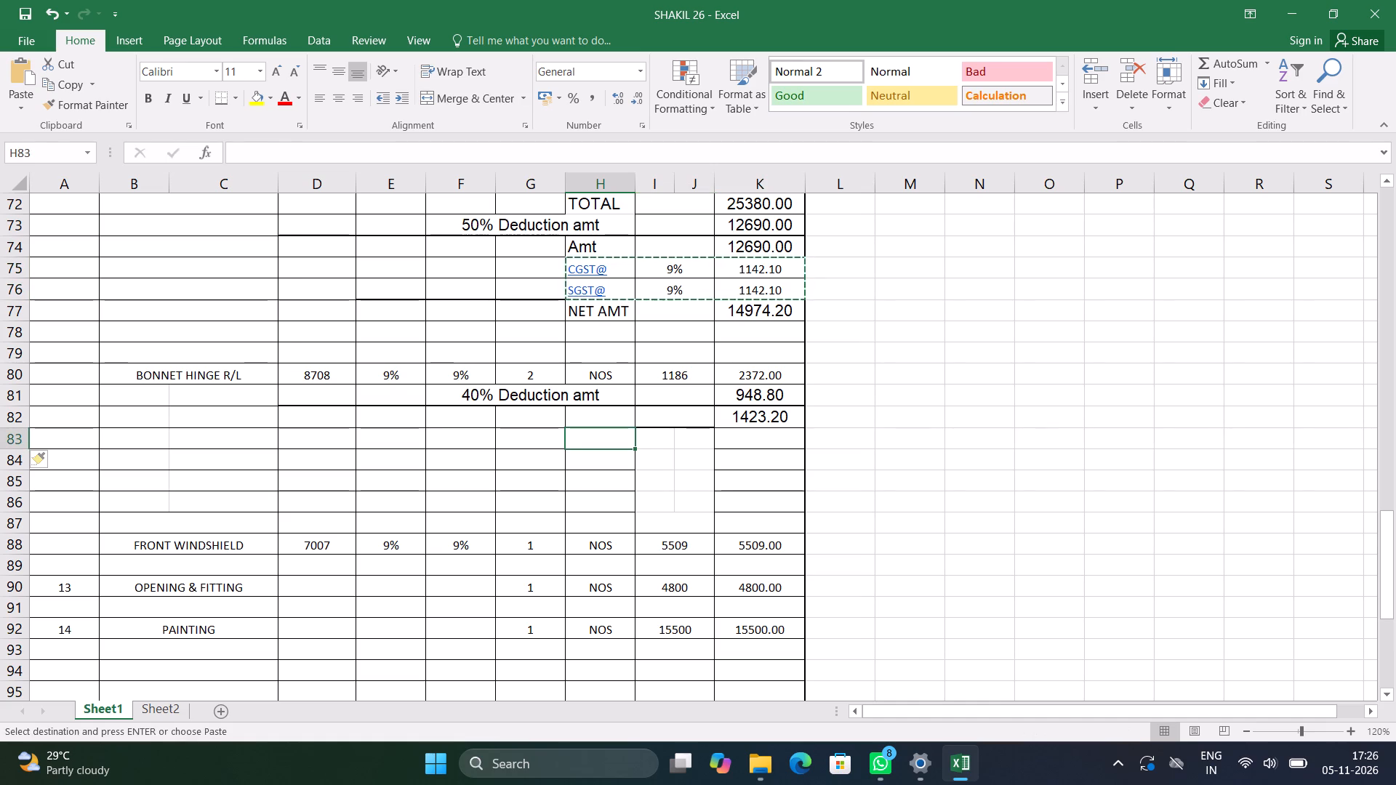
{"action": "key", "text": "ctrl+v"}
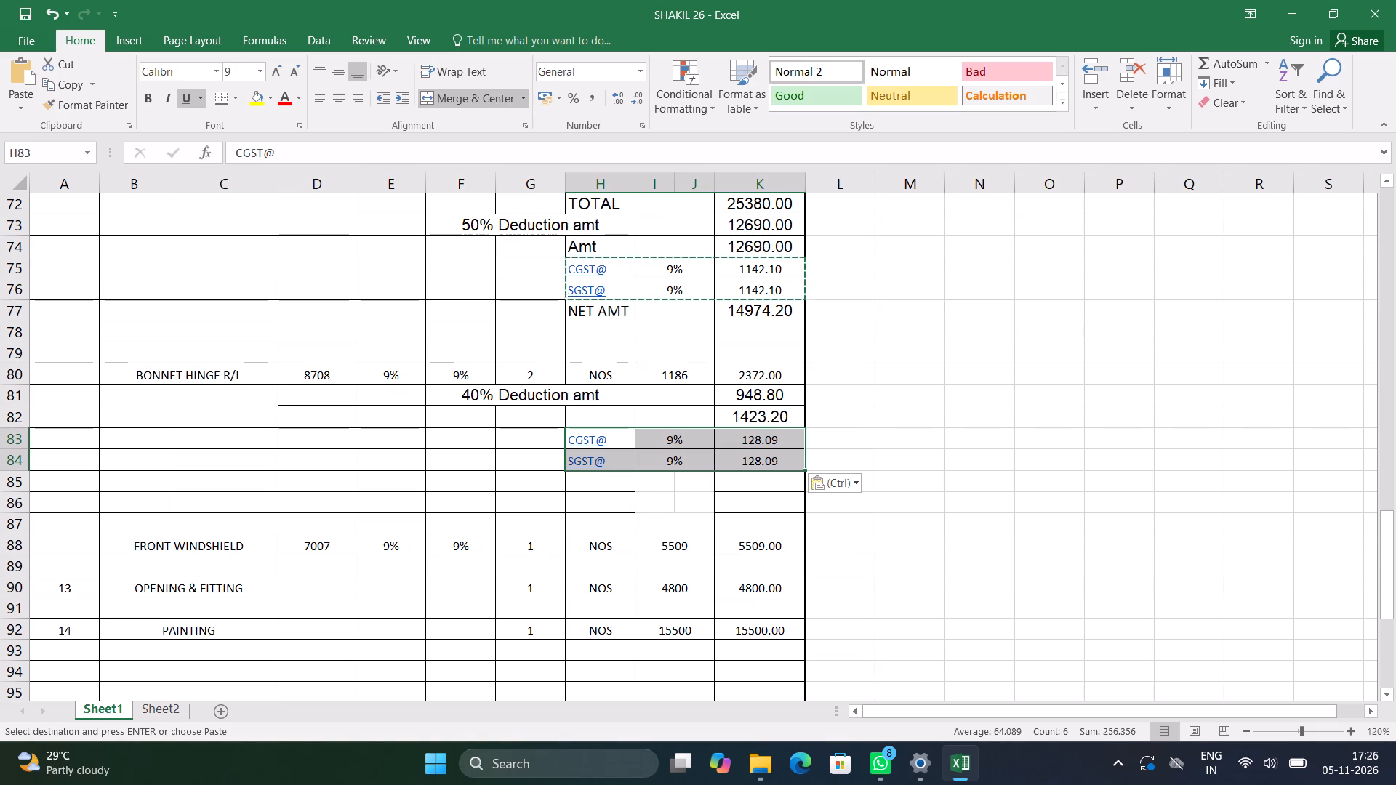
{"action": "left_click", "coordinate": [949, 483]}
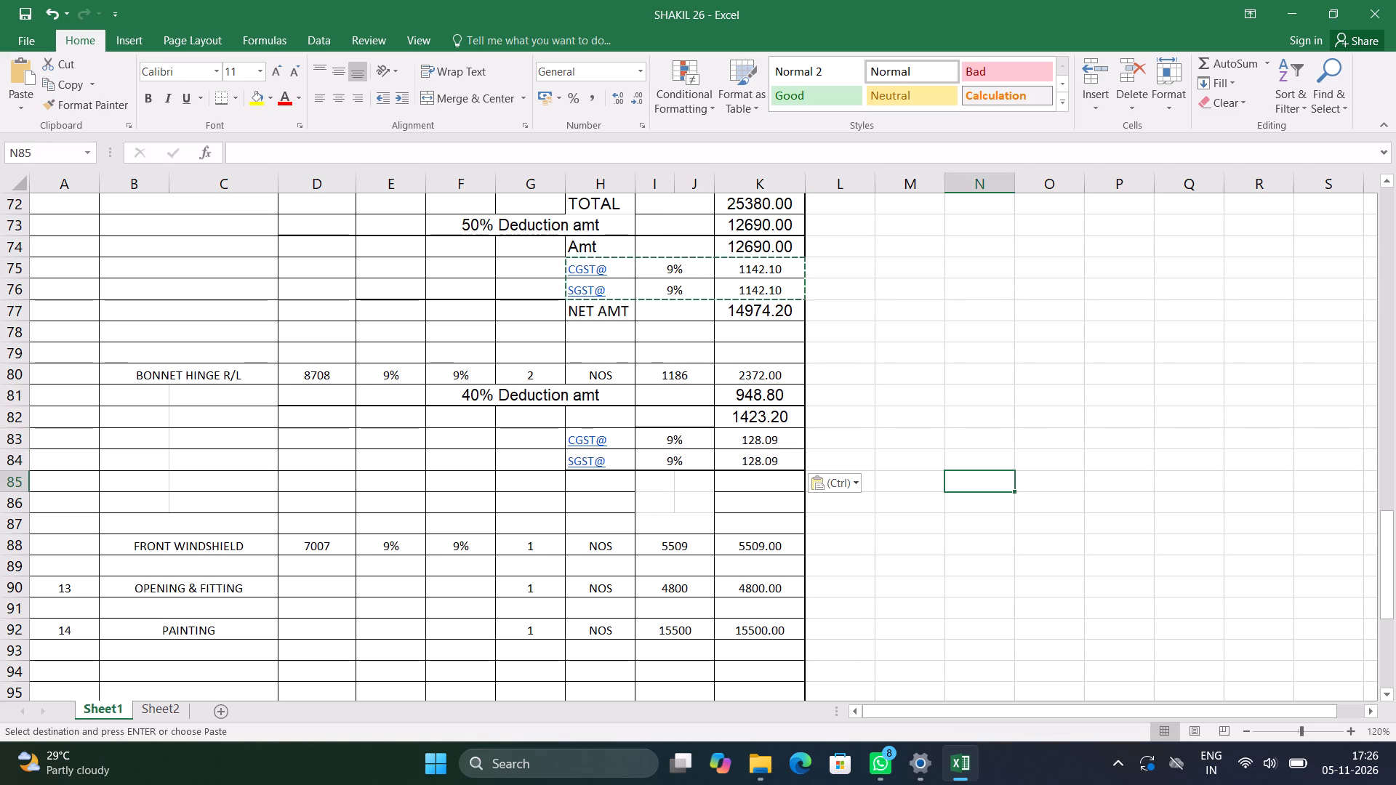
Copy the 9% cell I83 onto I82 and clear the pasted value, keeping only its cell format.
{"action": "left_click", "coordinate": [657, 442]}
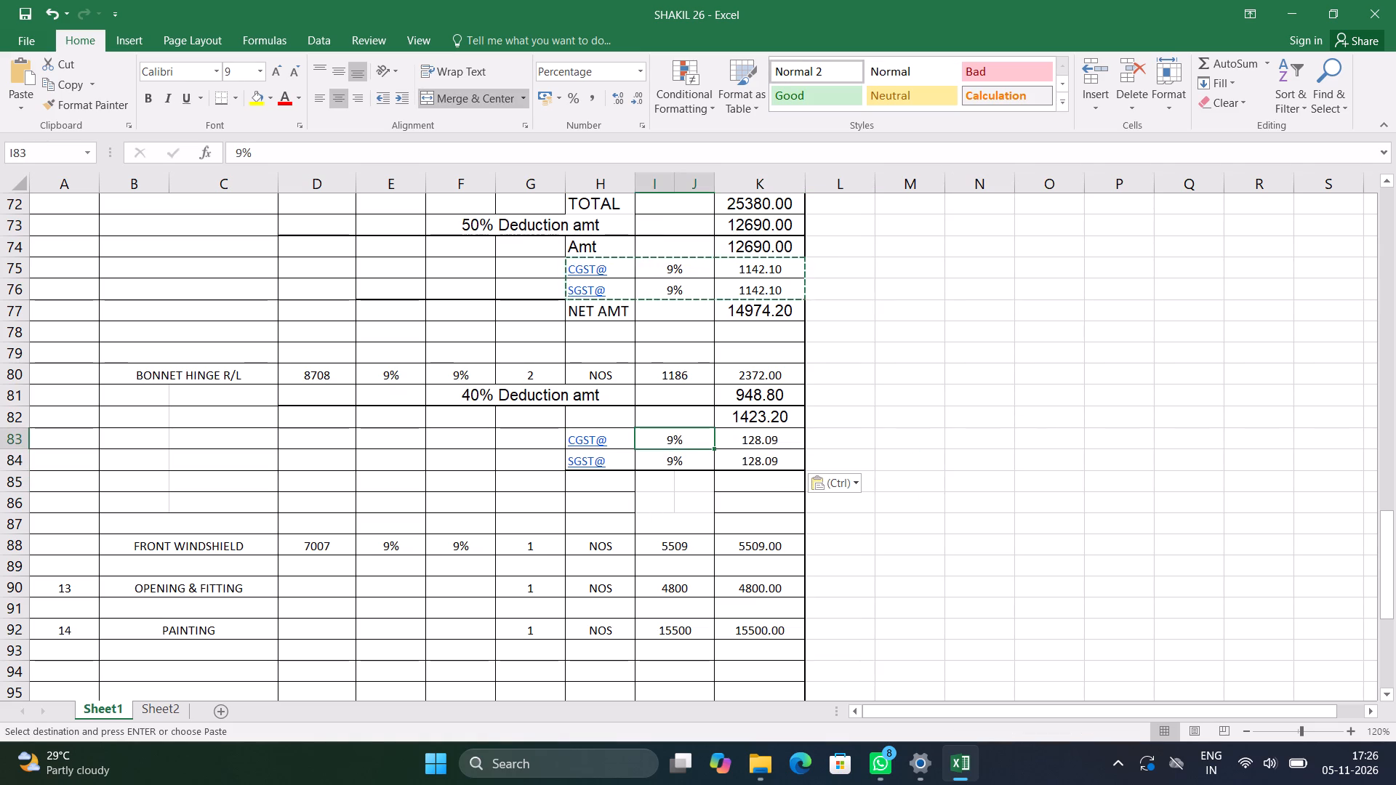
{"action": "key", "text": "ctrl+c"}
{"action": "left_click", "coordinate": [658, 421]}
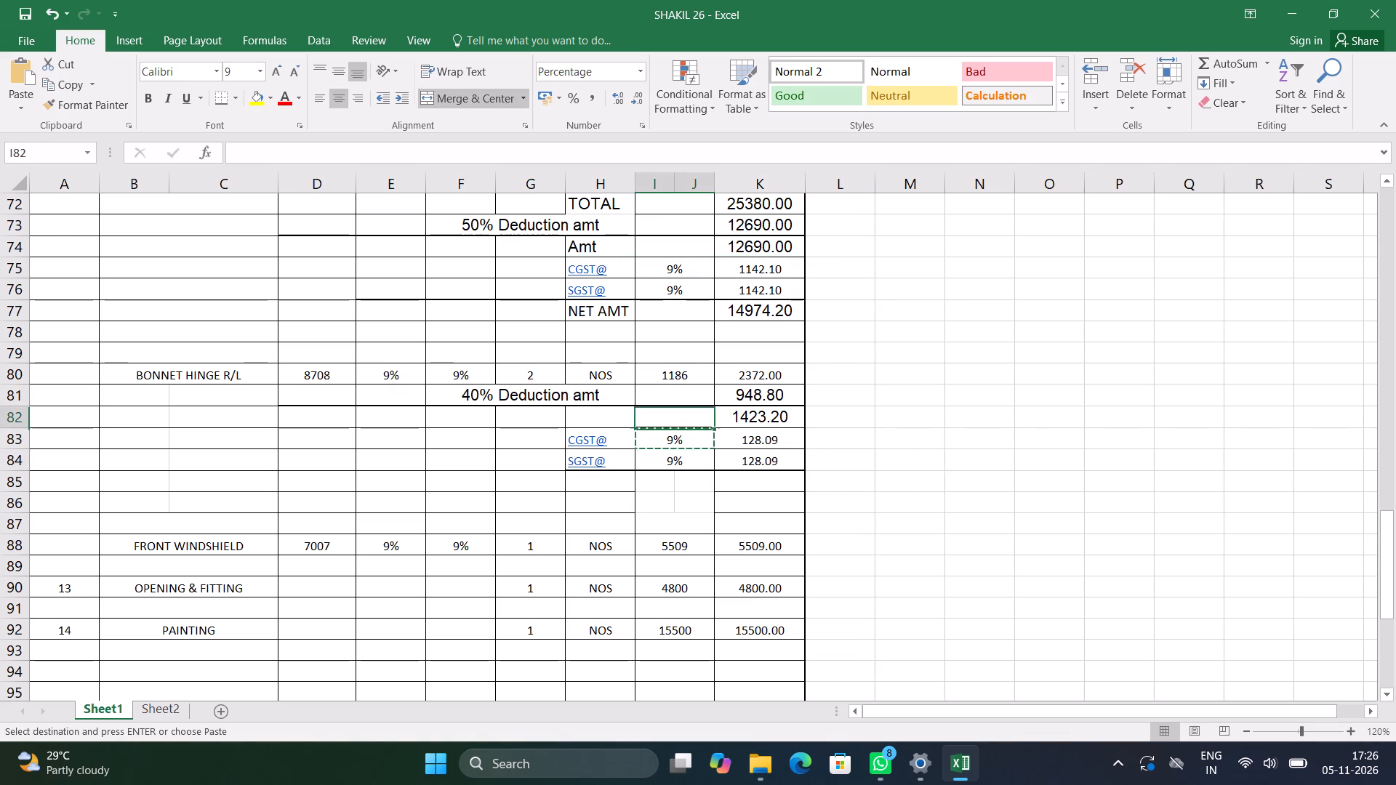
{"action": "key", "text": "Return"}
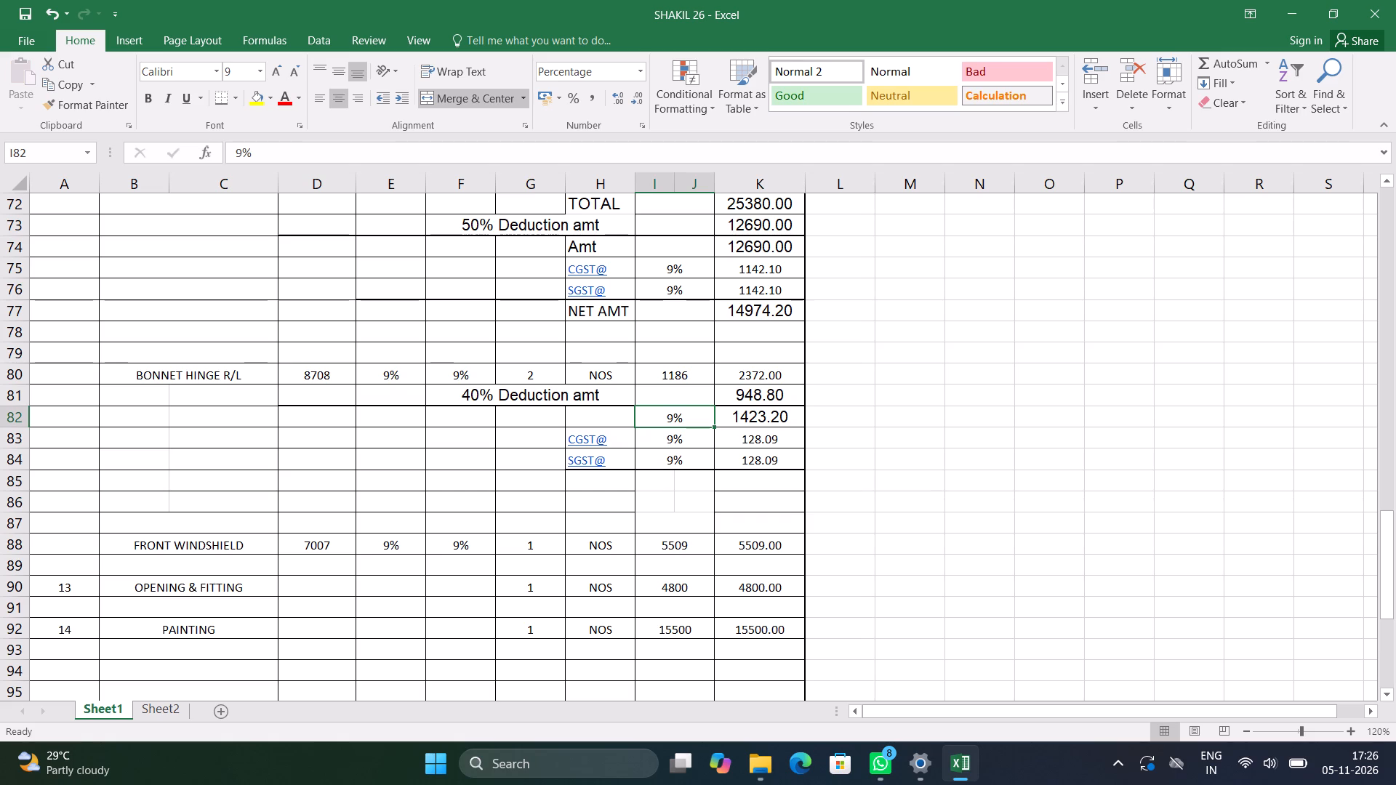
{"action": "key", "text": "Delete"}
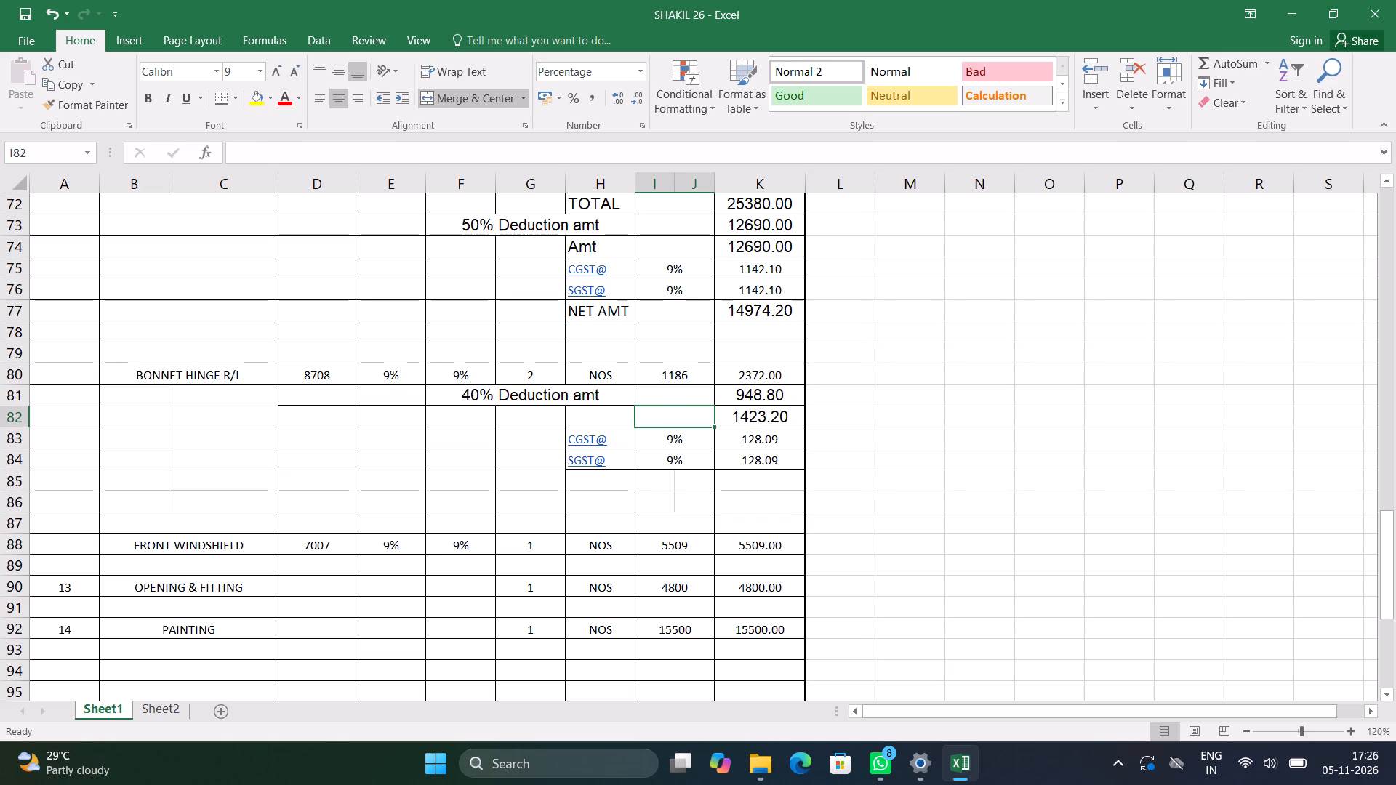
{"action": "left_click", "coordinate": [950, 464]}
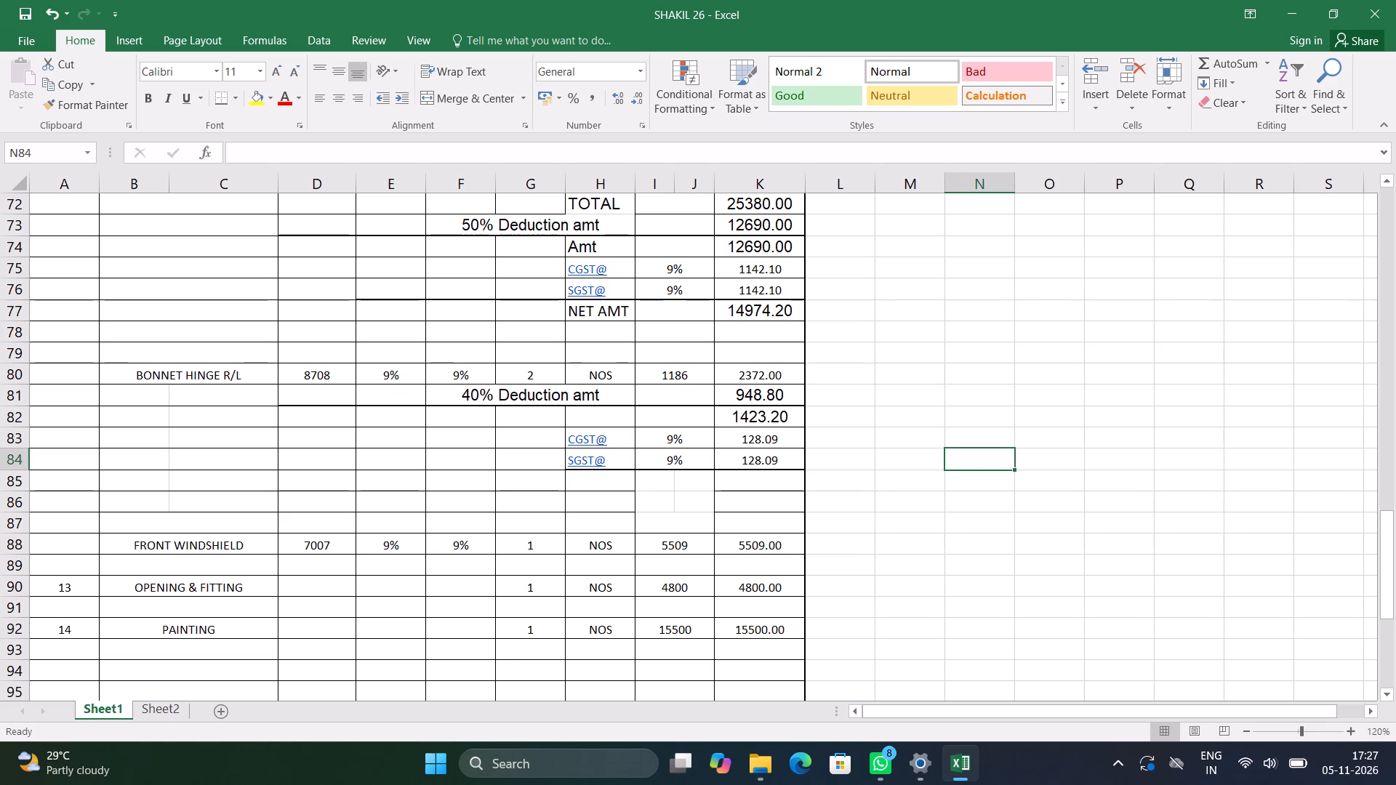
Apply a bottom border to D84:G84 on the bonnet hinge SGST row.
{"action": "left_click", "coordinate": [321, 464]}
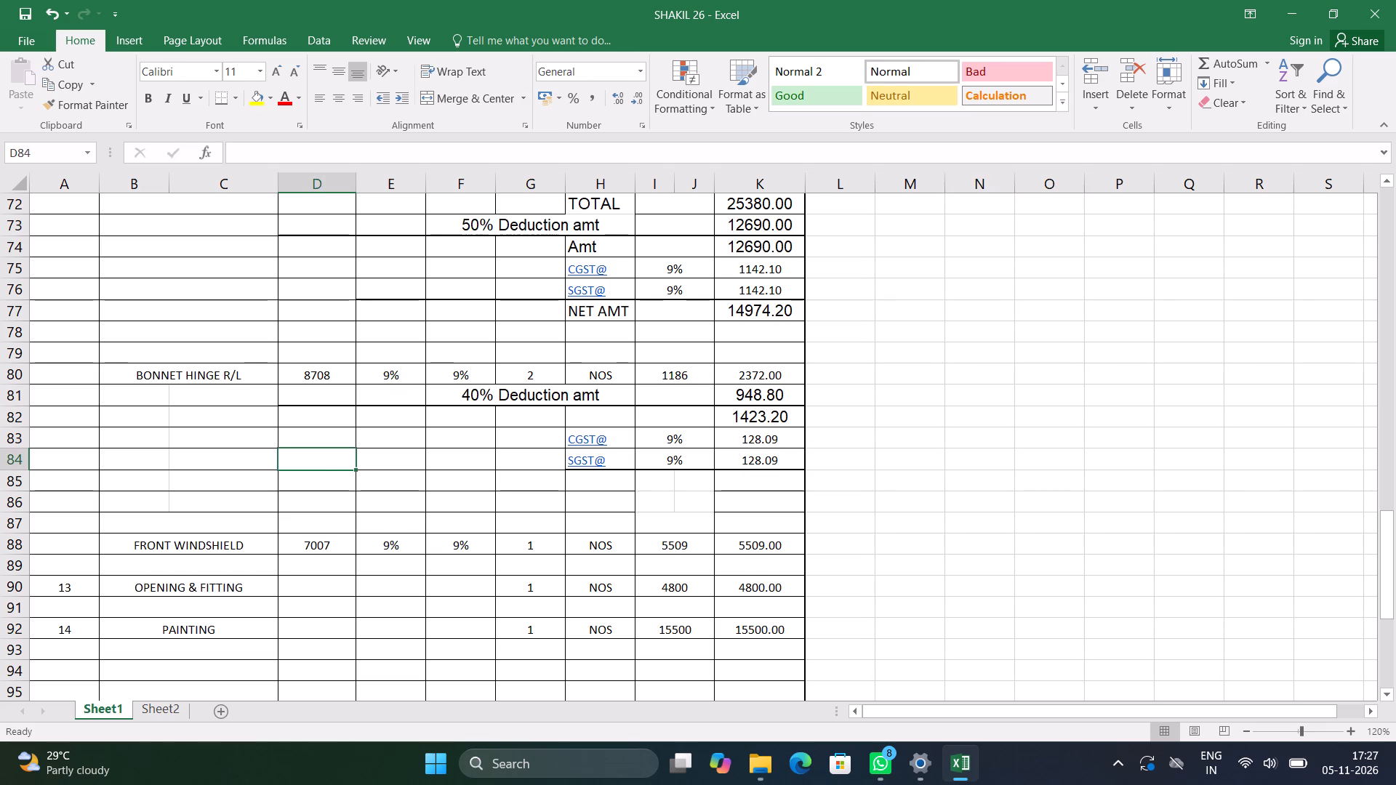
{"action": "key", "text": "shift+Right"}
{"action": "key", "text": "shift+Right"}
{"action": "key", "text": "shift+Right"}
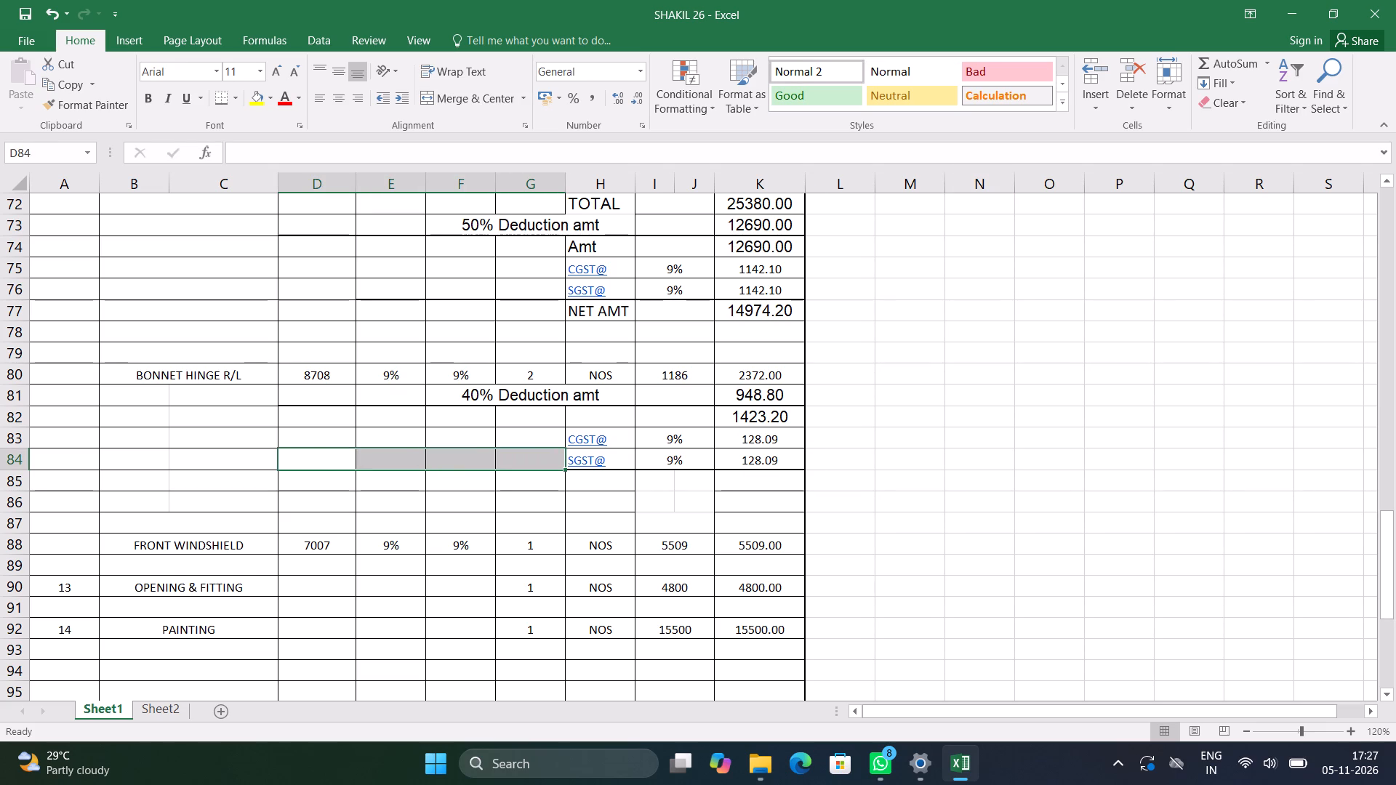
{"action": "left_click", "coordinate": [217, 100]}
{"action": "left_click", "coordinate": [904, 496]}
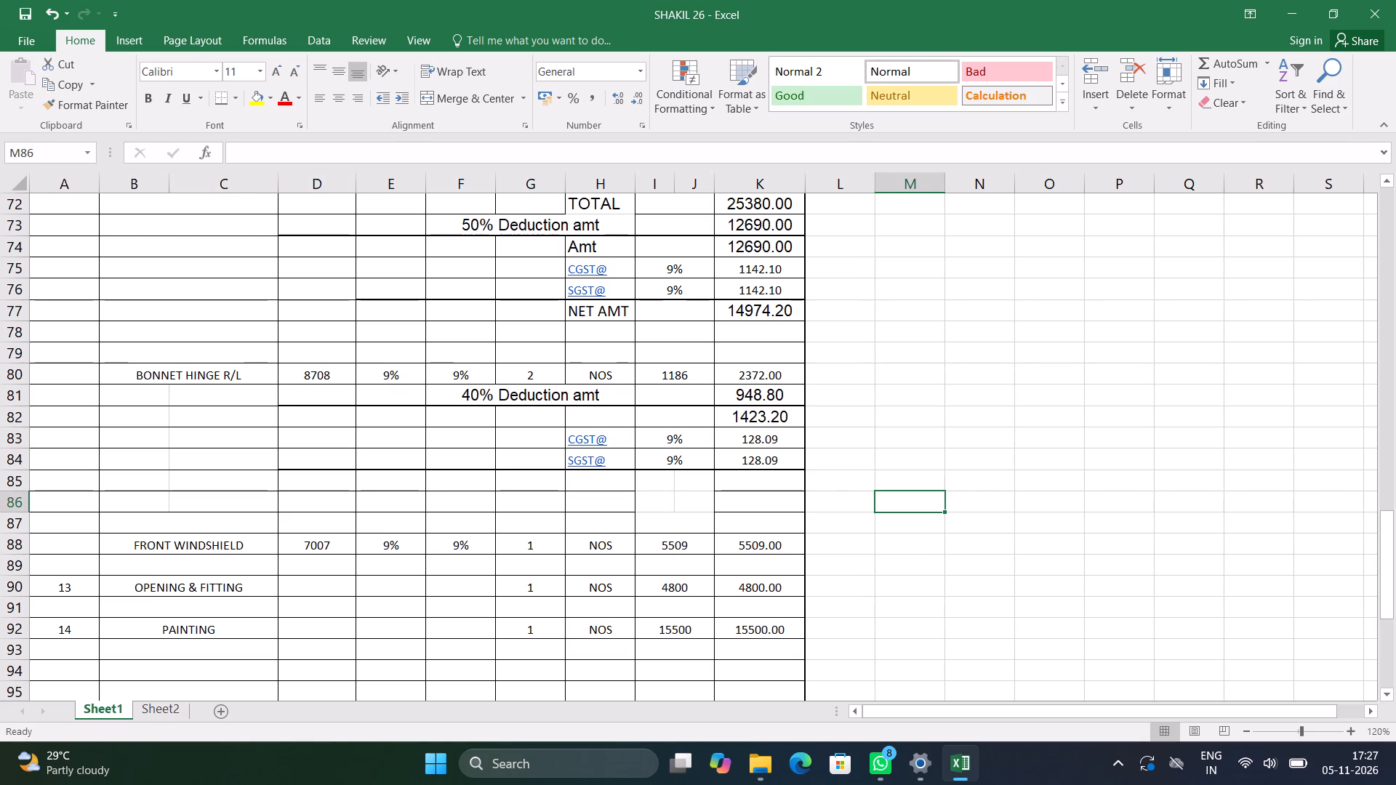
Copy the blank merged cell I89 onto I85:I86 so both rows get the same merged format.
{"action": "left_click", "coordinate": [659, 558]}
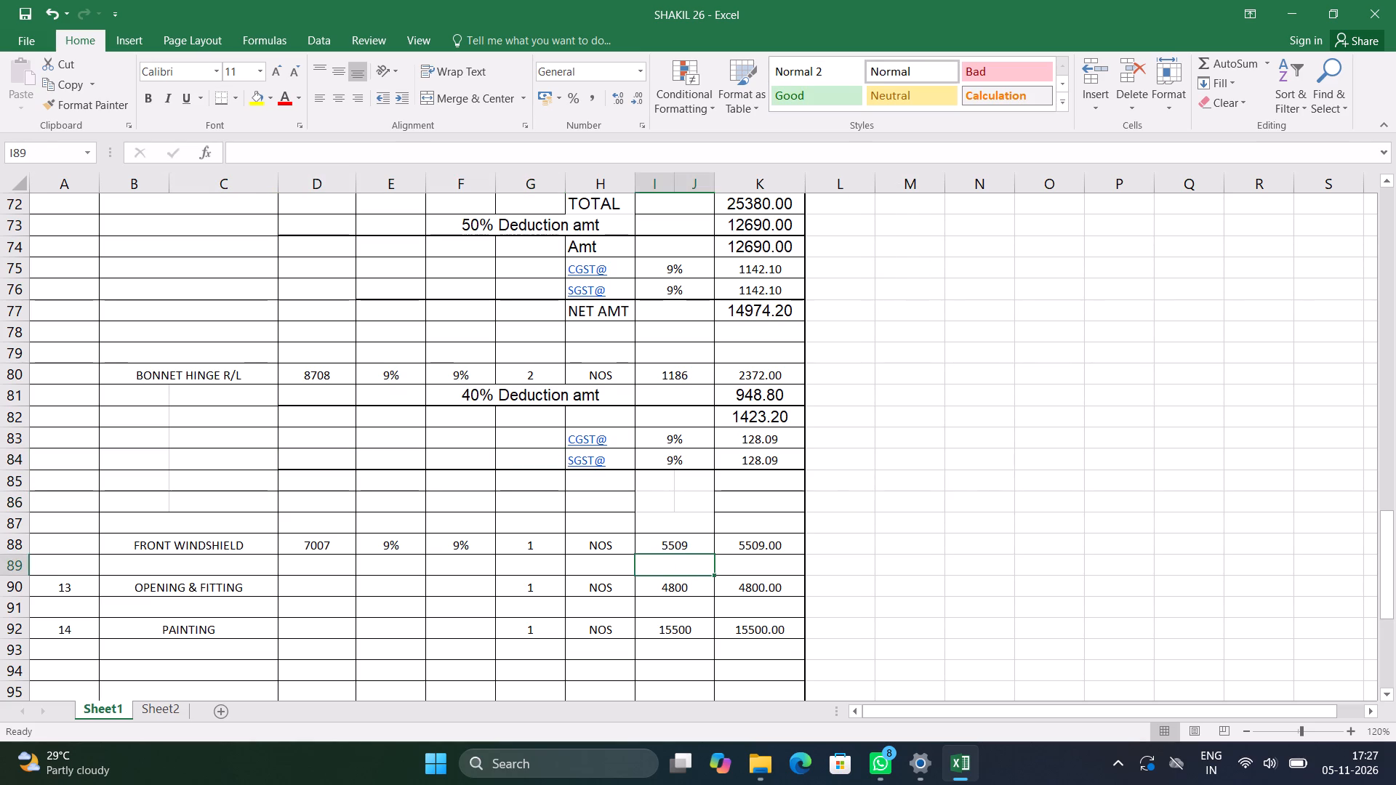
{"action": "key", "text": "ctrl+c"}
{"action": "key", "text": "Up"}
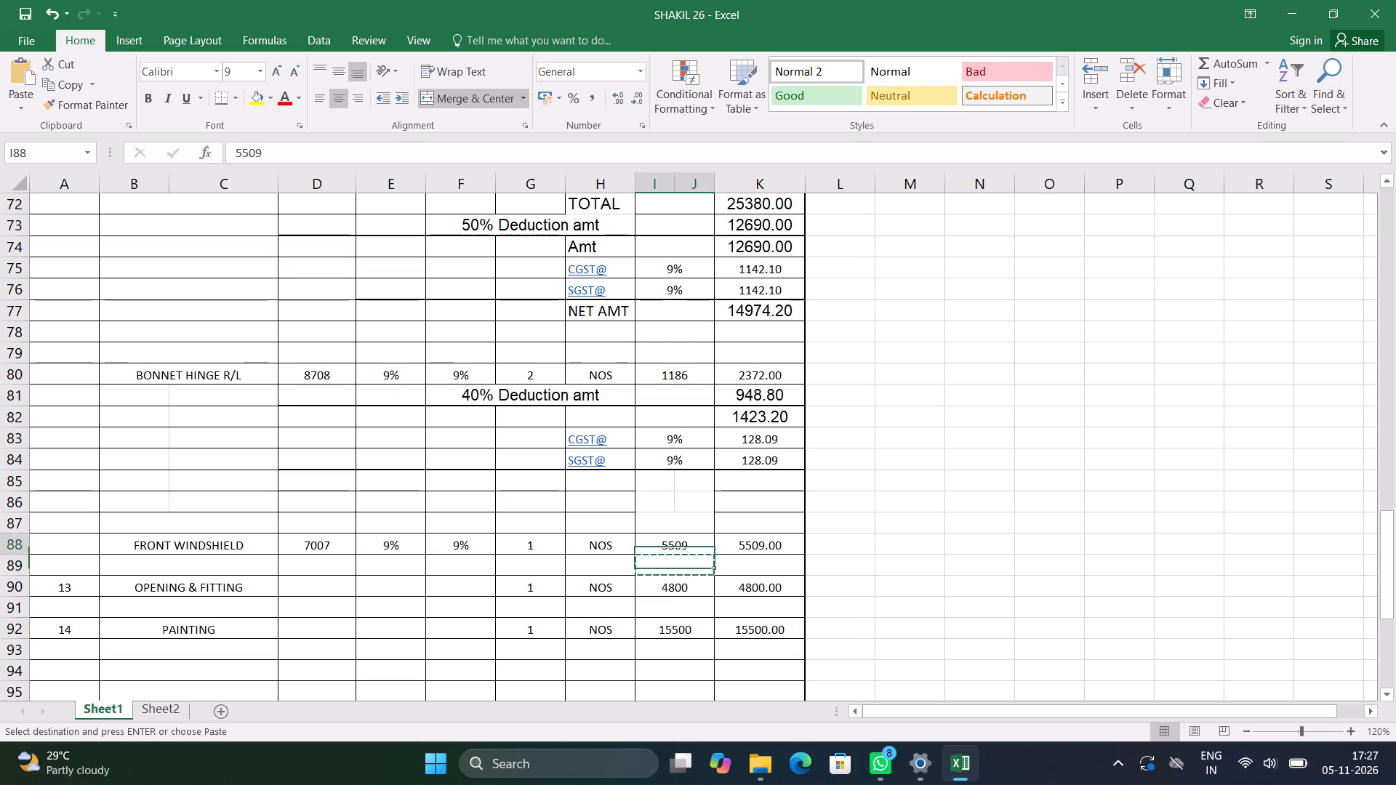
{"action": "key", "text": "Up"}
{"action": "key", "text": "Up"}
{"action": "key", "text": "shift+Up"}
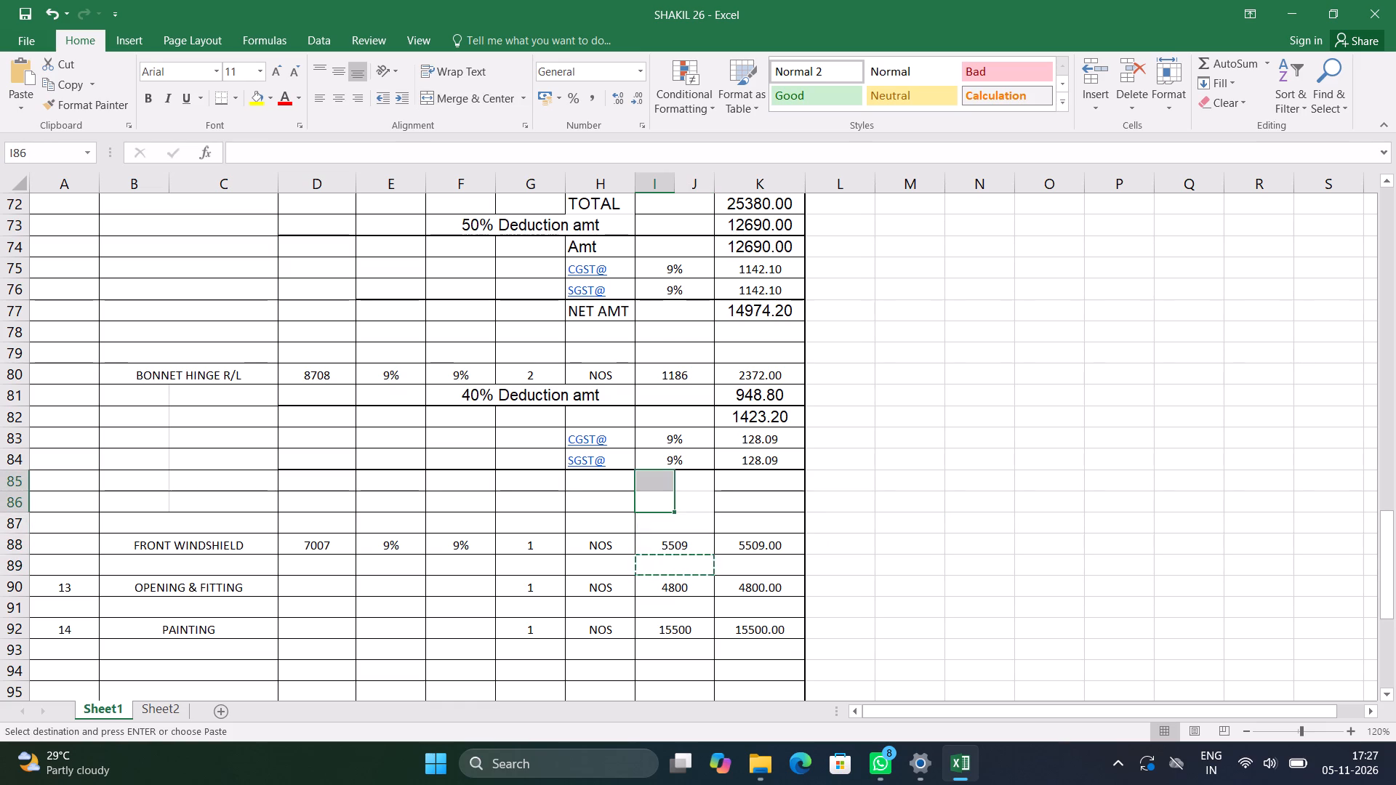
{"action": "key", "text": "Return"}
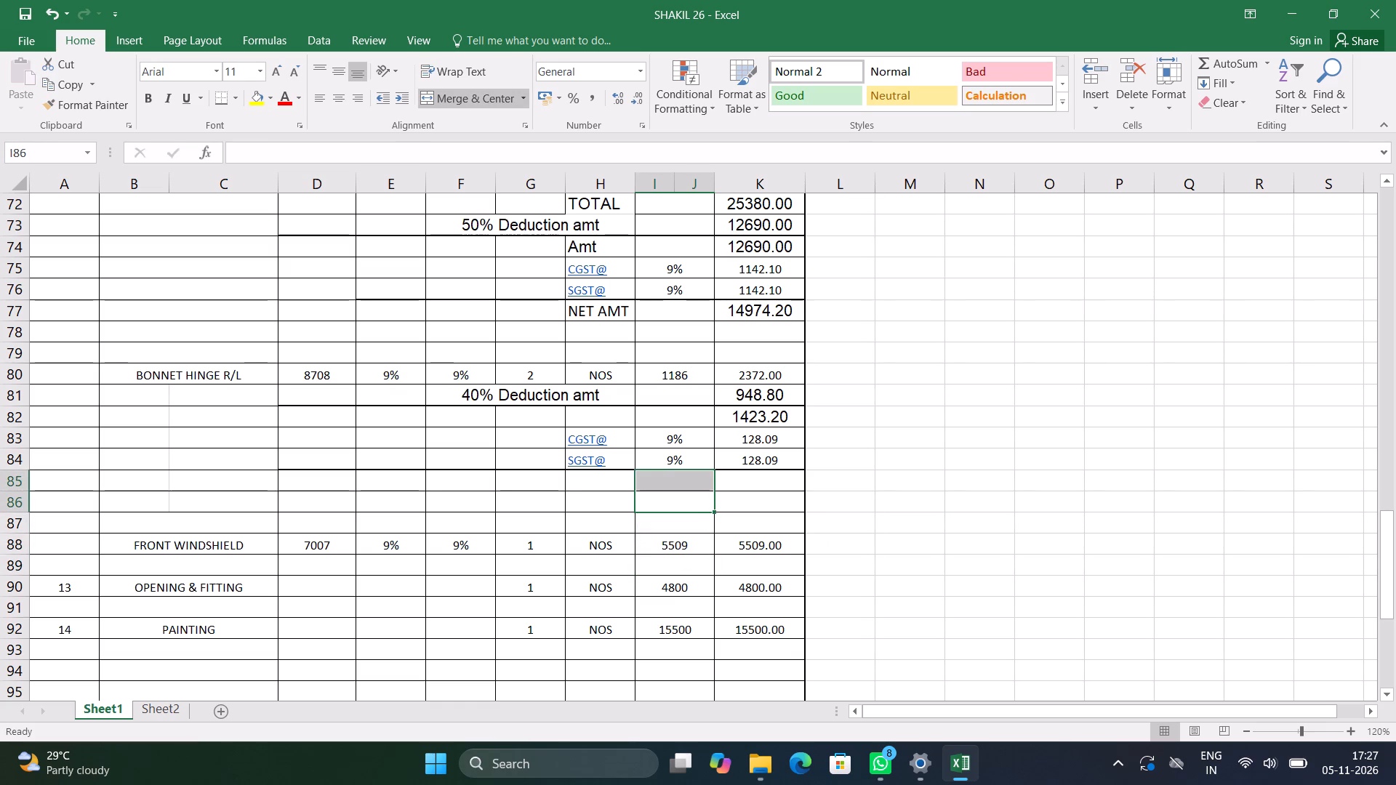
{"action": "left_click", "coordinate": [1106, 613]}
In K85, enter a formula adding the bonnet hinge amount after deduction, CGST and SGST, +K82+K83+K84.
{"action": "left_click", "coordinate": [766, 482]}
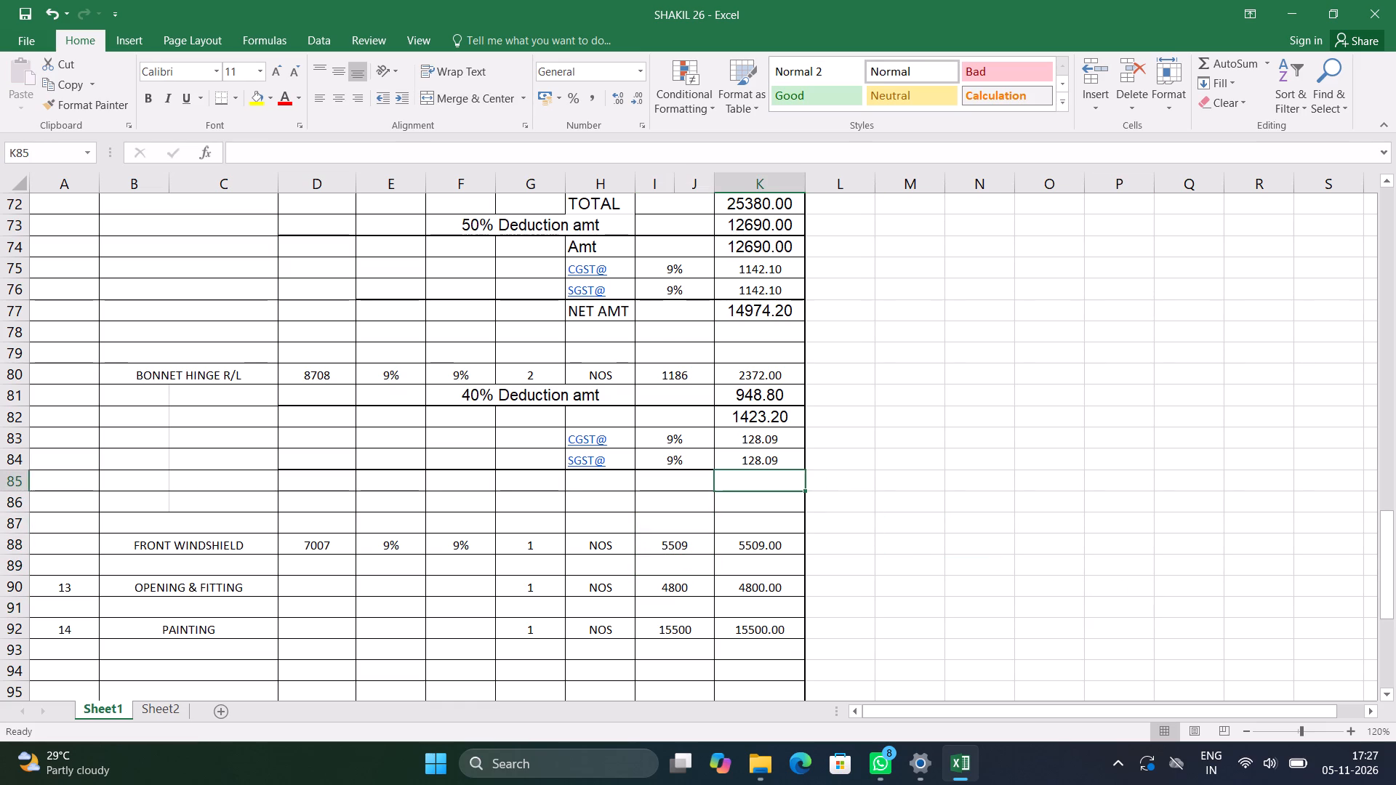
{"action": "key", "text": "plus"}
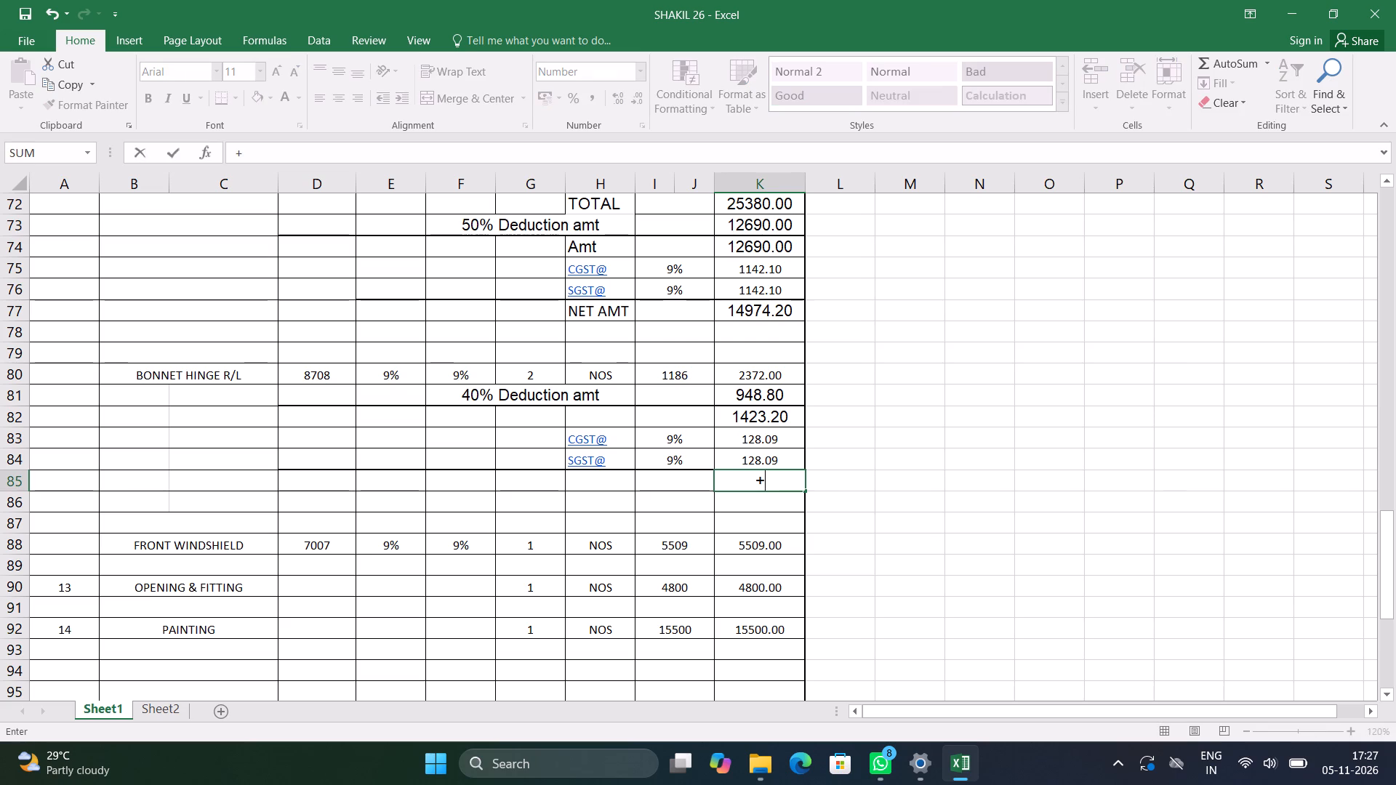
{"action": "left_click", "coordinate": [758, 416]}
{"action": "key", "text": "plus"}
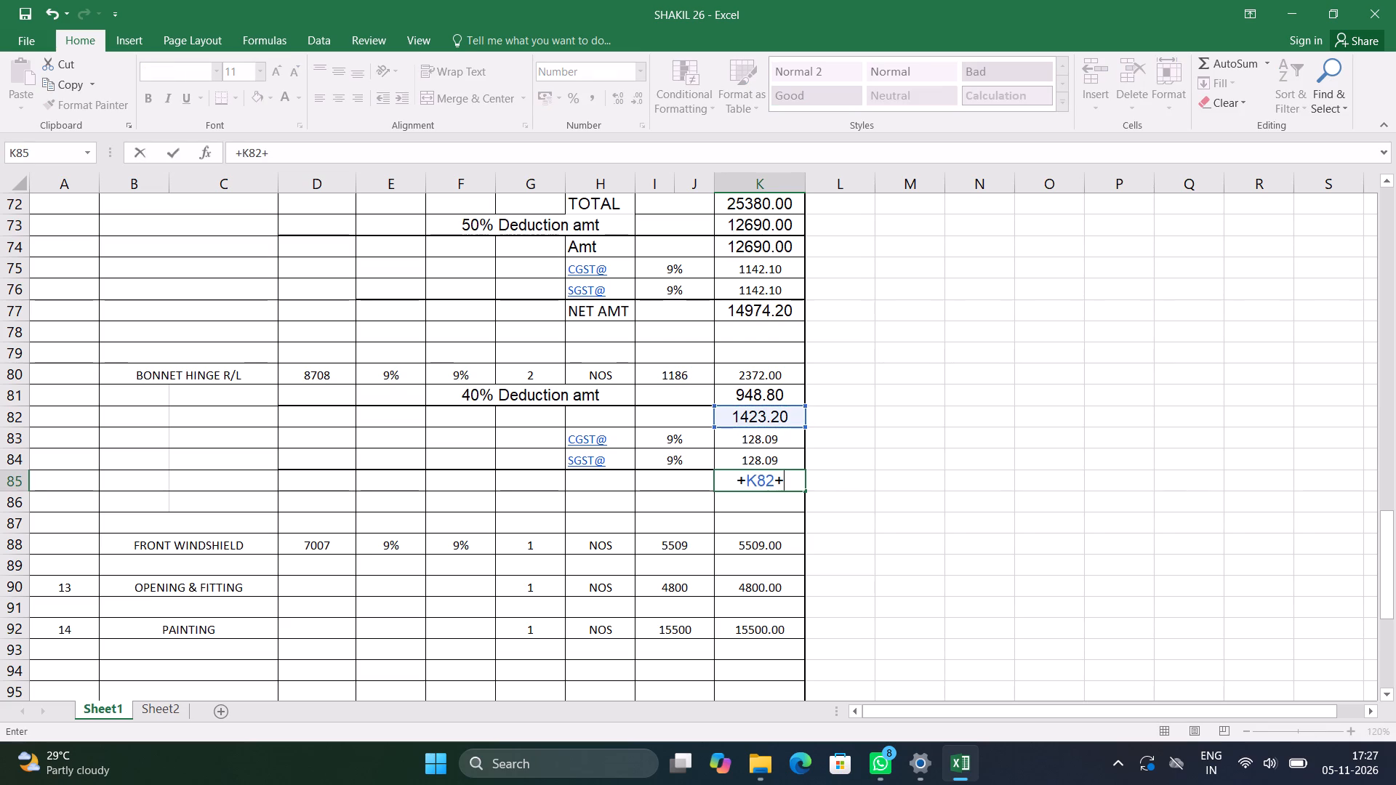
{"action": "left_click", "coordinate": [762, 448]}
{"action": "key", "text": "plus"}
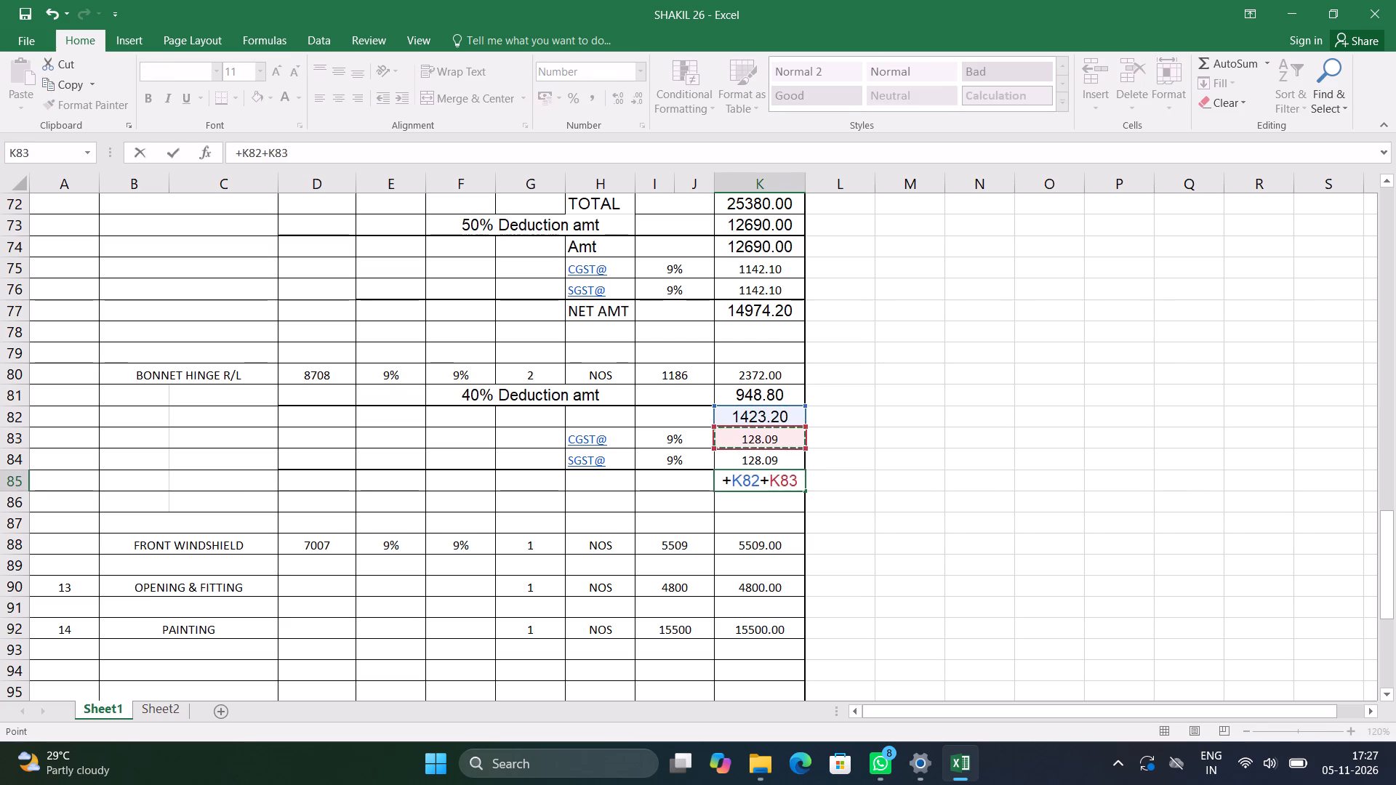
{"action": "left_click", "coordinate": [759, 459]}
{"action": "key", "text": "Return"}
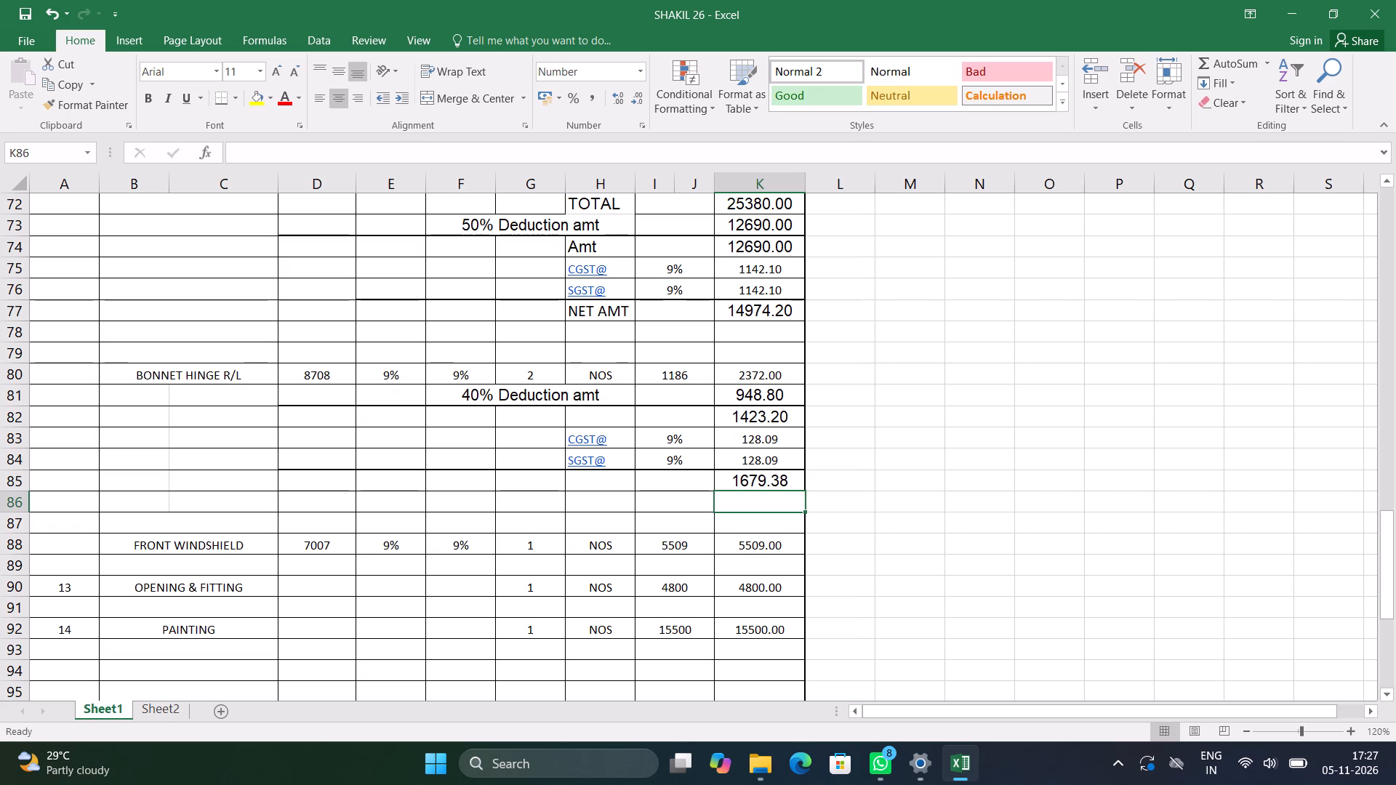
Copy the Amt label from H74 into H85, beside the bonnet hinge total.
{"action": "left_click", "coordinate": [604, 247]}
{"action": "key", "text": "ctrl+c"}
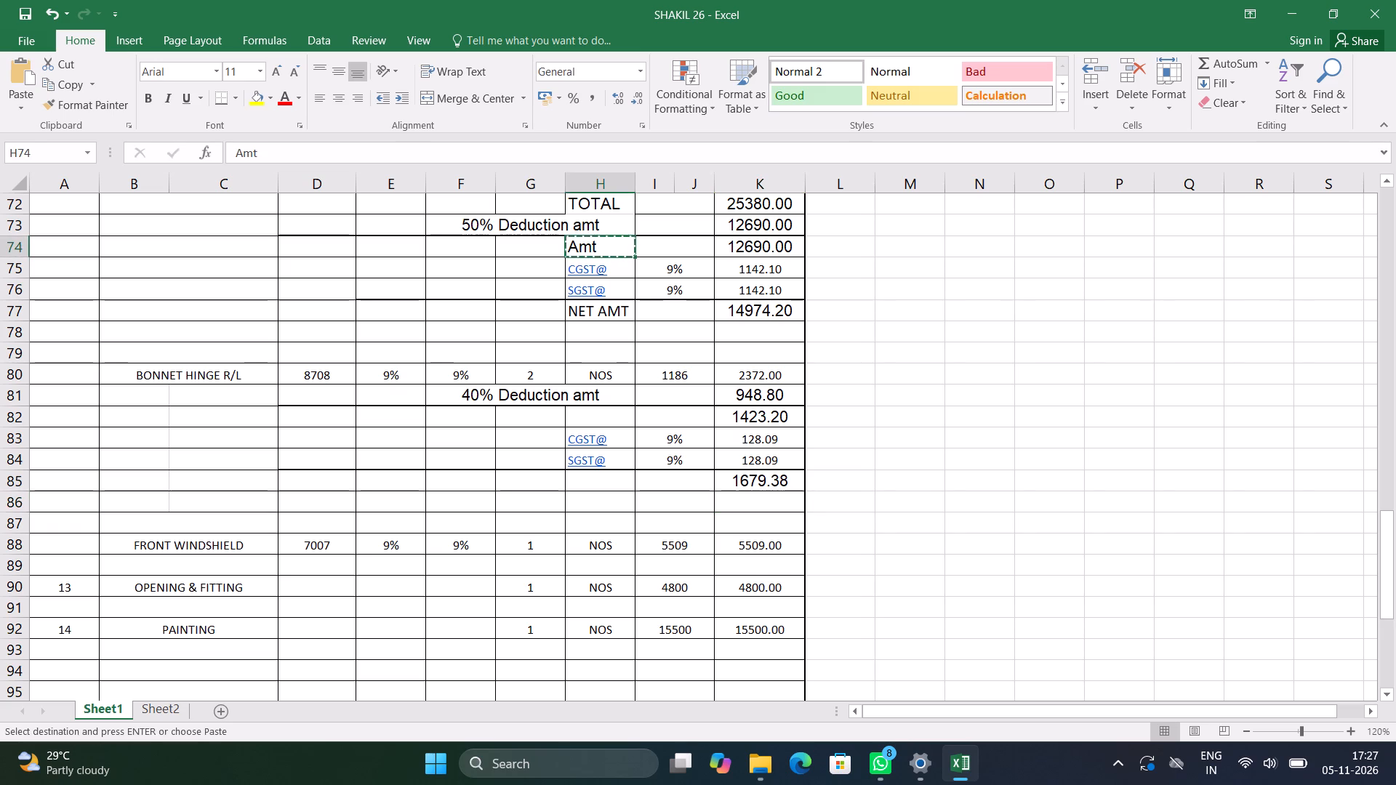
{"action": "left_click", "coordinate": [598, 486]}
{"action": "key", "text": "Return"}
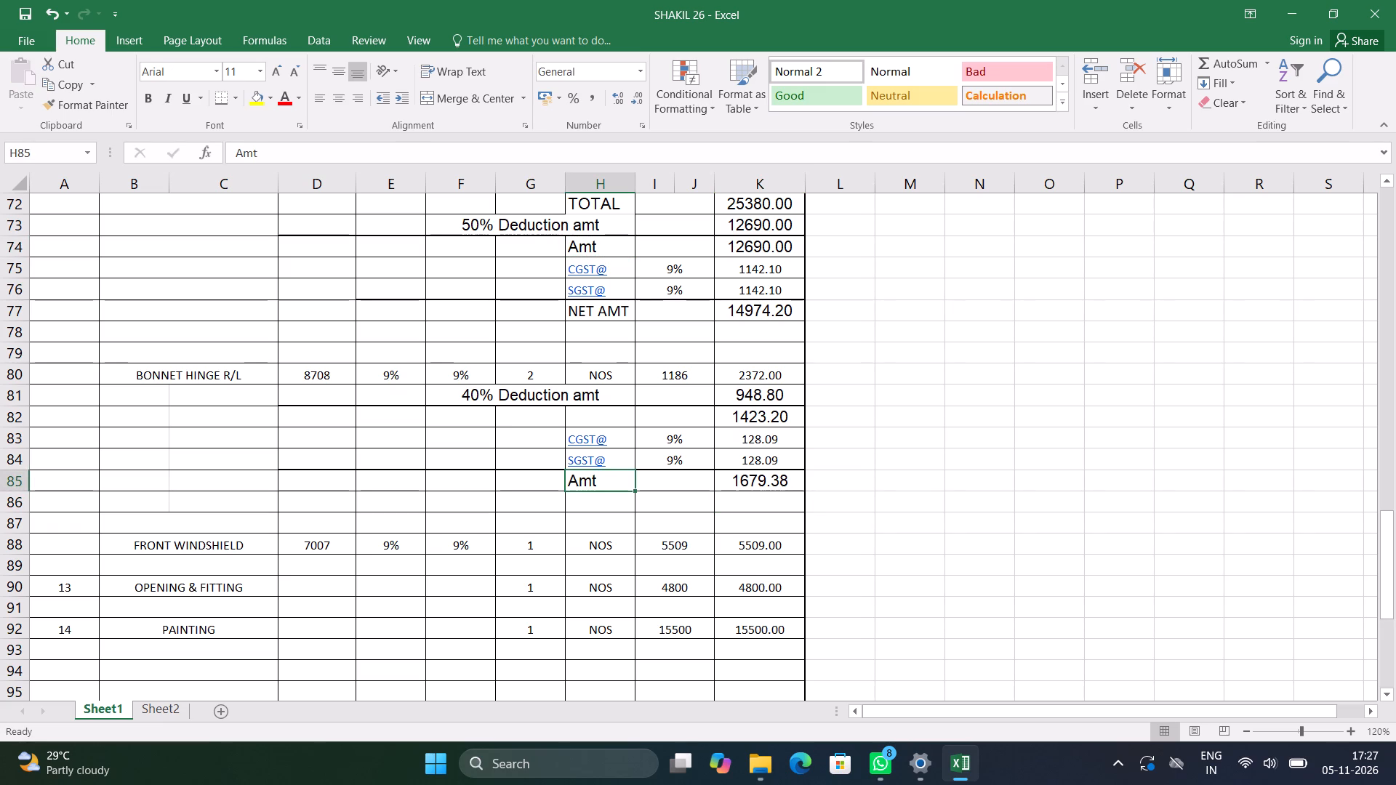
{"action": "left_click", "coordinate": [979, 526]}
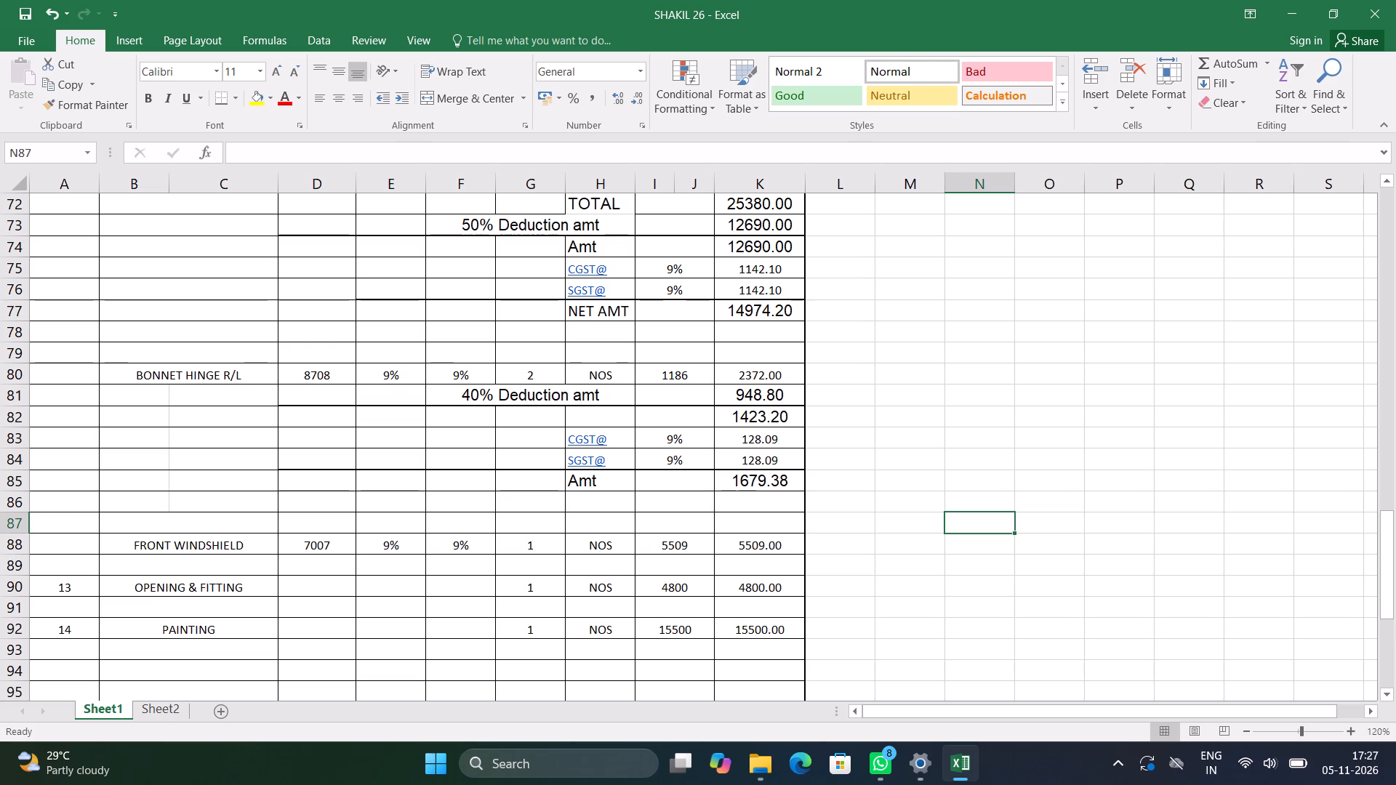
Delete the blank row 87 directly above the FRONT WINDSHIELD line.
{"action": "left_click", "coordinate": [14, 522]}
{"action": "right_click", "coordinate": [14, 522]}
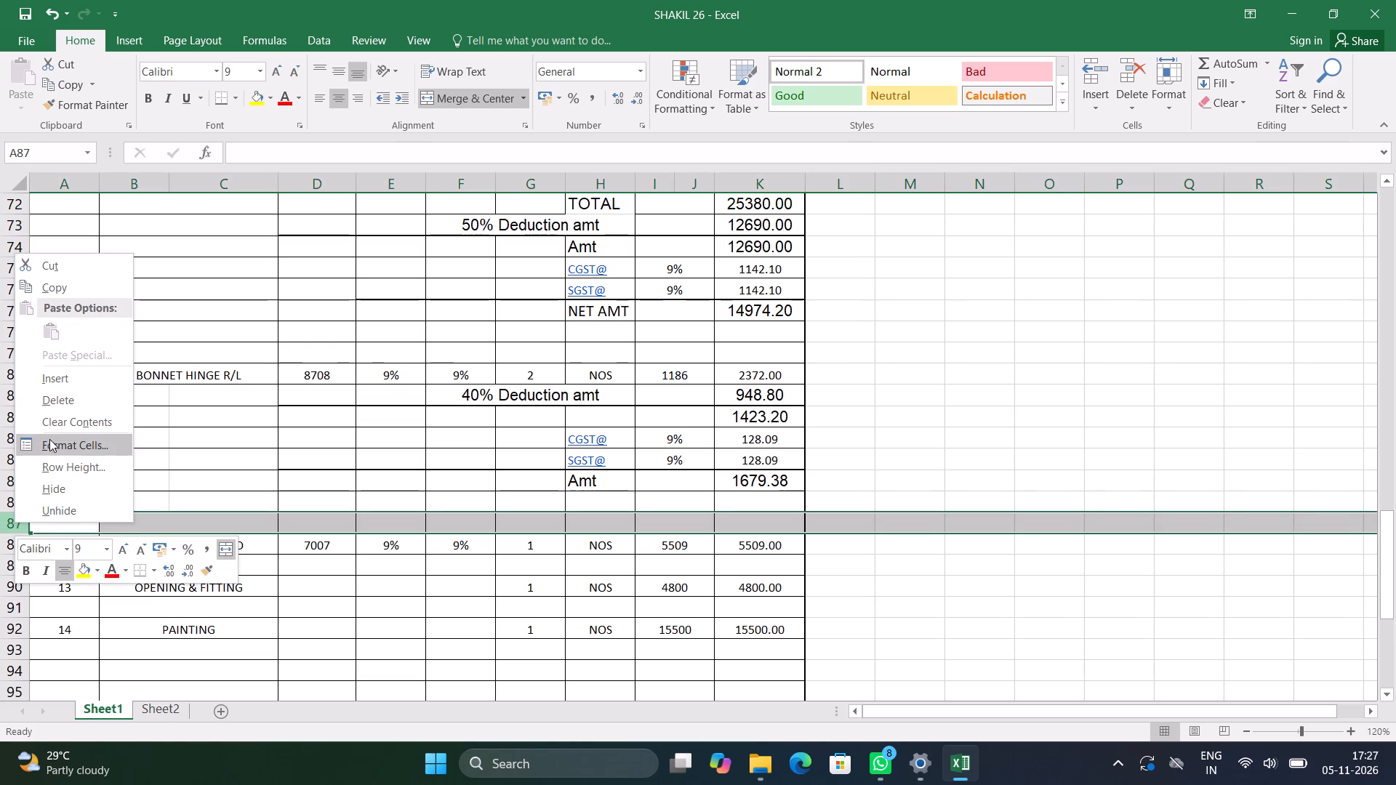
{"action": "left_click", "coordinate": [52, 400]}
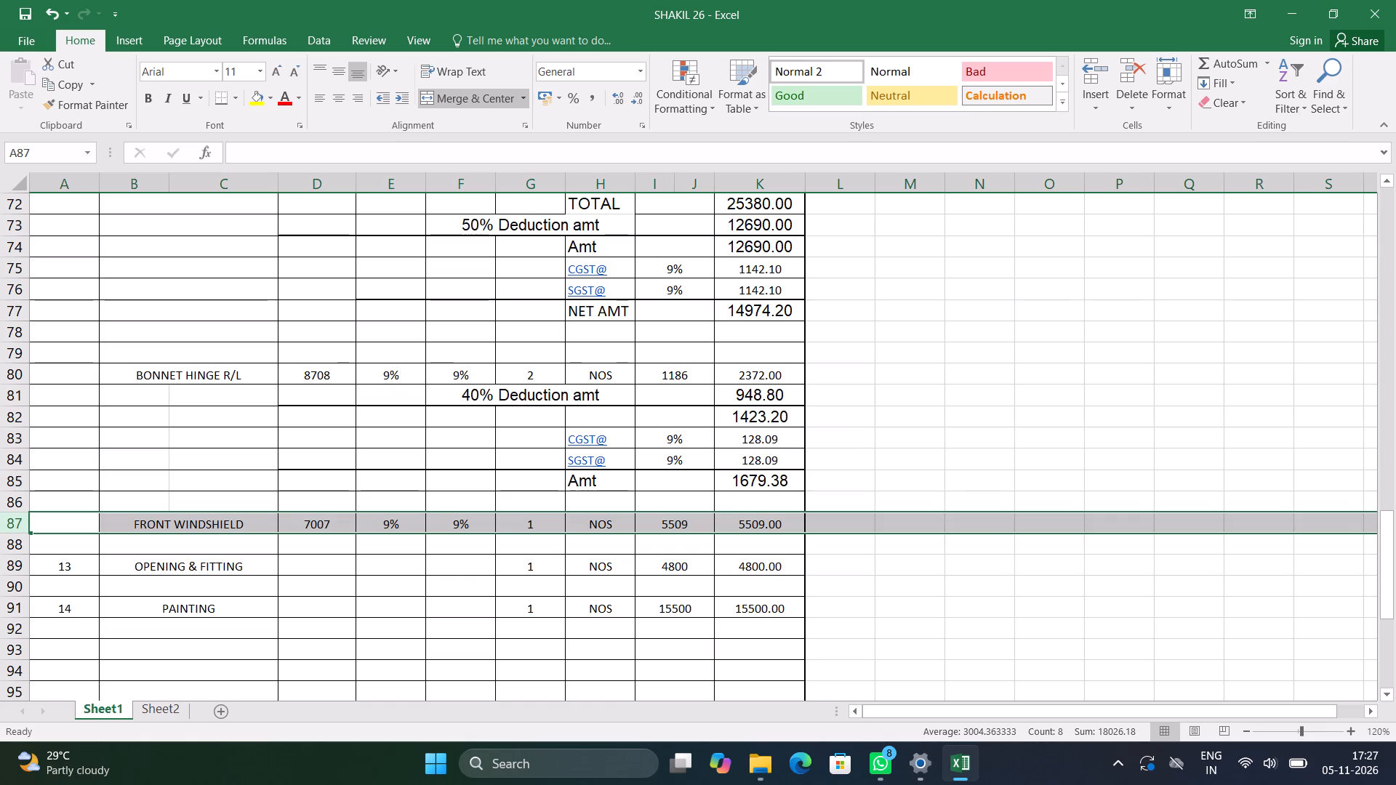
Insert four blank rows at row 88, between the FRONT WINDSHIELD and OPENING & FITTING lines.
{"action": "left_click", "coordinate": [18, 547]}
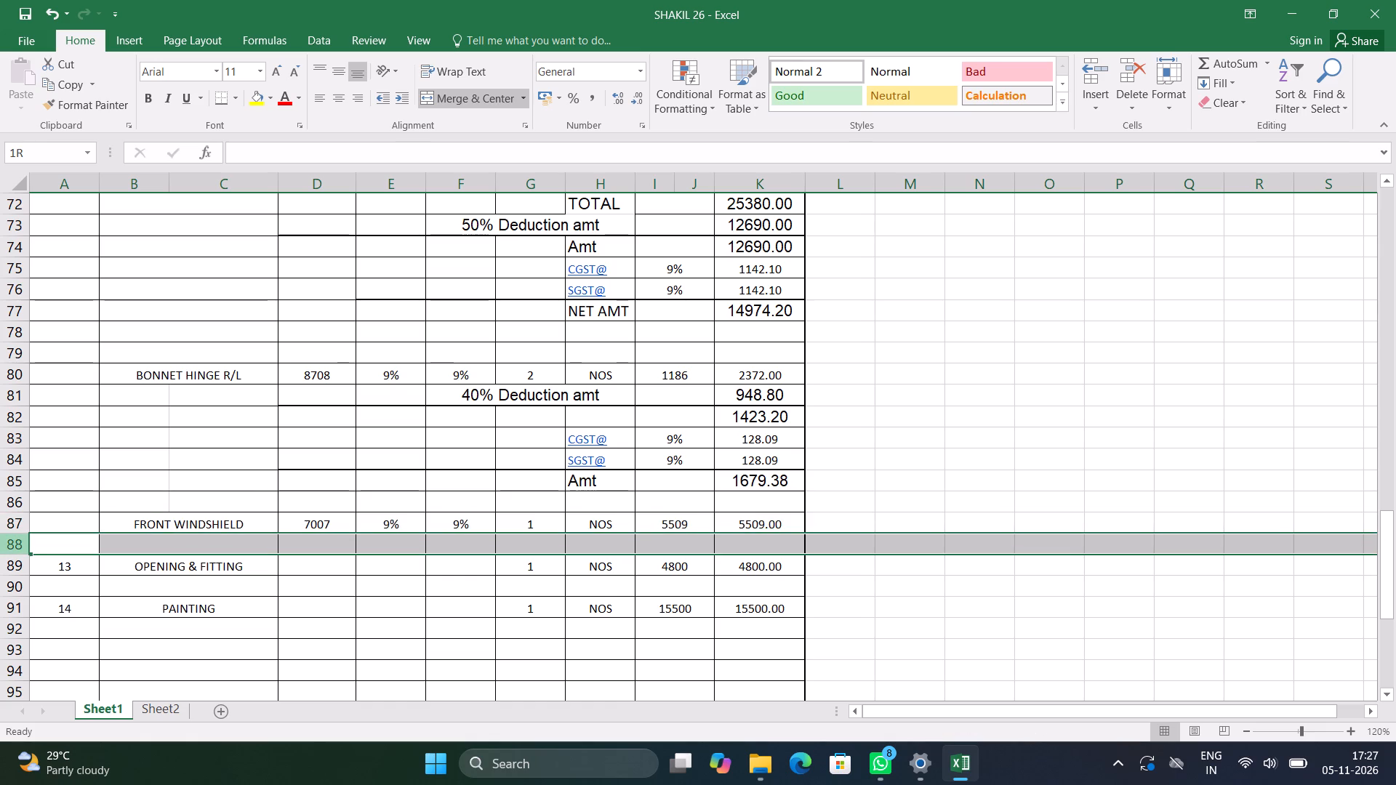
{"action": "key", "text": "ctrl+shift+equal"}
{"action": "key", "text": "ctrl+shift+equal"}
{"action": "key", "text": "ctrl+shift+equal"}
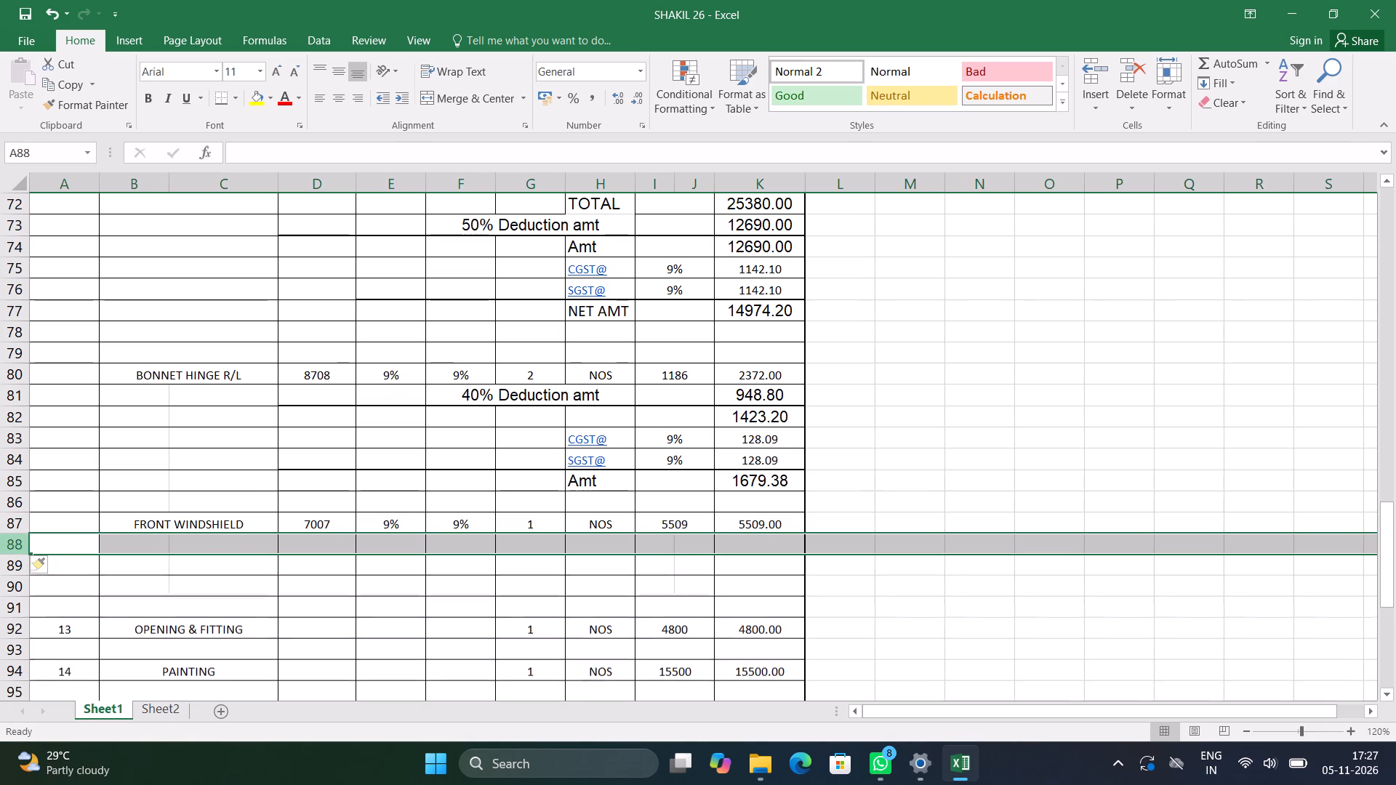
{"action": "key", "text": "ctrl+shift+equal"}
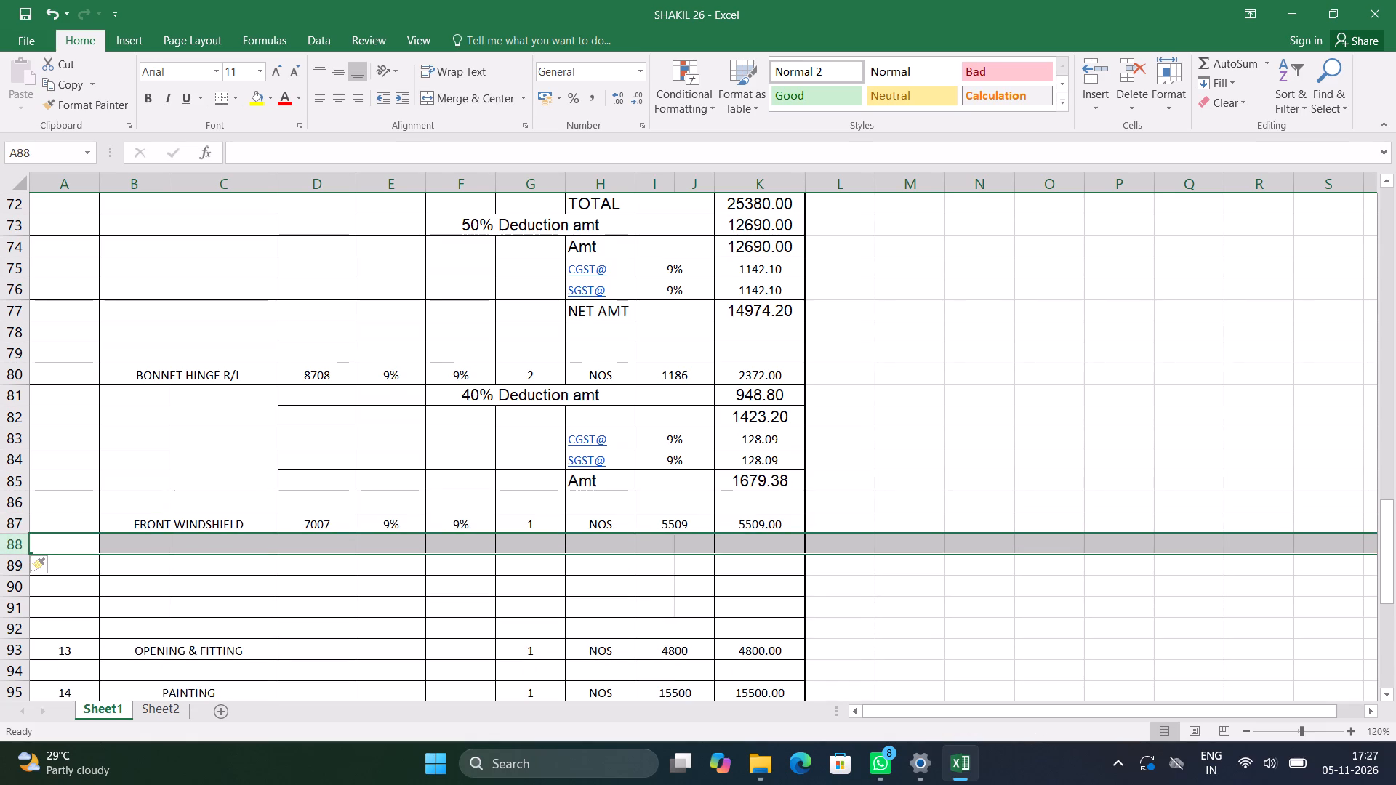
Copy the blank formatted cells B97:K99 onto rows 88 to 90, directly below the FRONT WINDSHIELD line.
{"action": "double_click", "coordinate": [1385, 693]}
{"action": "triple_click", "coordinate": [1385, 693]}
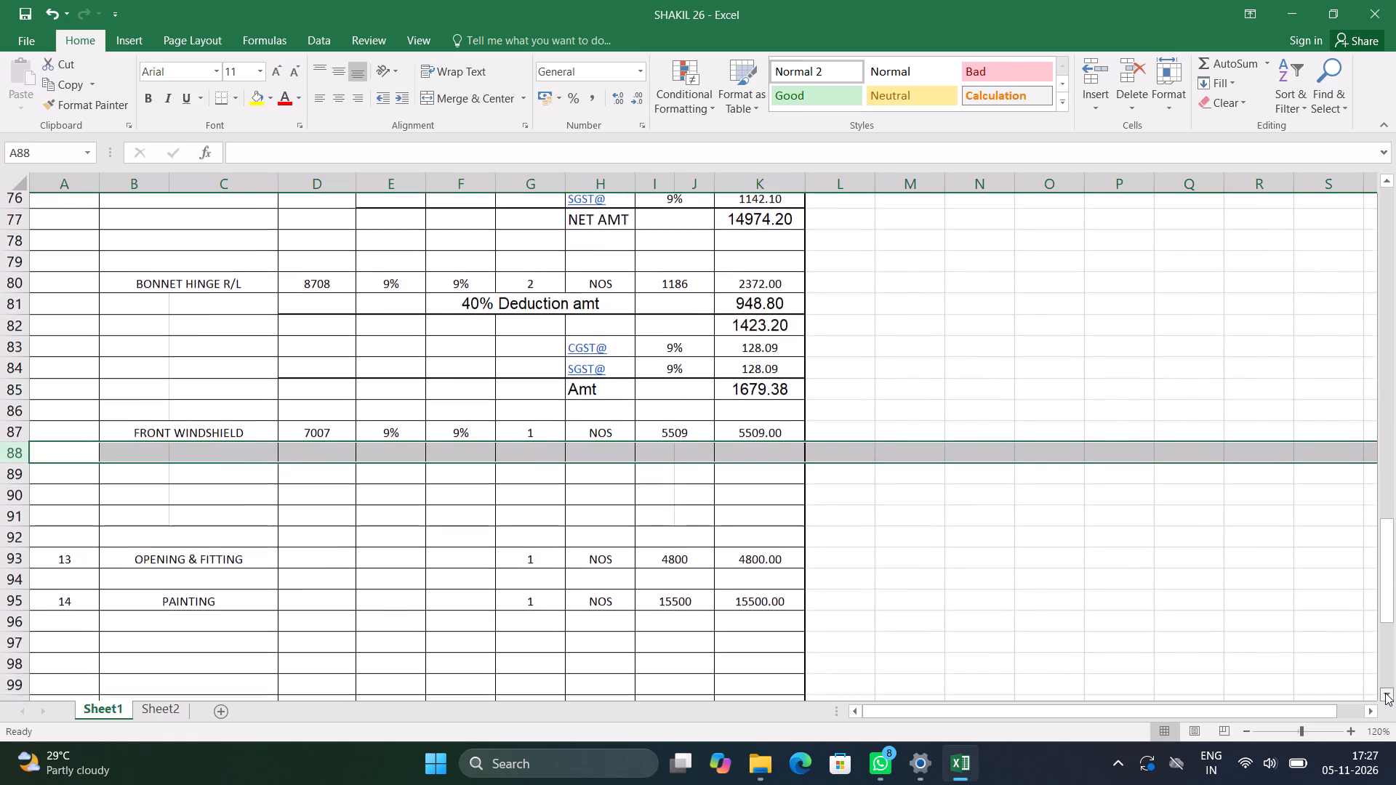
{"action": "double_click", "coordinate": [1385, 693]}
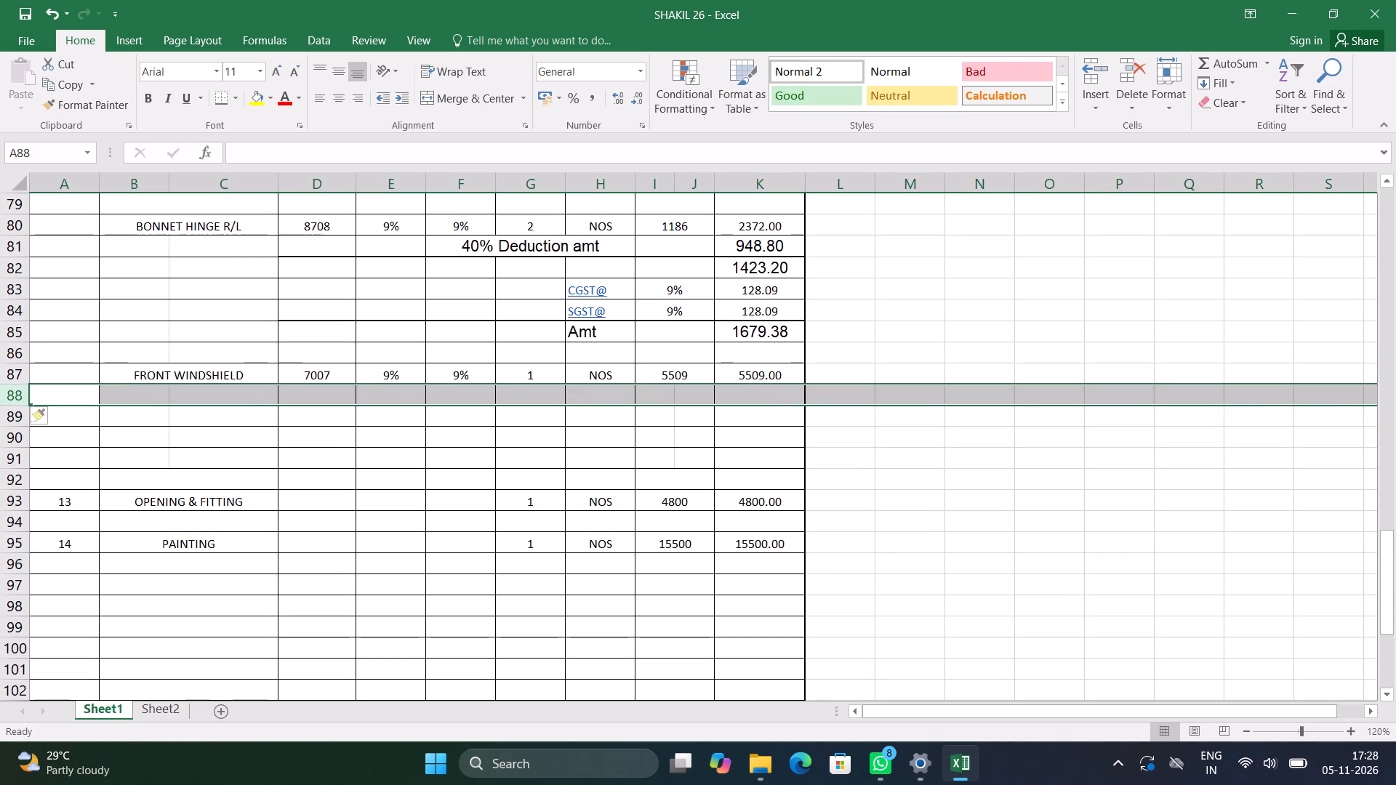
{"action": "left_click", "coordinate": [107, 584]}
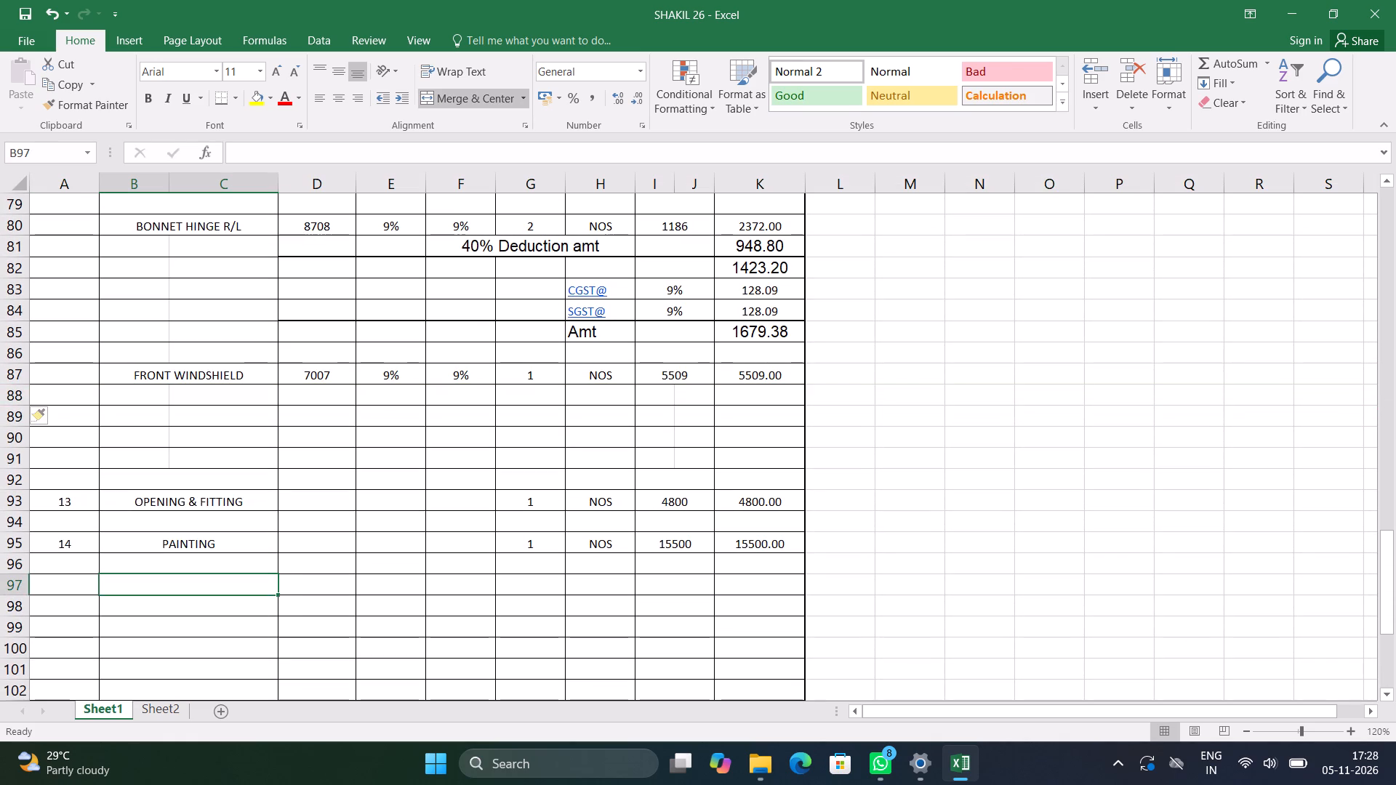
{"action": "key", "text": "shift+Down"}
{"action": "key", "text": "shift+Down"}
{"action": "key", "text": "shift+Right"}
{"action": "key", "text": "shift+Right"}
{"action": "key", "text": "shift+Right"}
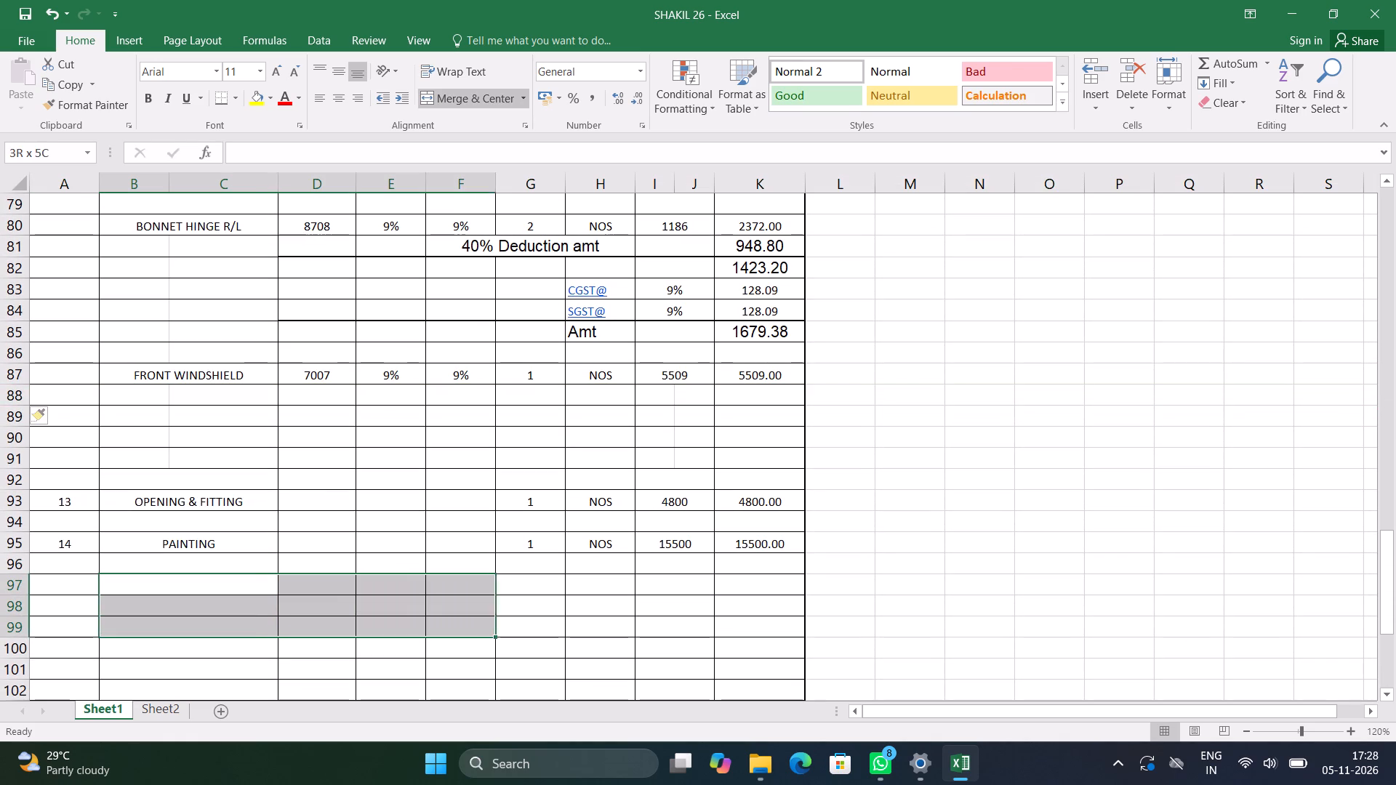
{"action": "key", "text": "shift+Right"}
{"action": "key", "text": "shift+Right"}
{"action": "key", "text": "shift+Right"}
{"action": "key", "text": "shift+Right"}
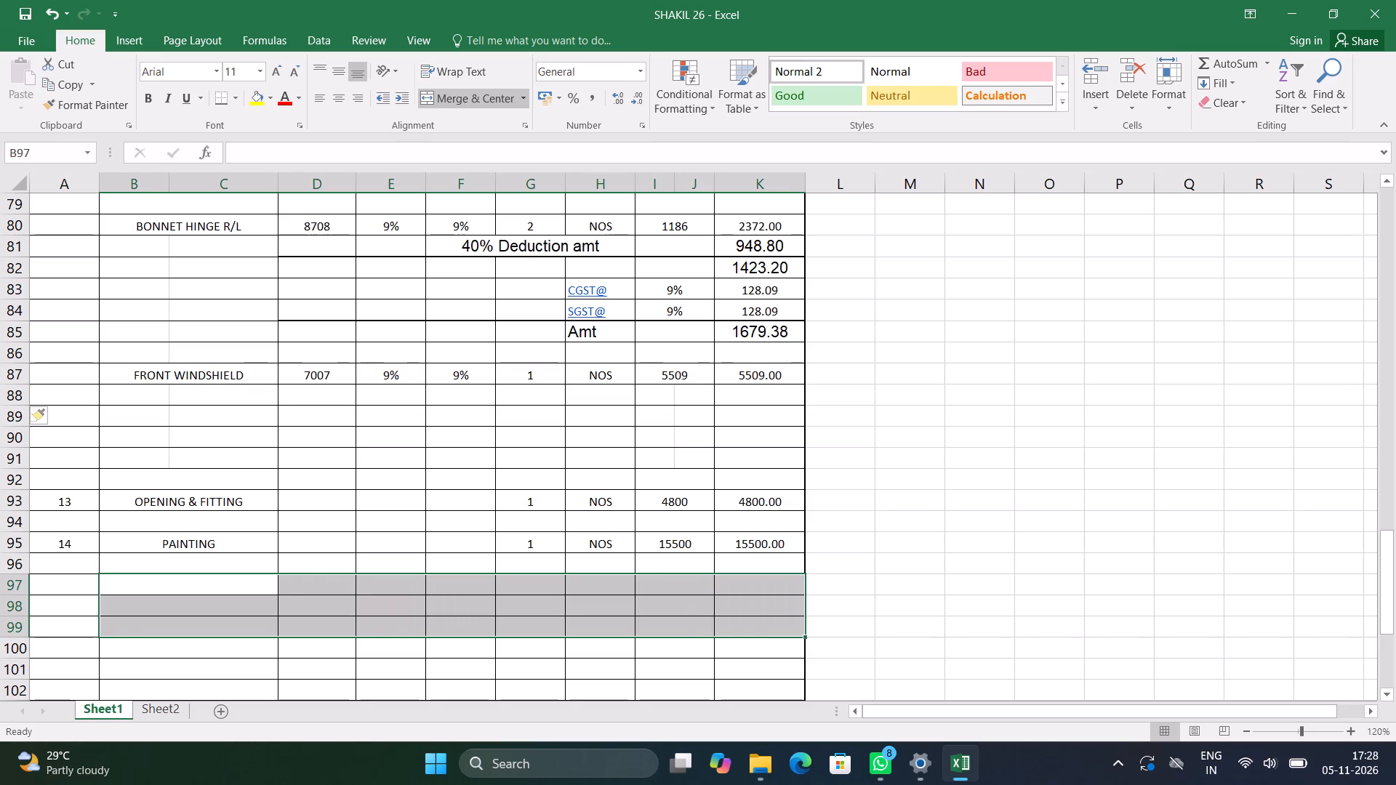
{"action": "key", "text": "ctrl+c"}
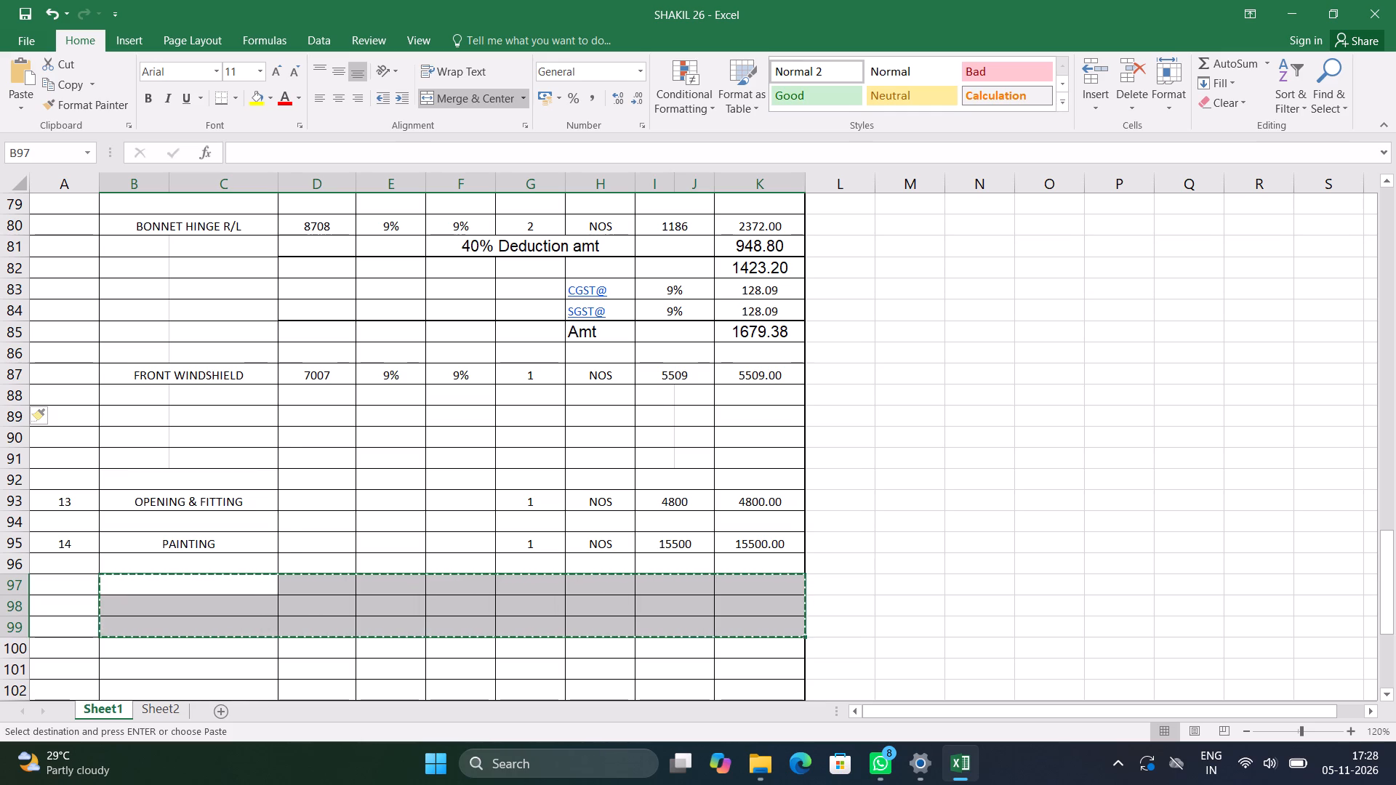
{"action": "key", "text": "Up"}
{"action": "key", "text": "Up"}
{"action": "key", "text": "Up"}
{"action": "key", "text": "Up"}
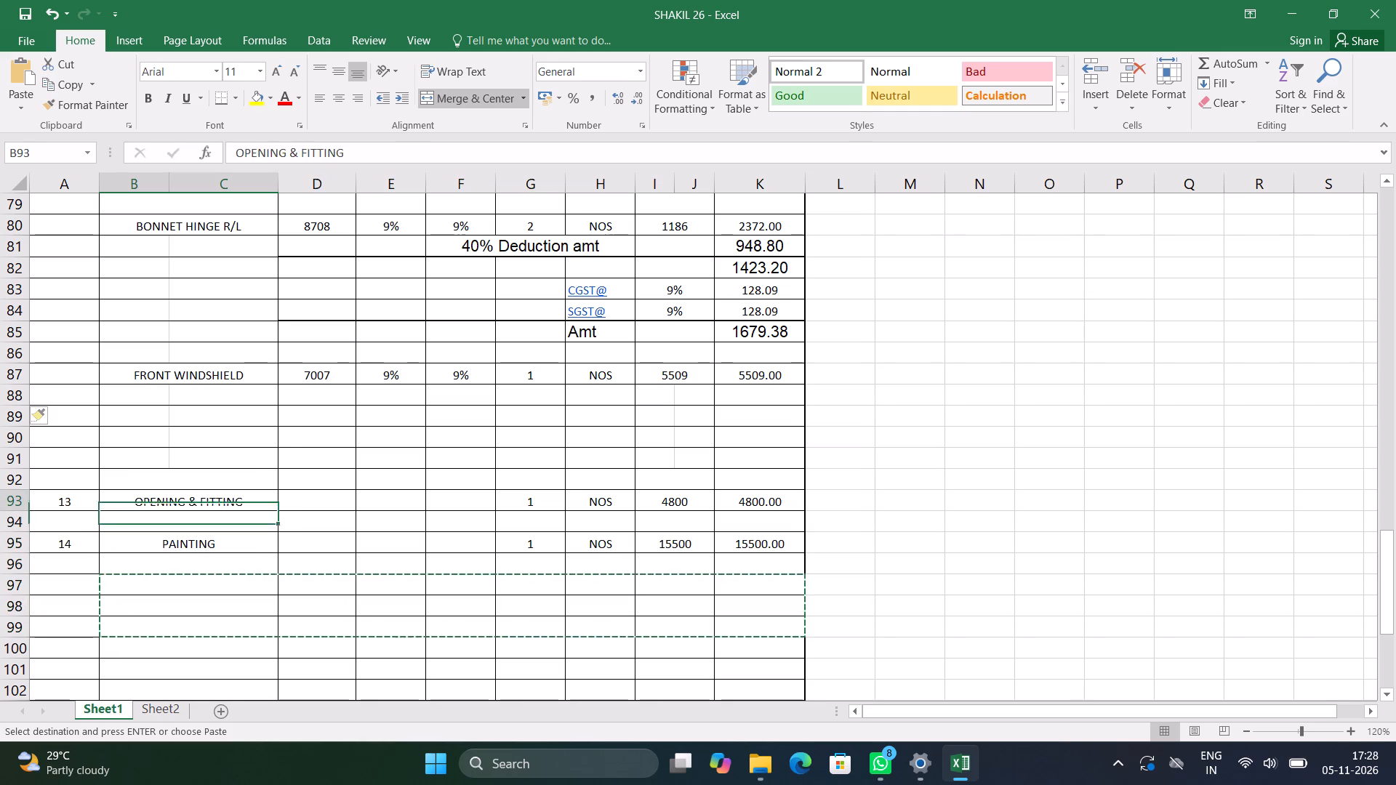
{"action": "key", "text": "Up"}
{"action": "key", "text": "Up"}
{"action": "key", "text": "Up"}
{"action": "key", "text": "Up"}
{"action": "key", "text": "Up"}
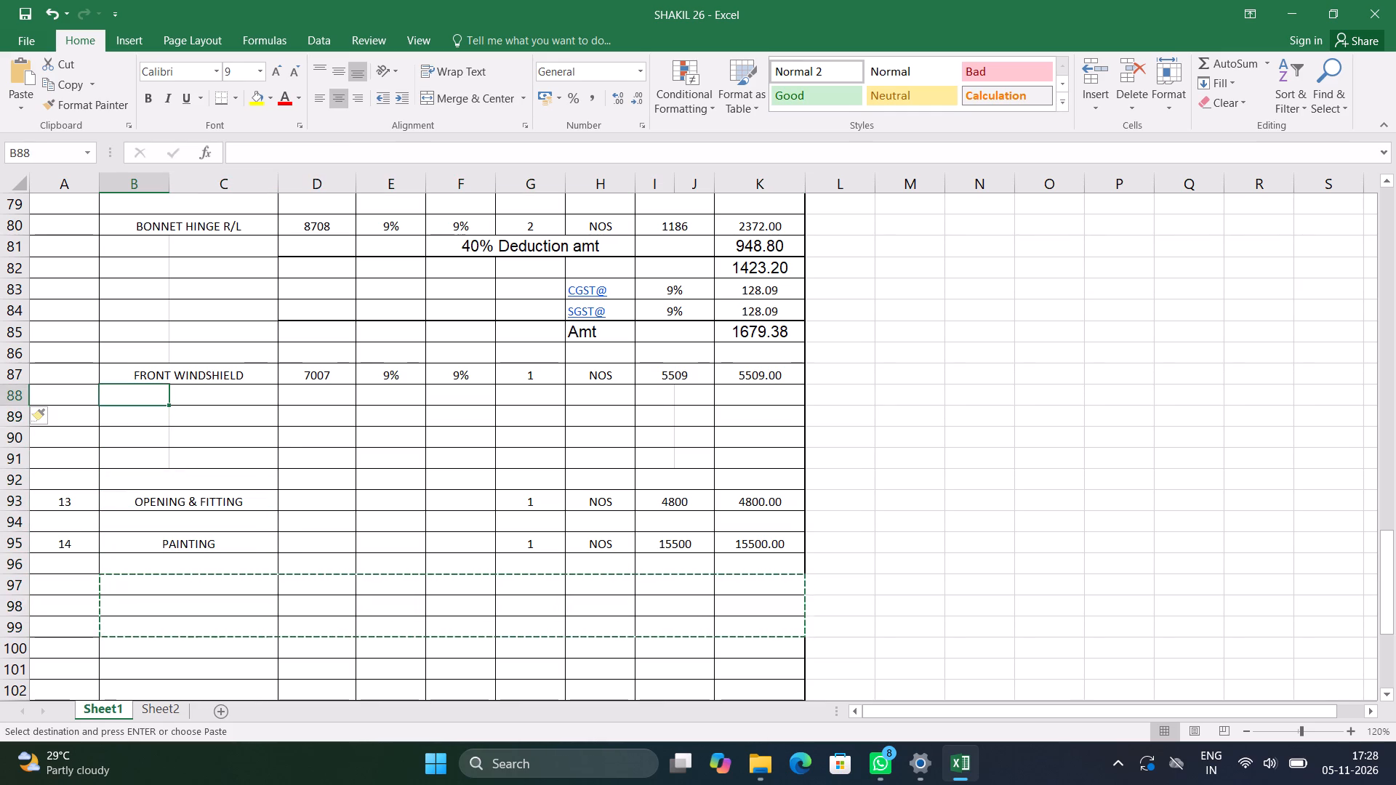
{"action": "key", "text": "Return"}
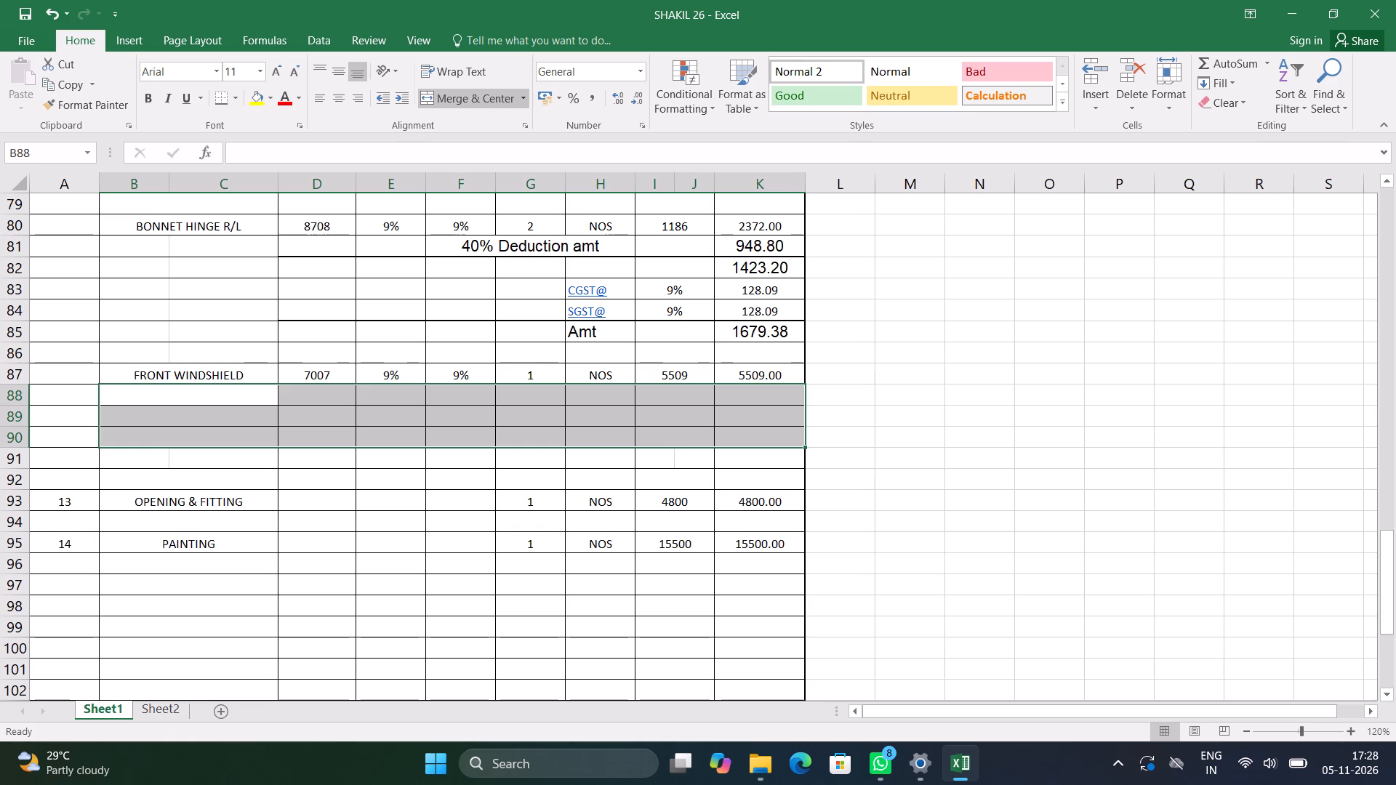
Copy the blank merged description cell B88 over B81:B86 in the bonnet hinge block.
{"action": "left_click", "coordinate": [139, 409]}
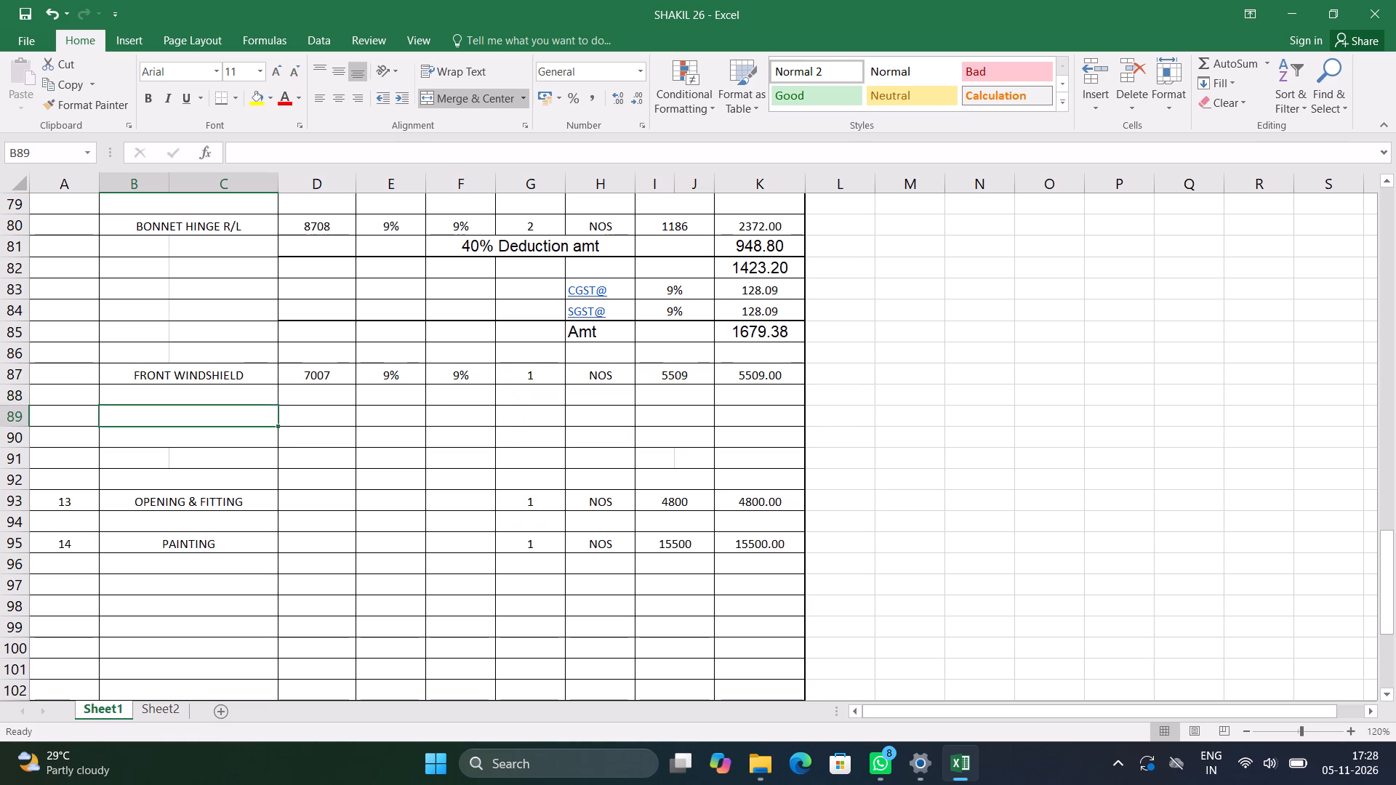
{"action": "left_click", "coordinate": [139, 409]}
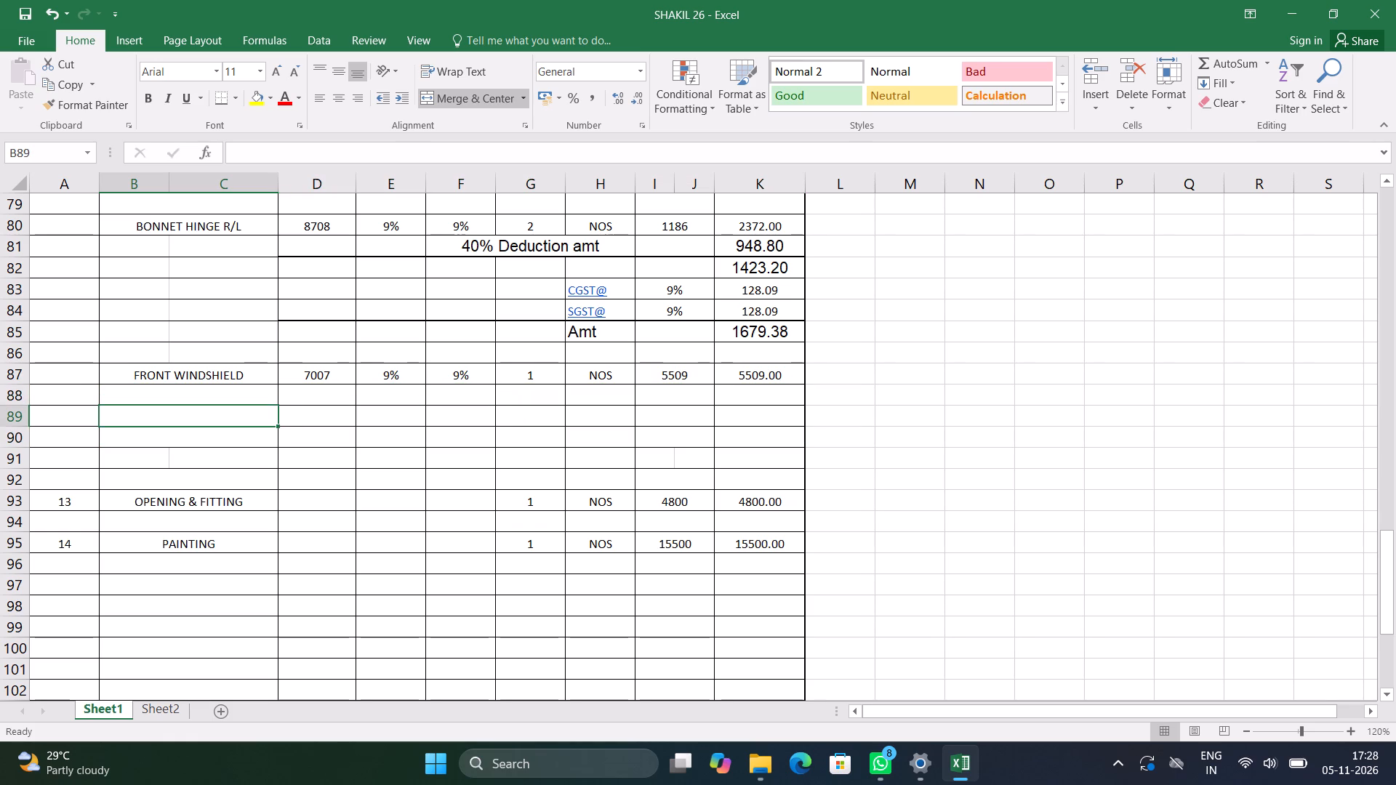
{"action": "left_click", "coordinate": [139, 397]}
{"action": "key", "text": "ctrl+c"}
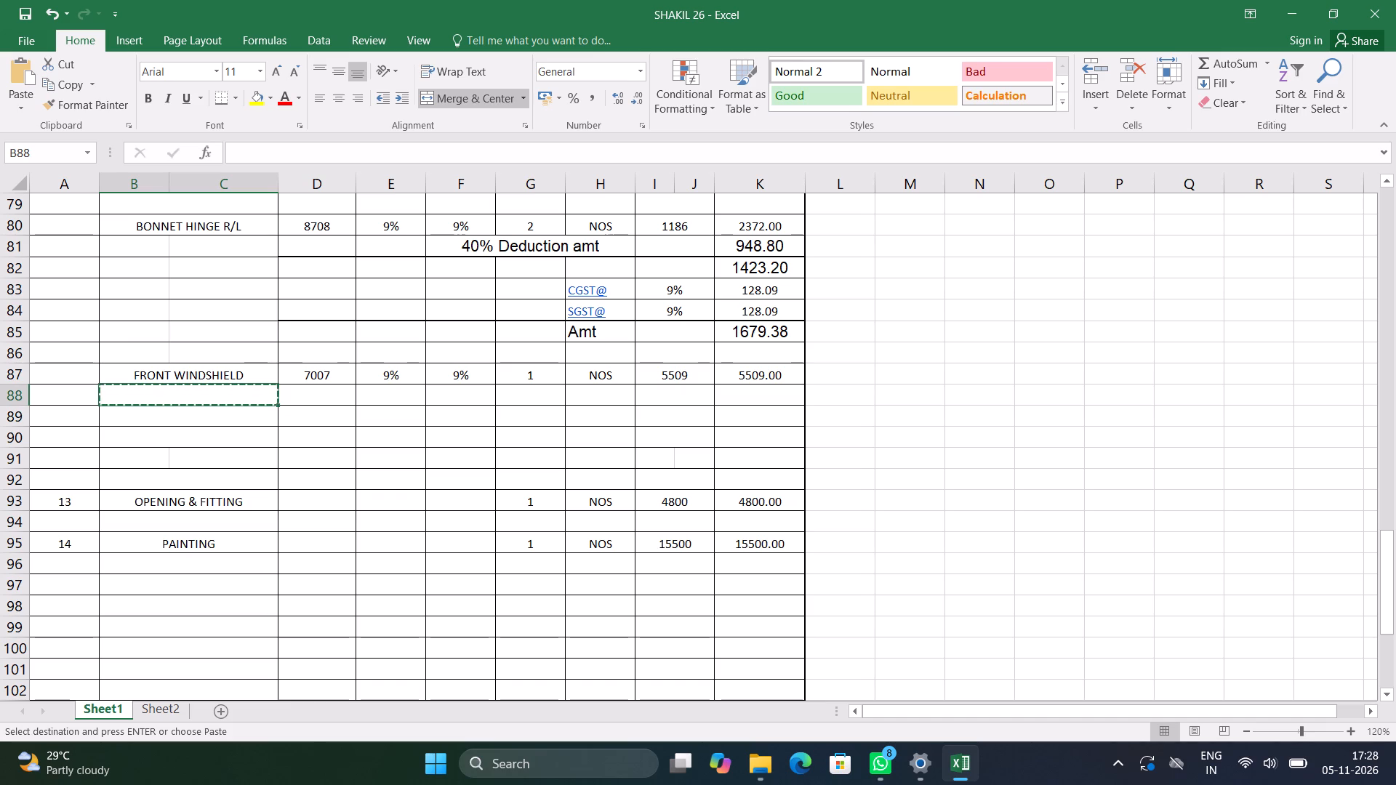
{"action": "key", "text": "Up"}
{"action": "key", "text": "Up"}
{"action": "key", "text": "Up"}
{"action": "key", "text": "Up"}
{"action": "key", "text": "Up"}
{"action": "key", "text": "Up"}
{"action": "key", "text": "Up"}
{"action": "key", "text": "Up"}
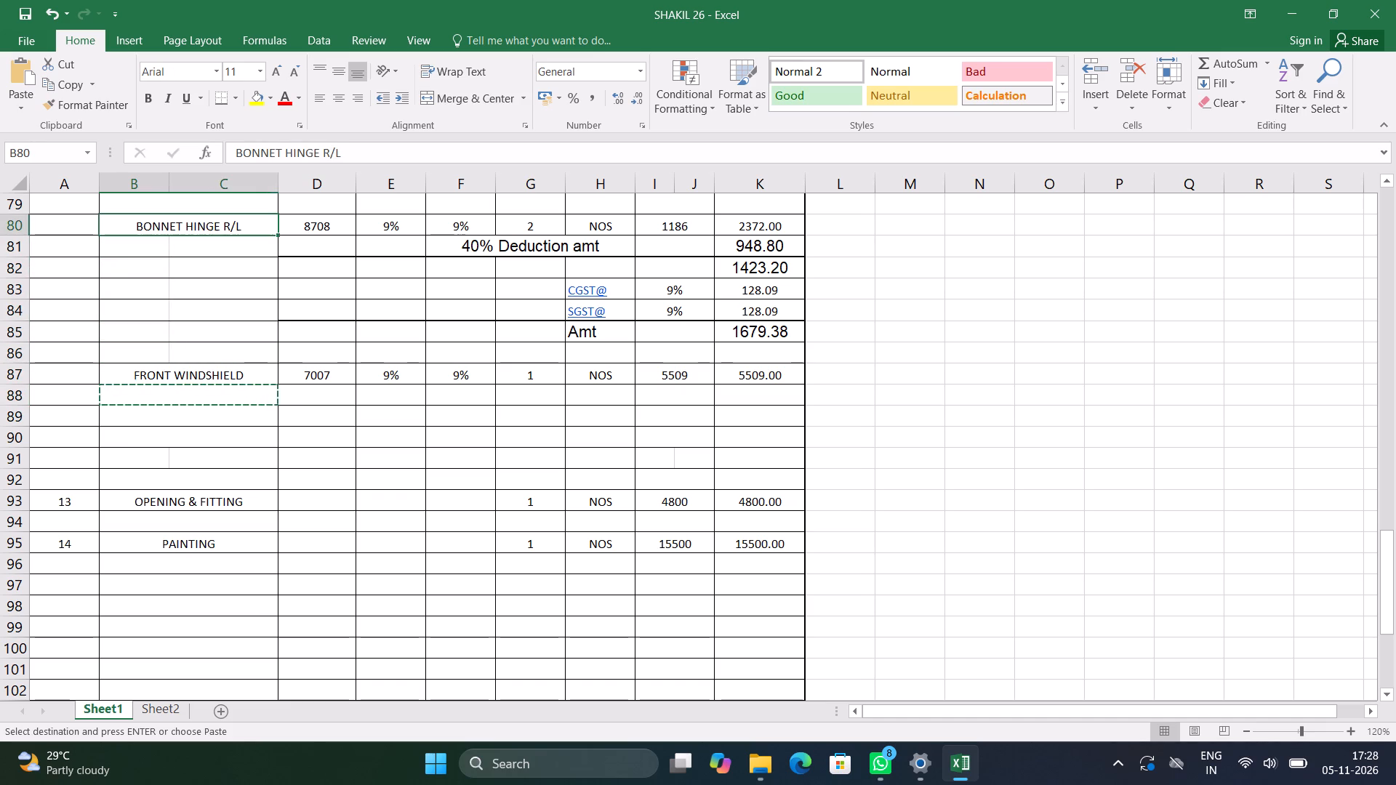
{"action": "key", "text": "Down"}
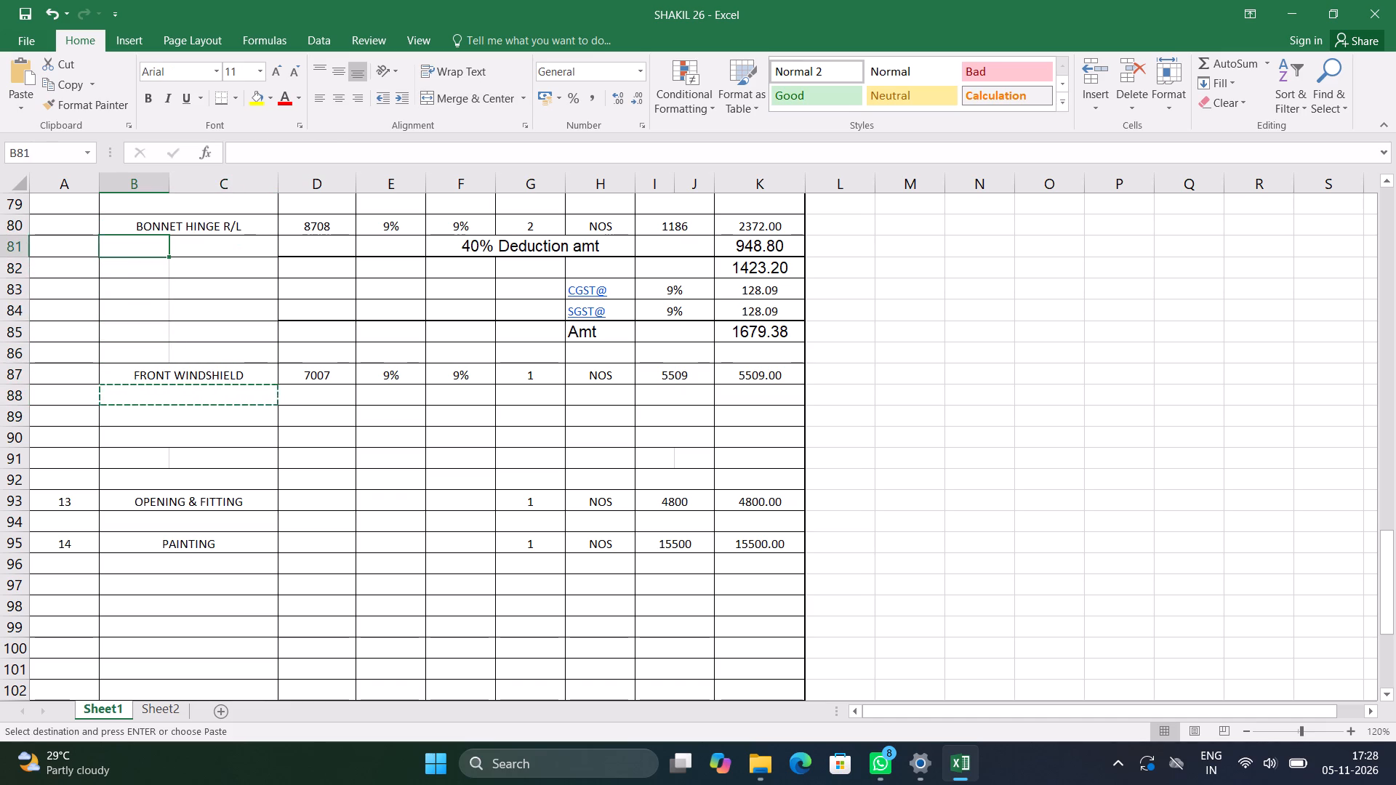
{"action": "key", "text": "shift+Down"}
{"action": "key", "text": "shift+Down"}
{"action": "key", "text": "shift+Down"}
{"action": "key", "text": "shift+Down"}
{"action": "key", "text": "shift+Down"}
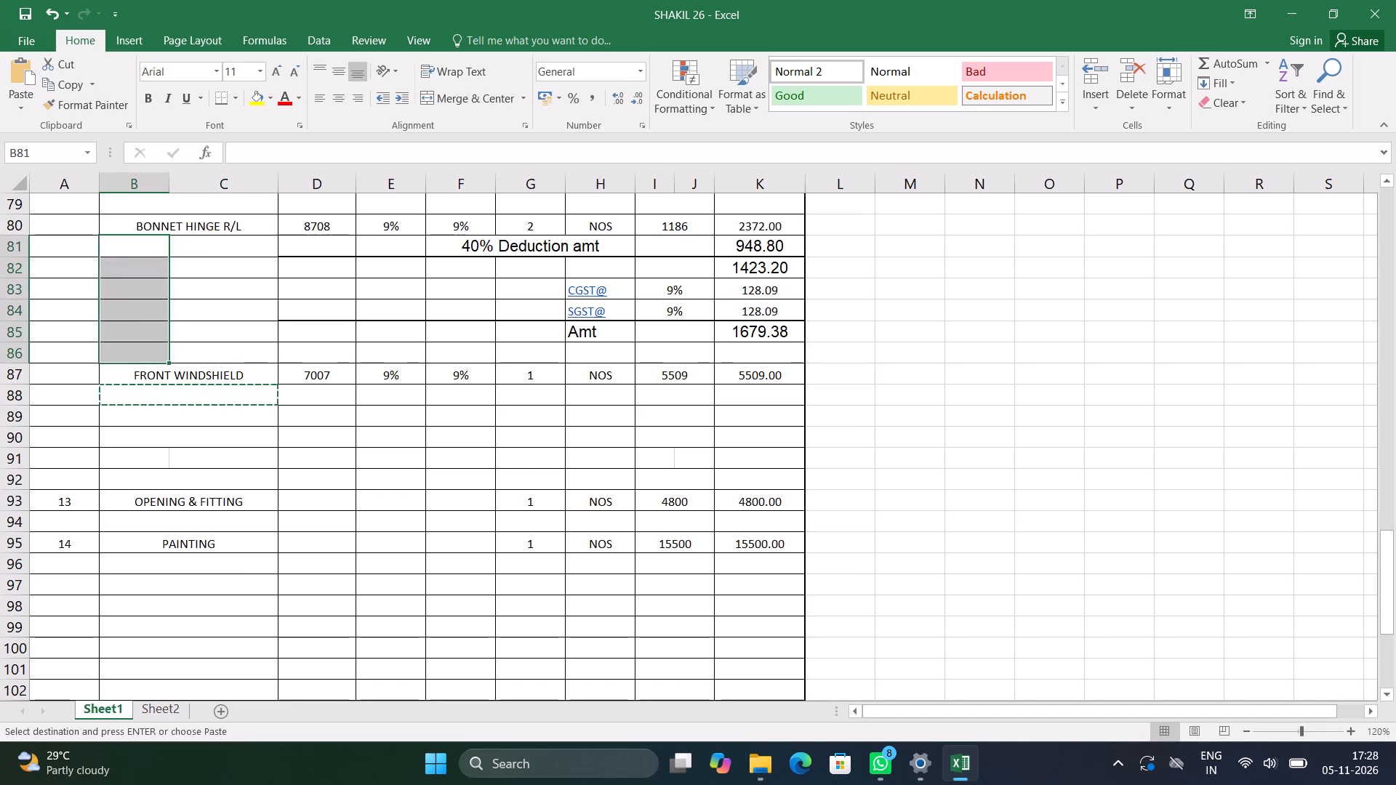
{"action": "key", "text": "Return"}
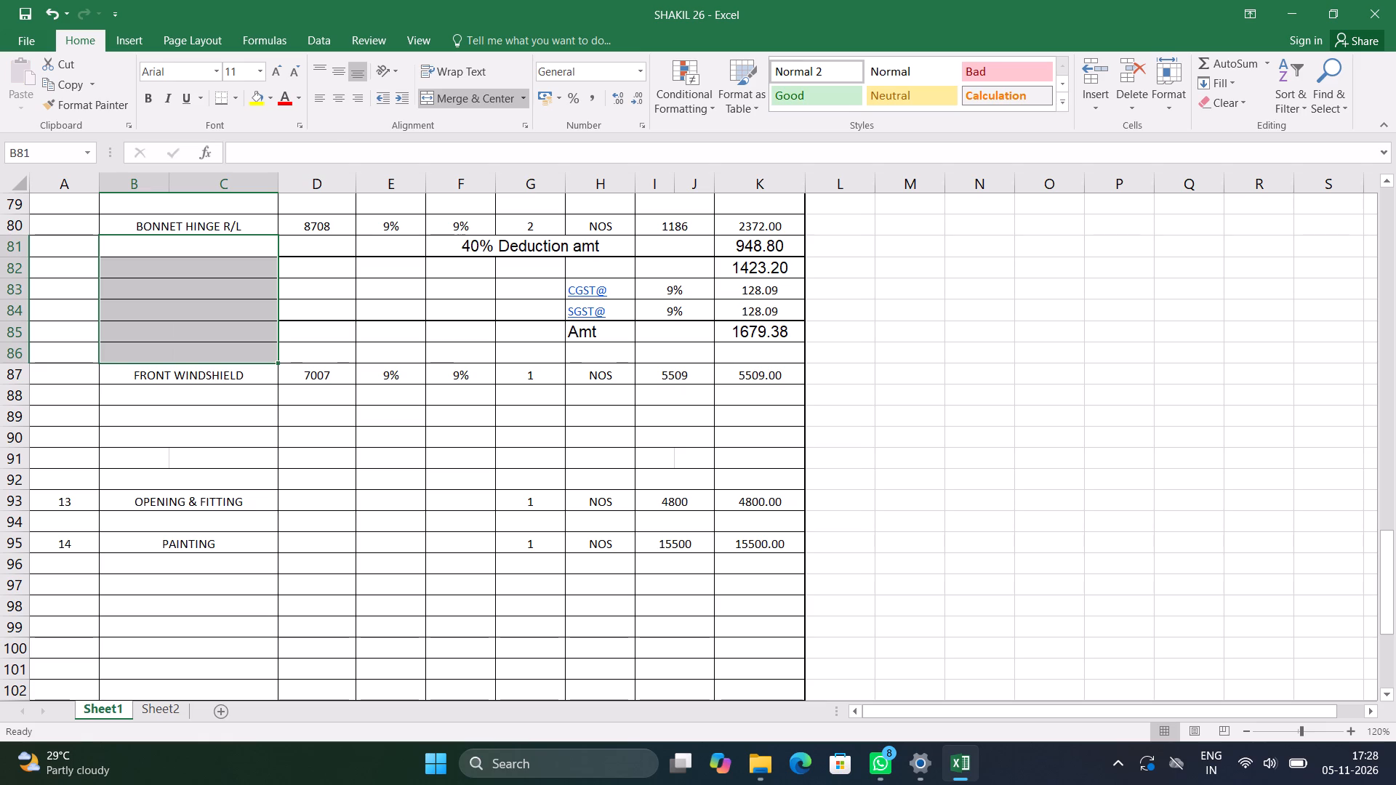
Copy the blank merged description cell B90 into B91, below the front windshield rows.
{"action": "key", "text": "Up"}
{"action": "key", "text": "Up"}
{"action": "key", "text": "Up"}
{"action": "key", "text": "Up"}
{"action": "key", "text": "Up"}
{"action": "key", "text": "Up"}
{"action": "key", "text": "Up"}
{"action": "key", "text": "Down"}
{"action": "key", "text": "Down"}
{"action": "key", "text": "Down"}
{"action": "key", "text": "Down"}
{"action": "key", "text": "Down"}
{"action": "key", "text": "Down"}
{"action": "key", "text": "Down"}
{"action": "key", "text": "Down"}
{"action": "key", "text": "Down"}
{"action": "key", "text": "Down"}
{"action": "key", "text": "Down"}
{"action": "key", "text": "Down"}
{"action": "key", "text": "Down"}
{"action": "key", "text": "Down"}
{"action": "key", "text": "Down"}
{"action": "key", "text": "Down"}
{"action": "key", "text": "Down"}
{"action": "key", "text": "Down"}
{"action": "key", "text": "Down"}
{"action": "key", "text": "Down"}
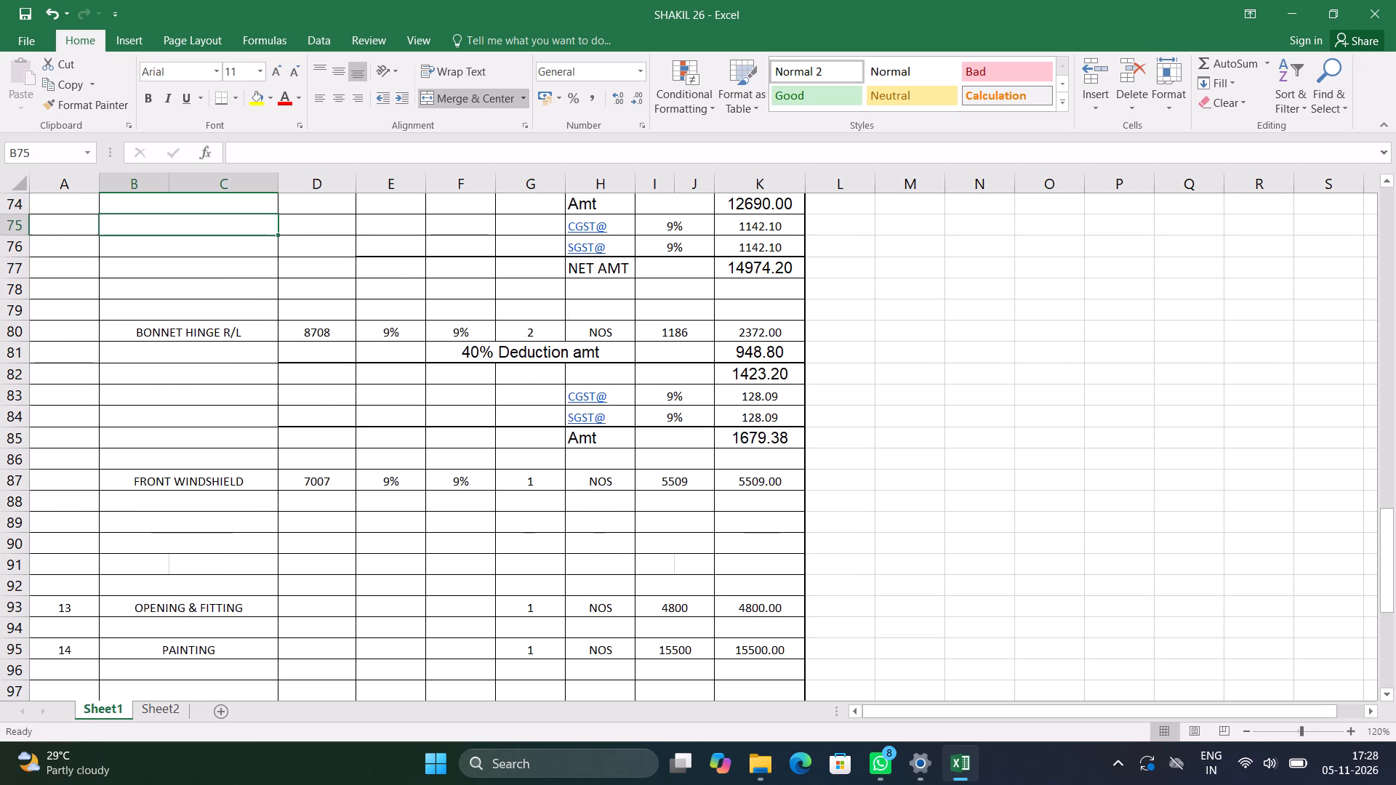
{"action": "key", "text": "Up"}
{"action": "key", "text": "Up"}
{"action": "key", "text": "Up"}
{"action": "key", "text": "Up"}
{"action": "key", "text": "Up"}
{"action": "key", "text": "Up"}
{"action": "key", "text": "Up"}
{"action": "key", "text": "Up"}
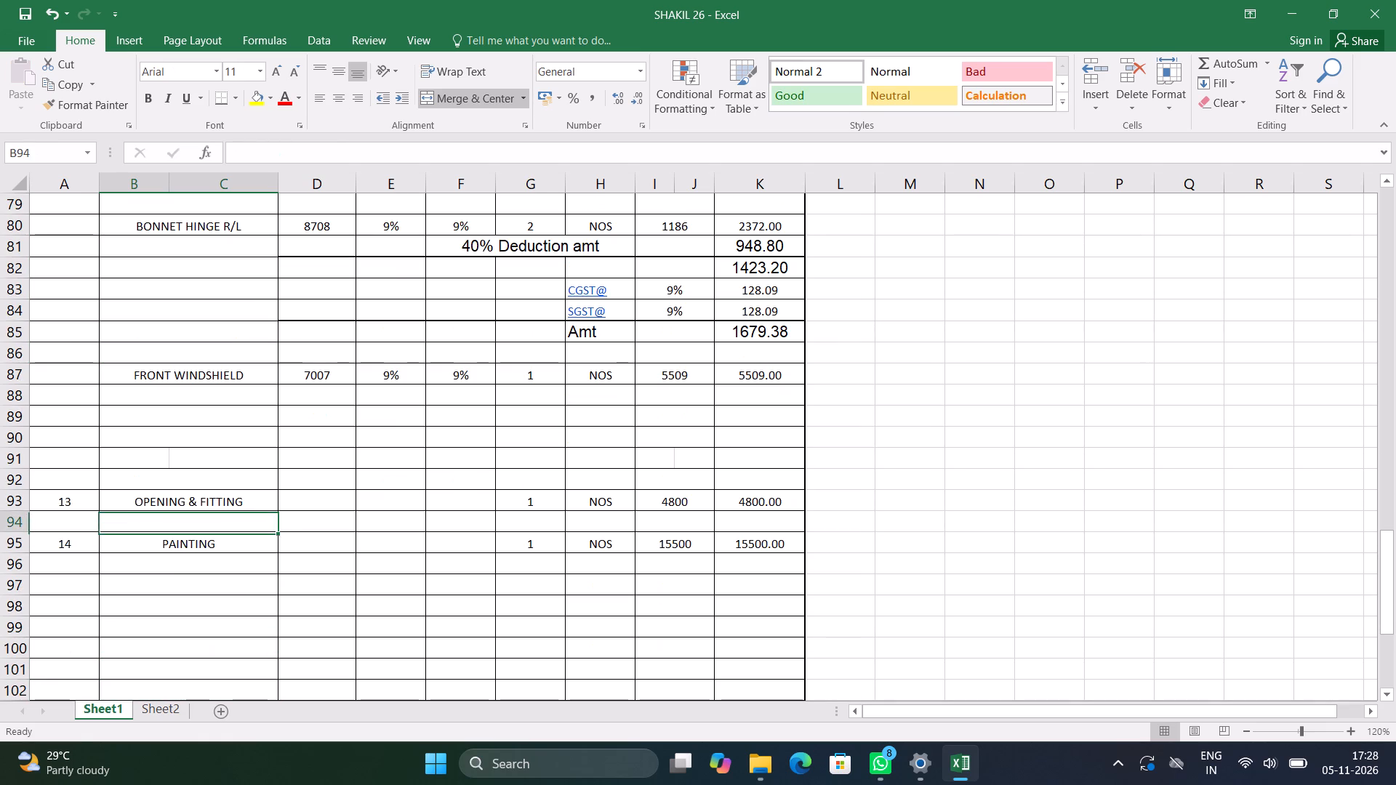
{"action": "key", "text": "Up"}
{"action": "key", "text": "Up"}
{"action": "key", "text": "Up"}
{"action": "key", "text": "Up"}
{"action": "key", "text": "ctrl+c"}
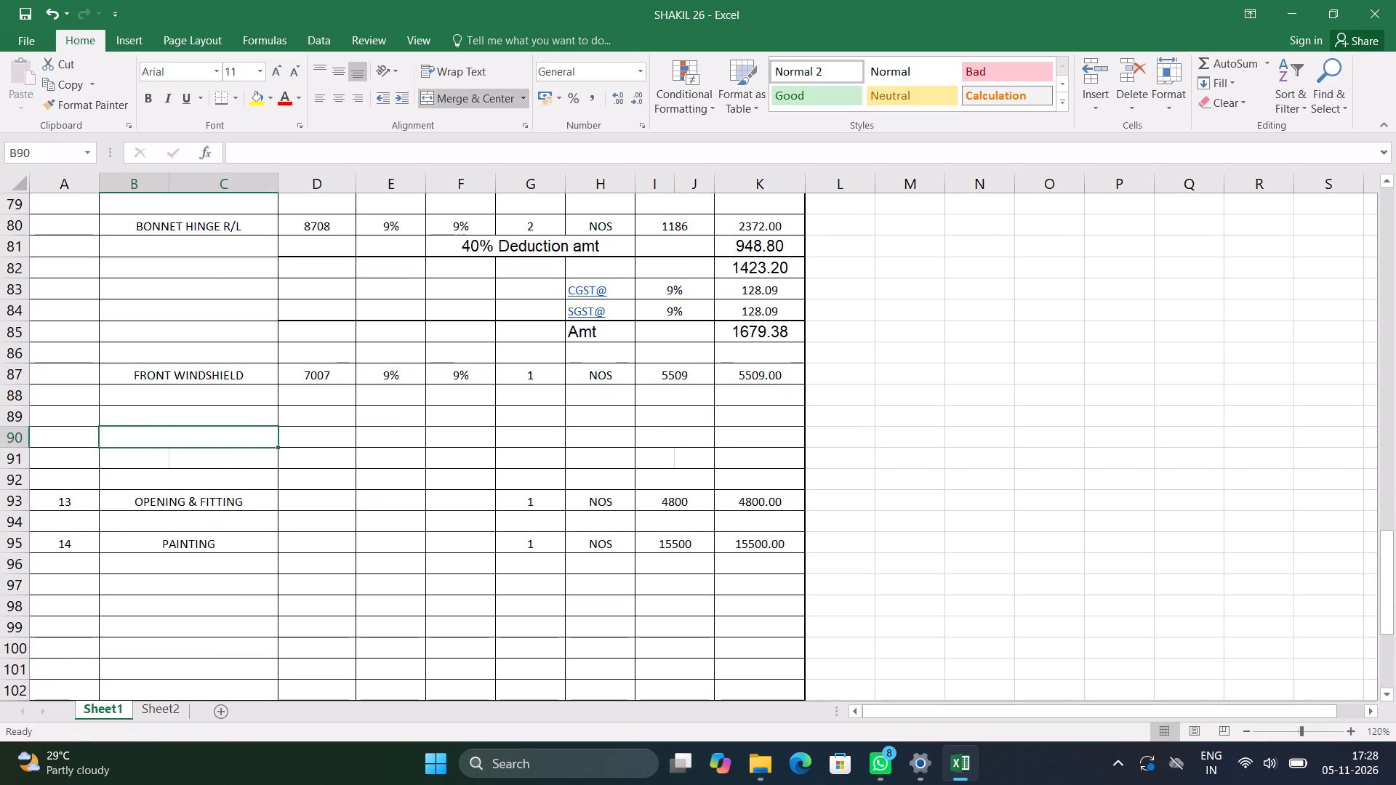
{"action": "key", "text": "Down"}
{"action": "key", "text": "Return"}
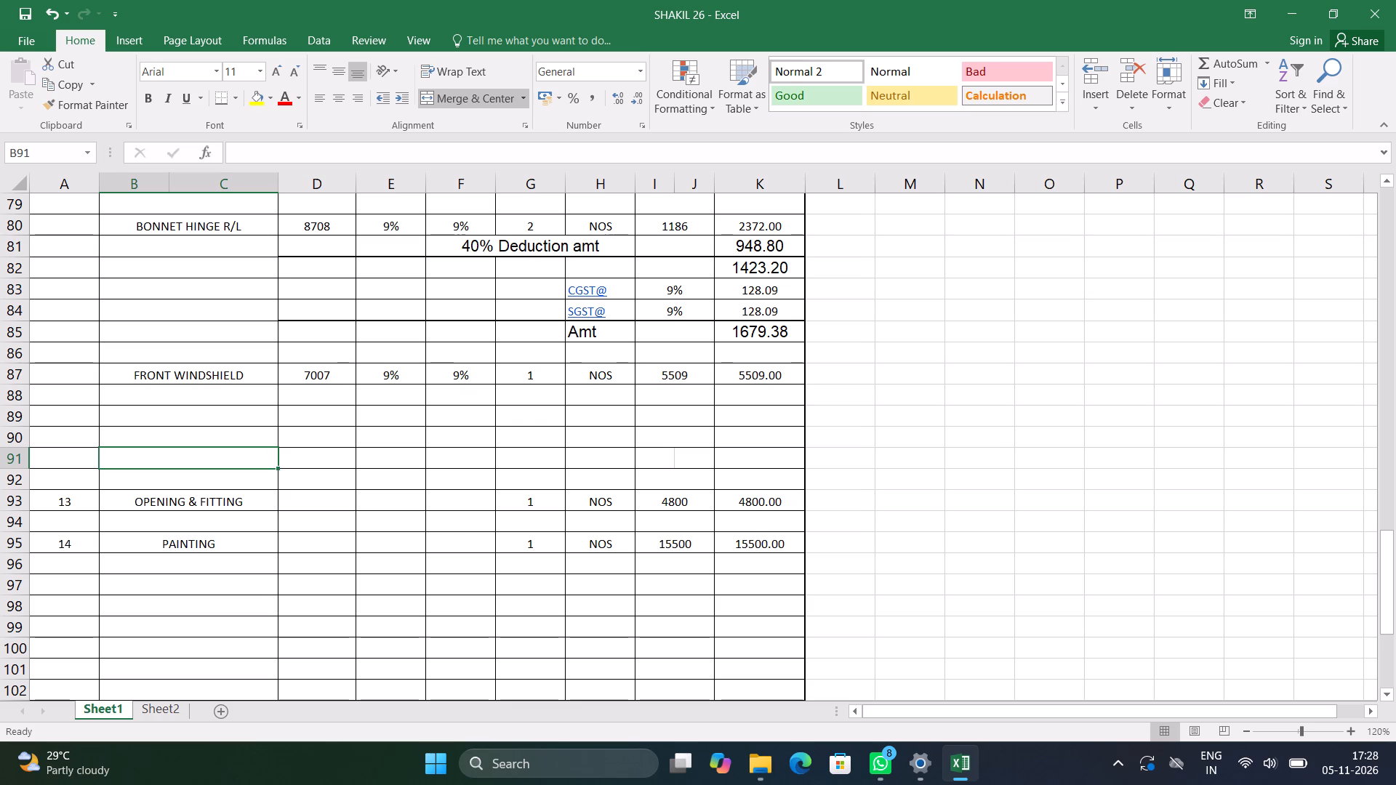
Copy the bonnet hinge CGST and SGST rows D83:K84 to D88 below FRONT WINDSHIELD, and check the CGST formula in K88.
{"action": "left_click", "coordinate": [301, 290]}
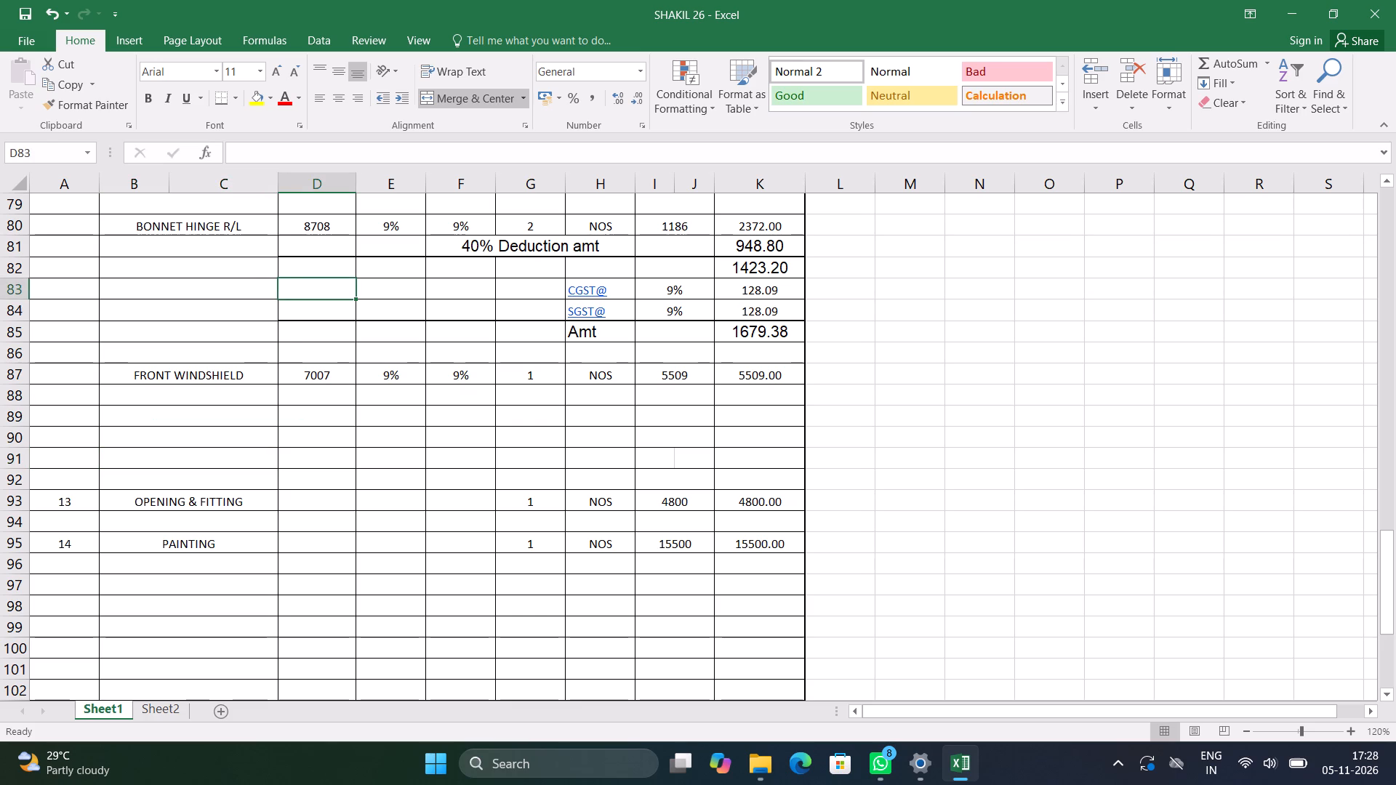
{"action": "key", "text": "shift+Down"}
{"action": "key", "text": "shift+Right"}
{"action": "key", "text": "shift+Right"}
{"action": "key", "text": "shift+Right"}
{"action": "key", "text": "shift+Right"}
{"action": "key", "text": "shift+Right"}
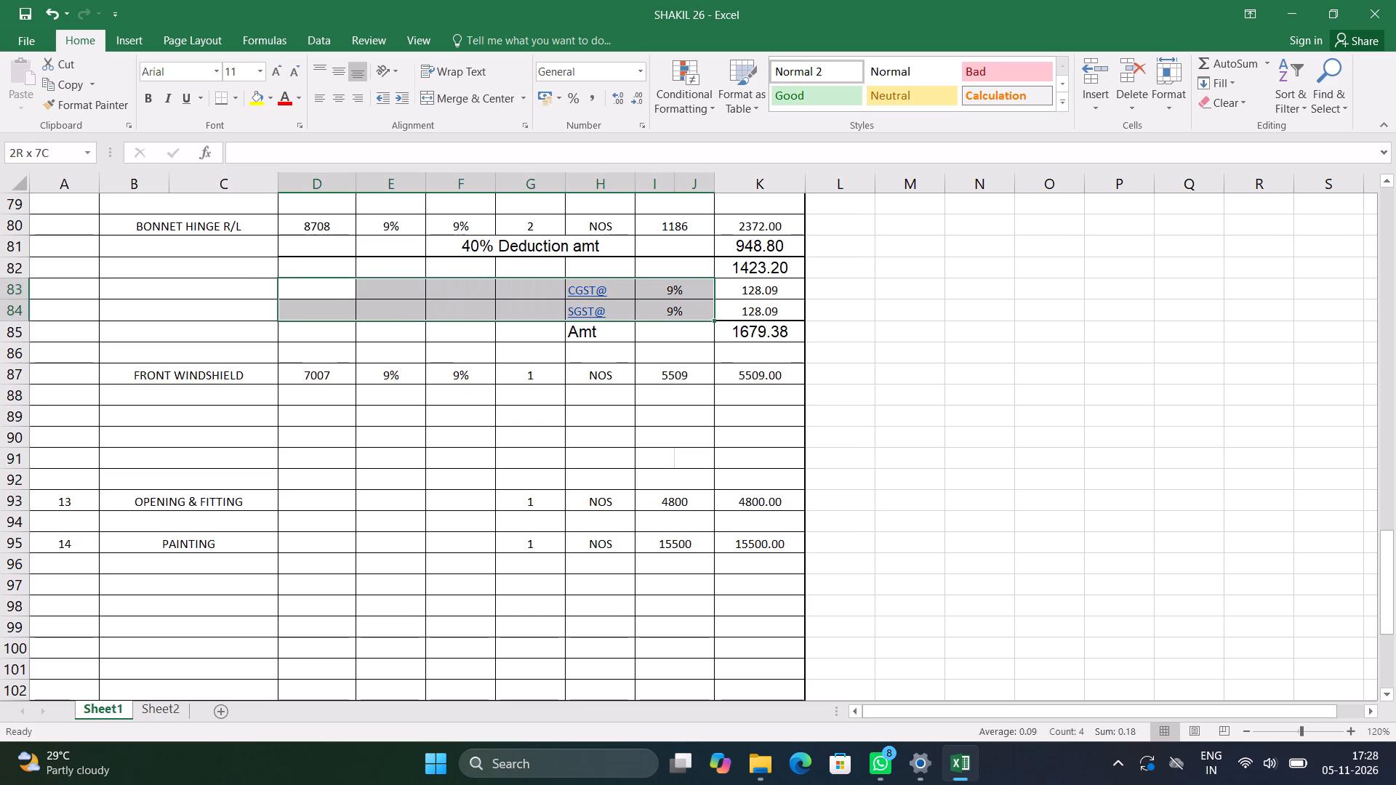
{"action": "key", "text": "shift+Right"}
{"action": "key", "text": "ctrl+c"}
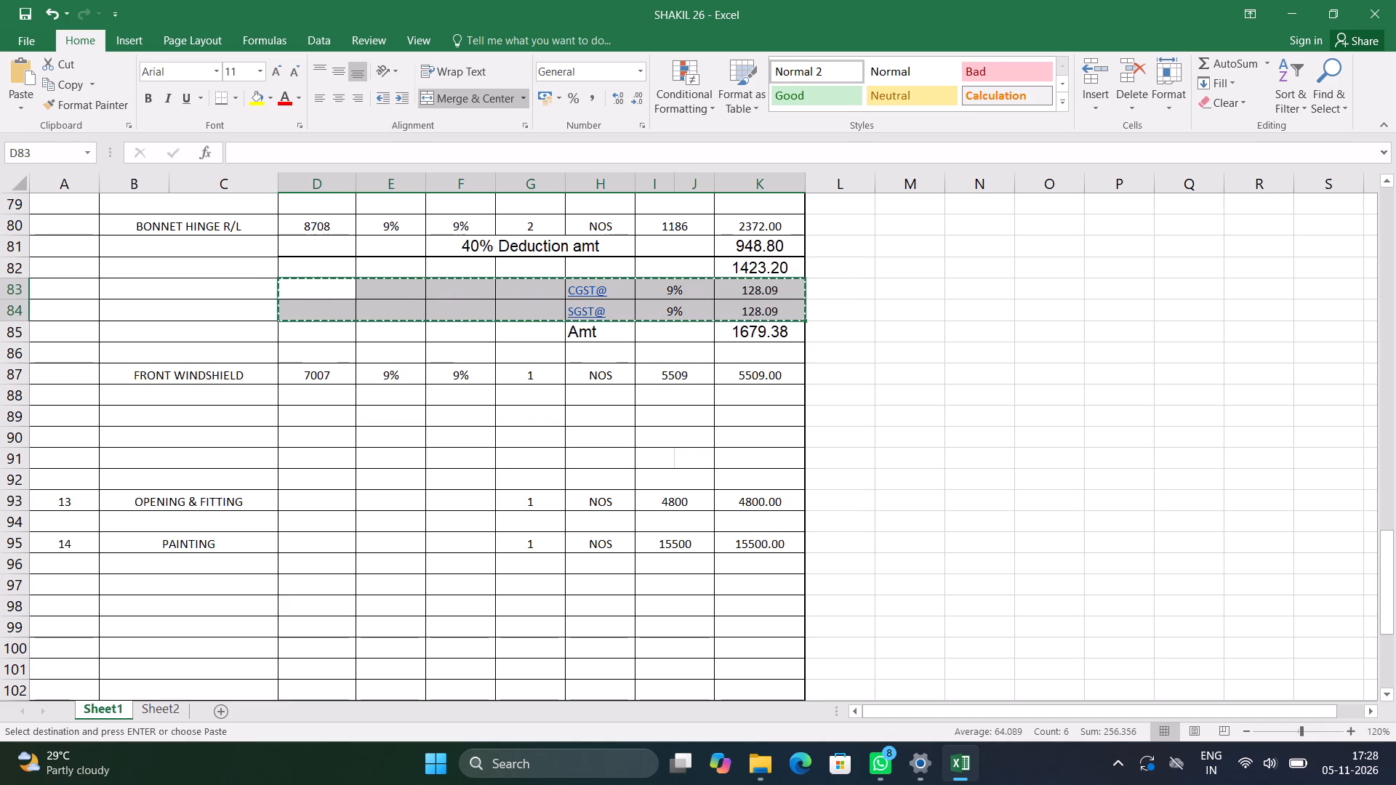
{"action": "left_click", "coordinate": [324, 403]}
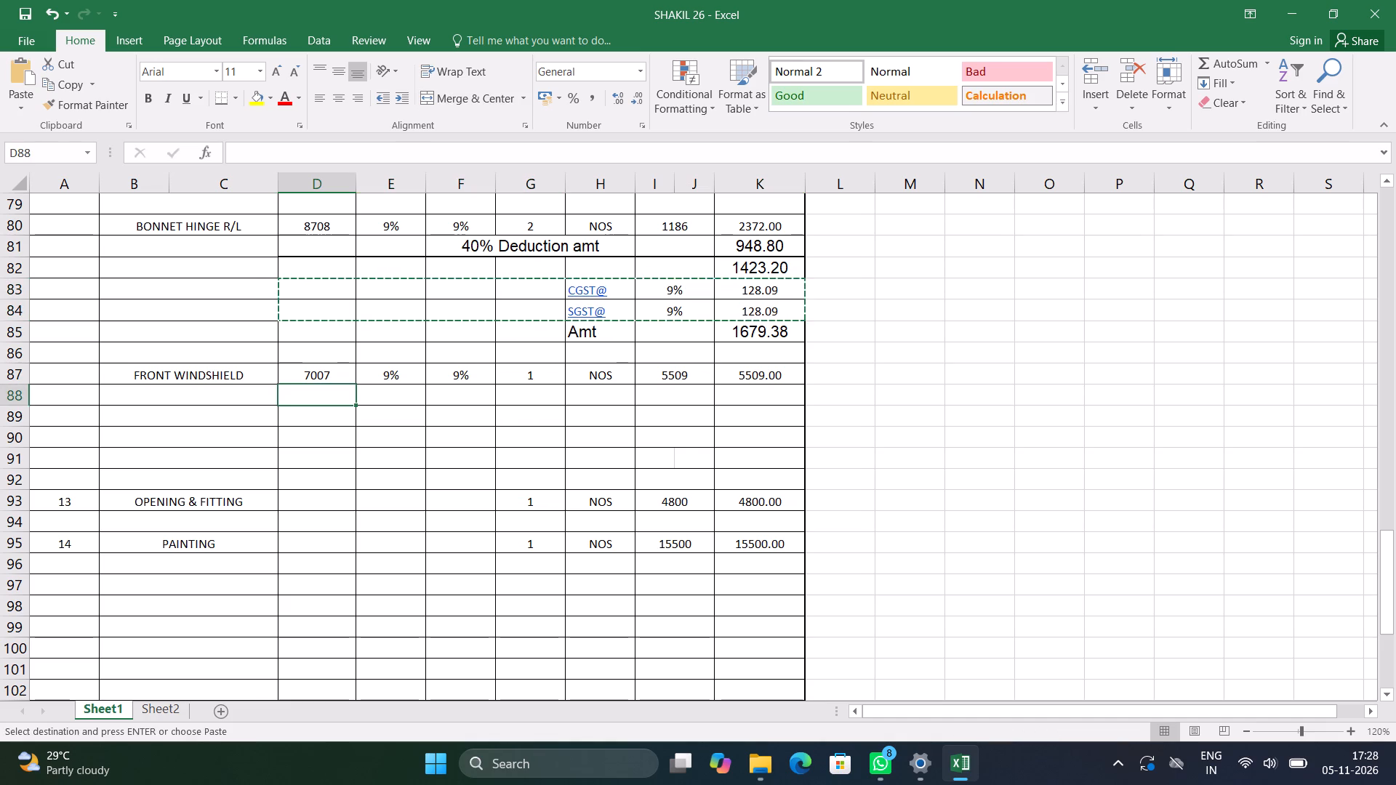
{"action": "key", "text": "Return"}
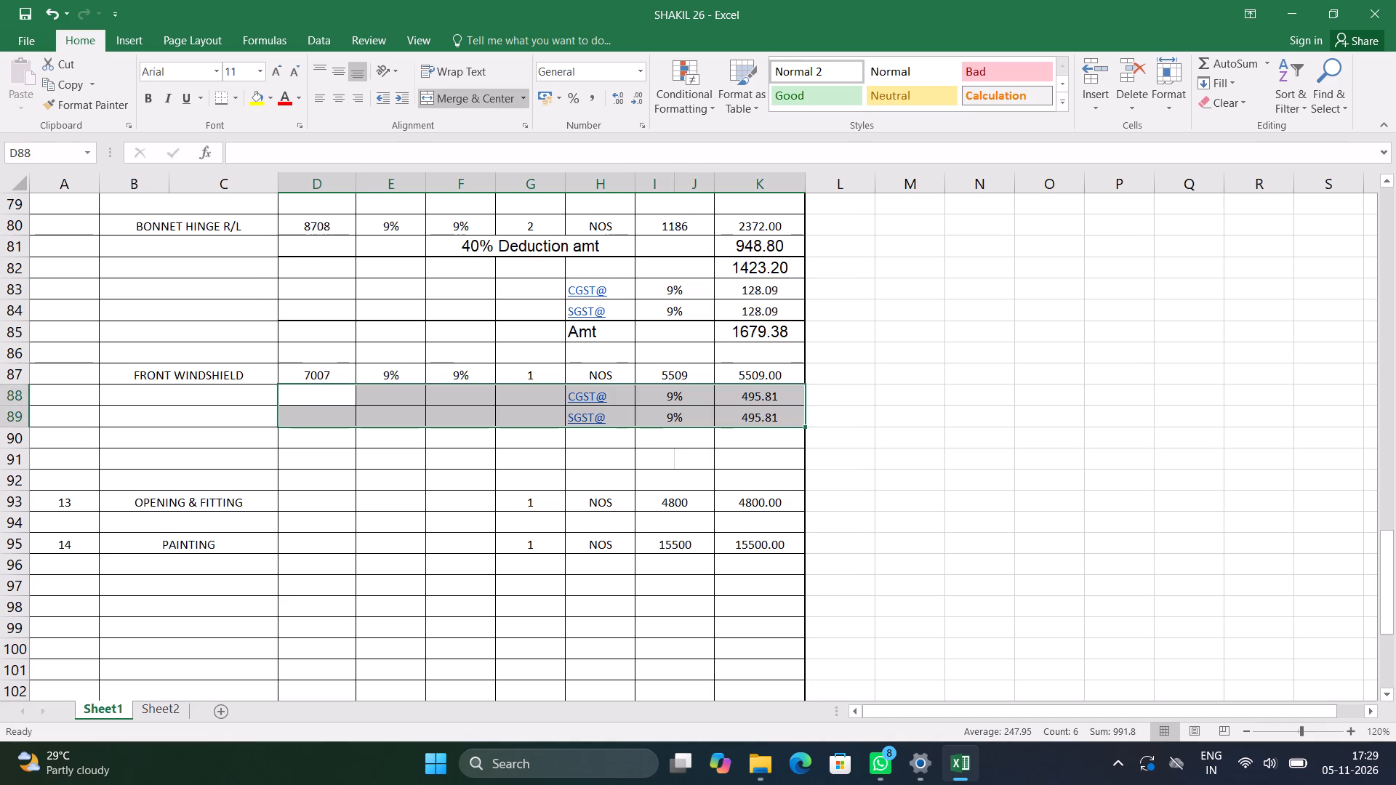
{"action": "double_click", "coordinate": [762, 398]}
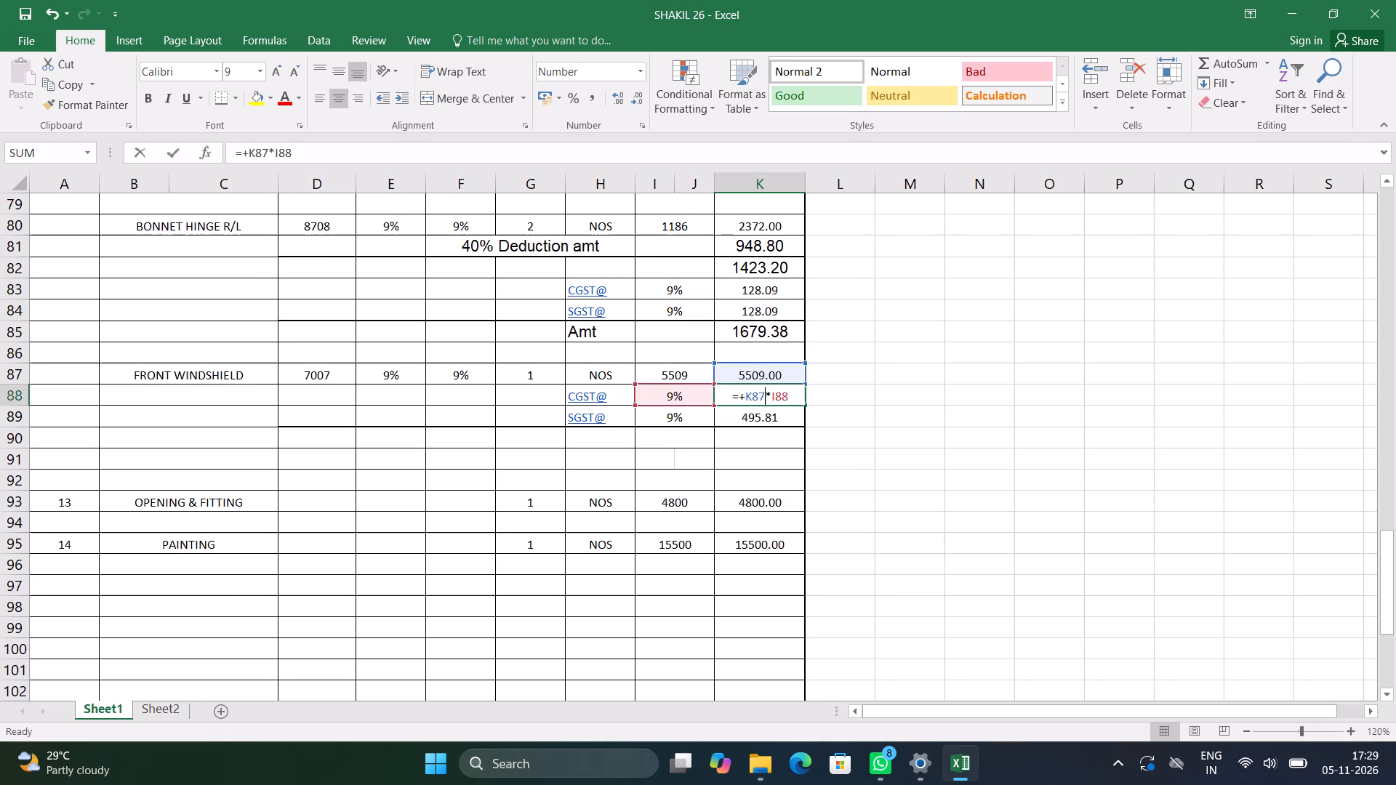
{"action": "key", "text": "Return"}
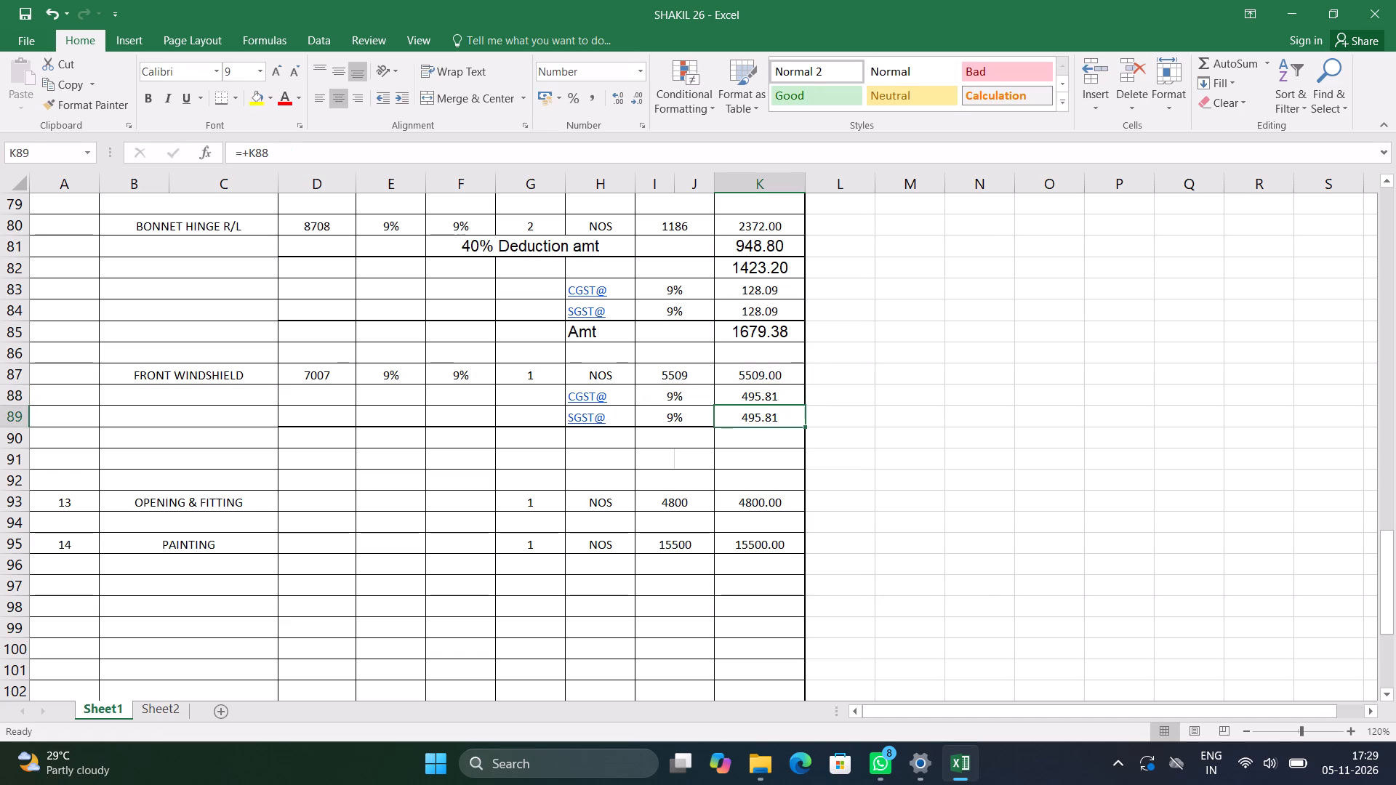
{"action": "key", "text": "Return"}
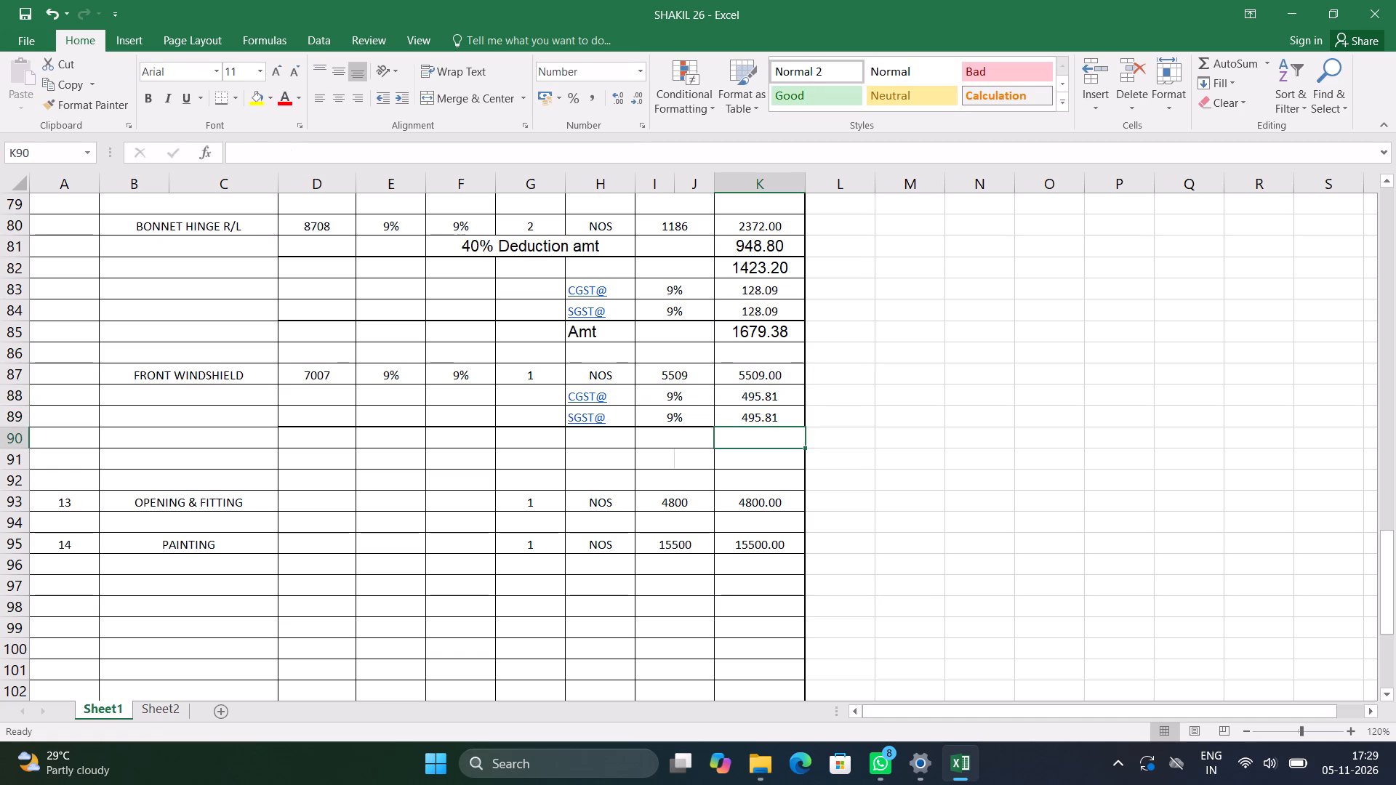
Copy the bonnet hinge Amt label and total formula H85:K85 to H90, and check the windshield sum formula in K90.
{"action": "left_click", "coordinate": [593, 338]}
{"action": "key", "text": "shift+Right"}
{"action": "key", "text": "shift+Right"}
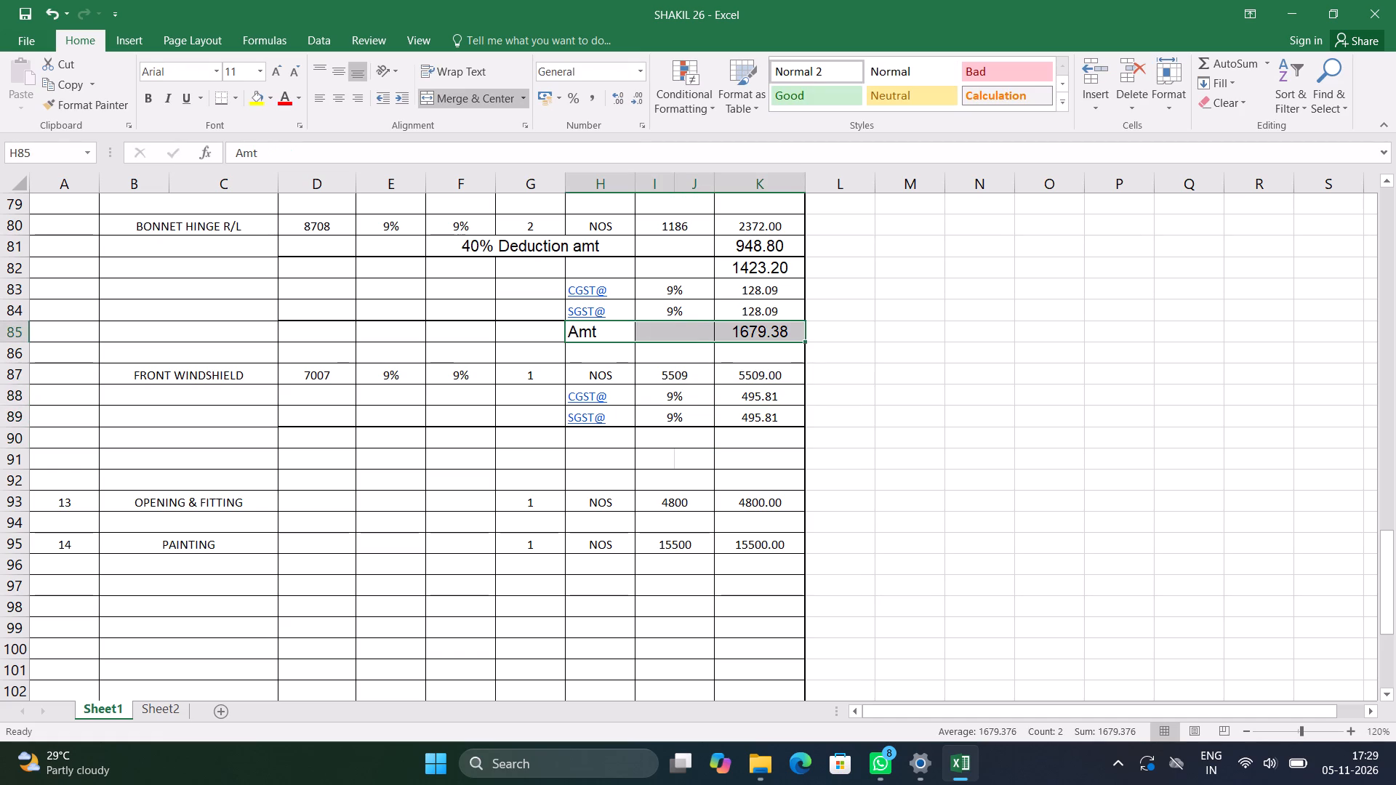
{"action": "key", "text": "ctrl+c"}
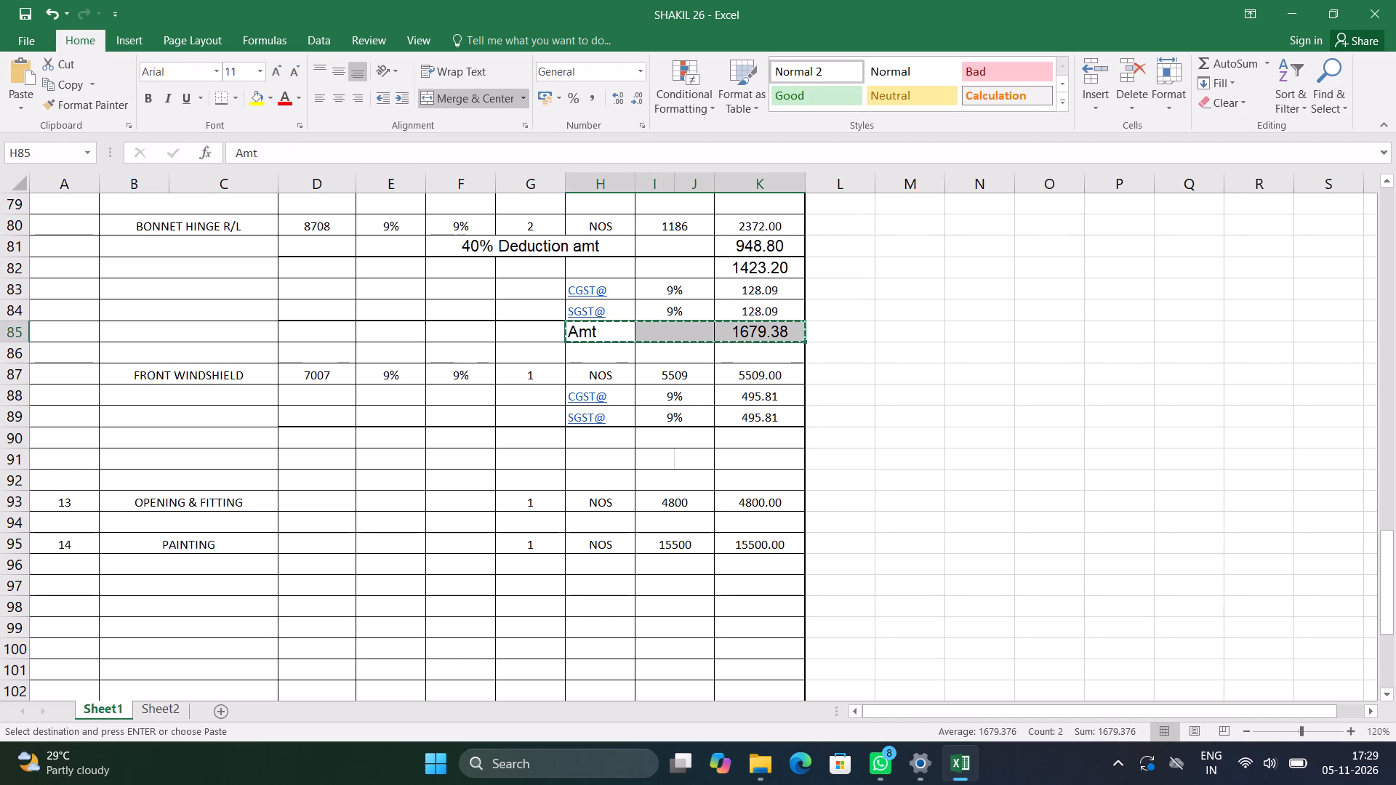
{"action": "left_click", "coordinate": [570, 434]}
{"action": "key", "text": "Return"}
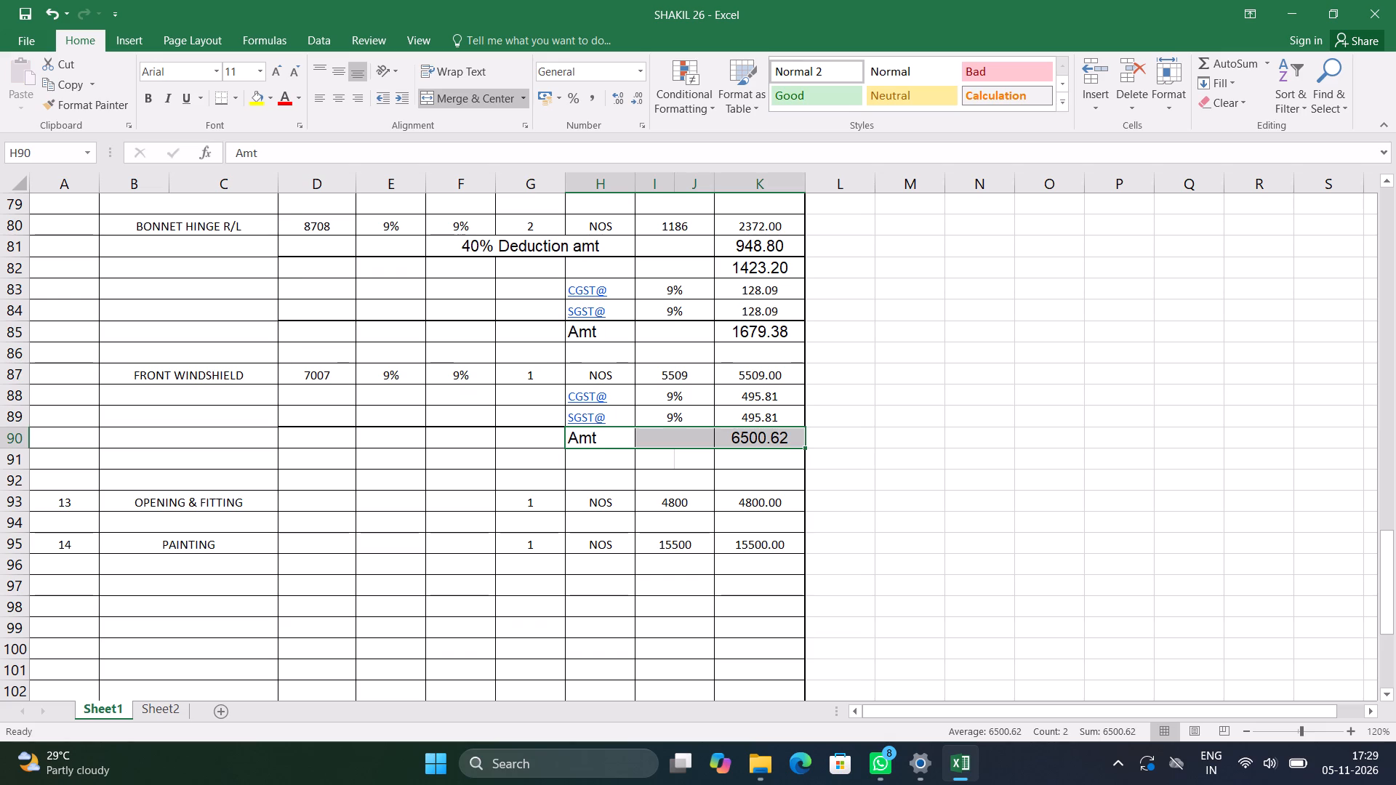
{"action": "double_click", "coordinate": [785, 439]}
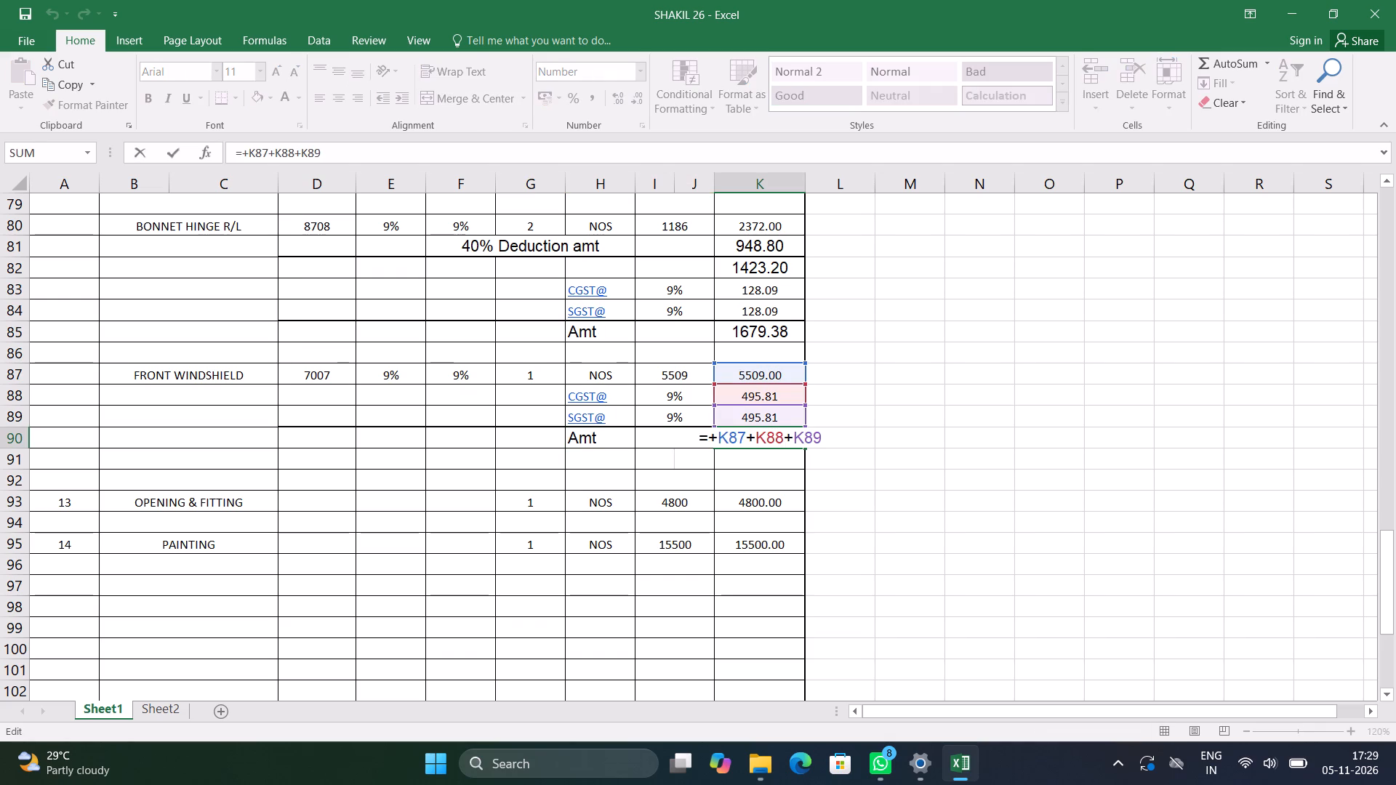
{"action": "key", "text": "Return"}
{"action": "key", "text": "Return"}
{"action": "key", "text": "Return"}
{"action": "key", "text": "Return"}
{"action": "key", "text": "Return"}
{"action": "key", "text": "Return"}
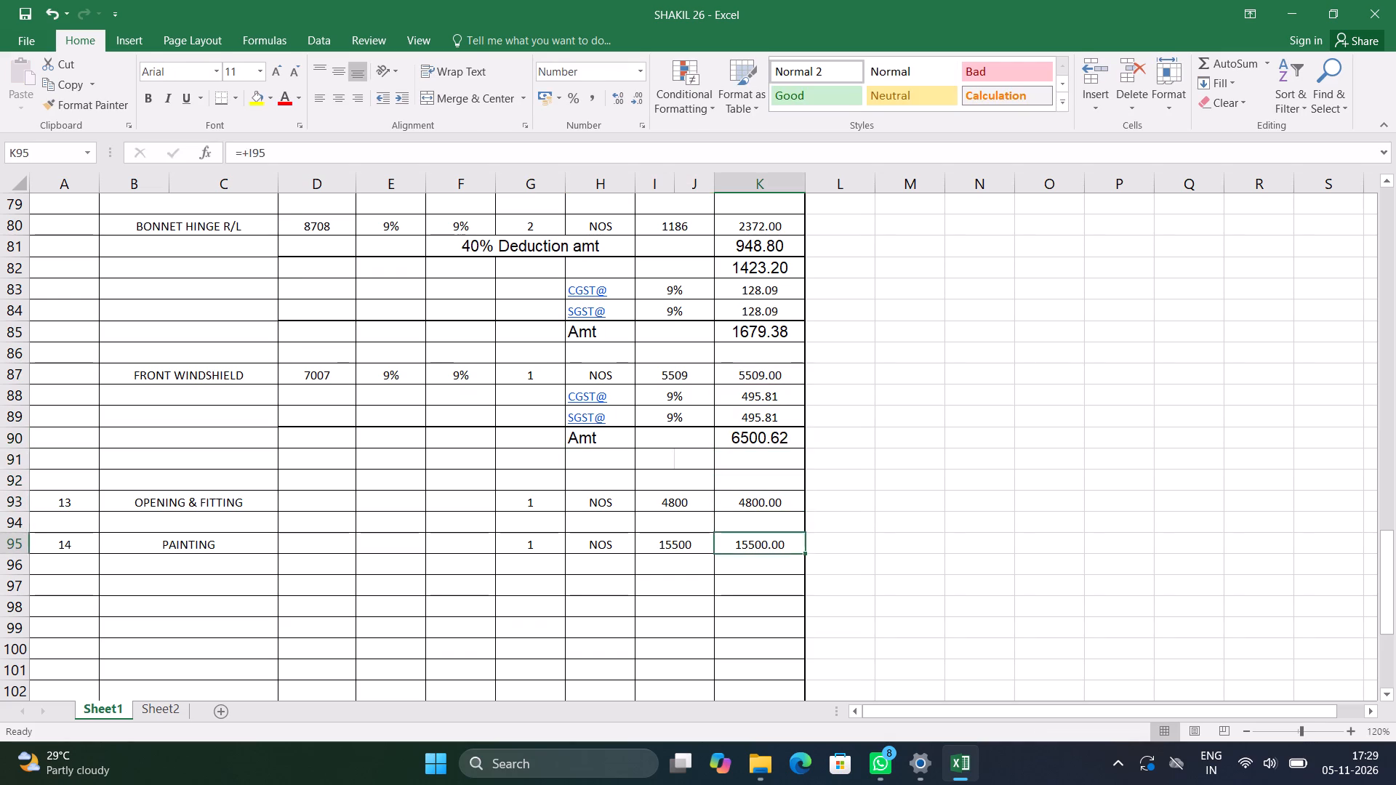
{"action": "key", "text": "Return"}
{"action": "key", "text": "Return"}
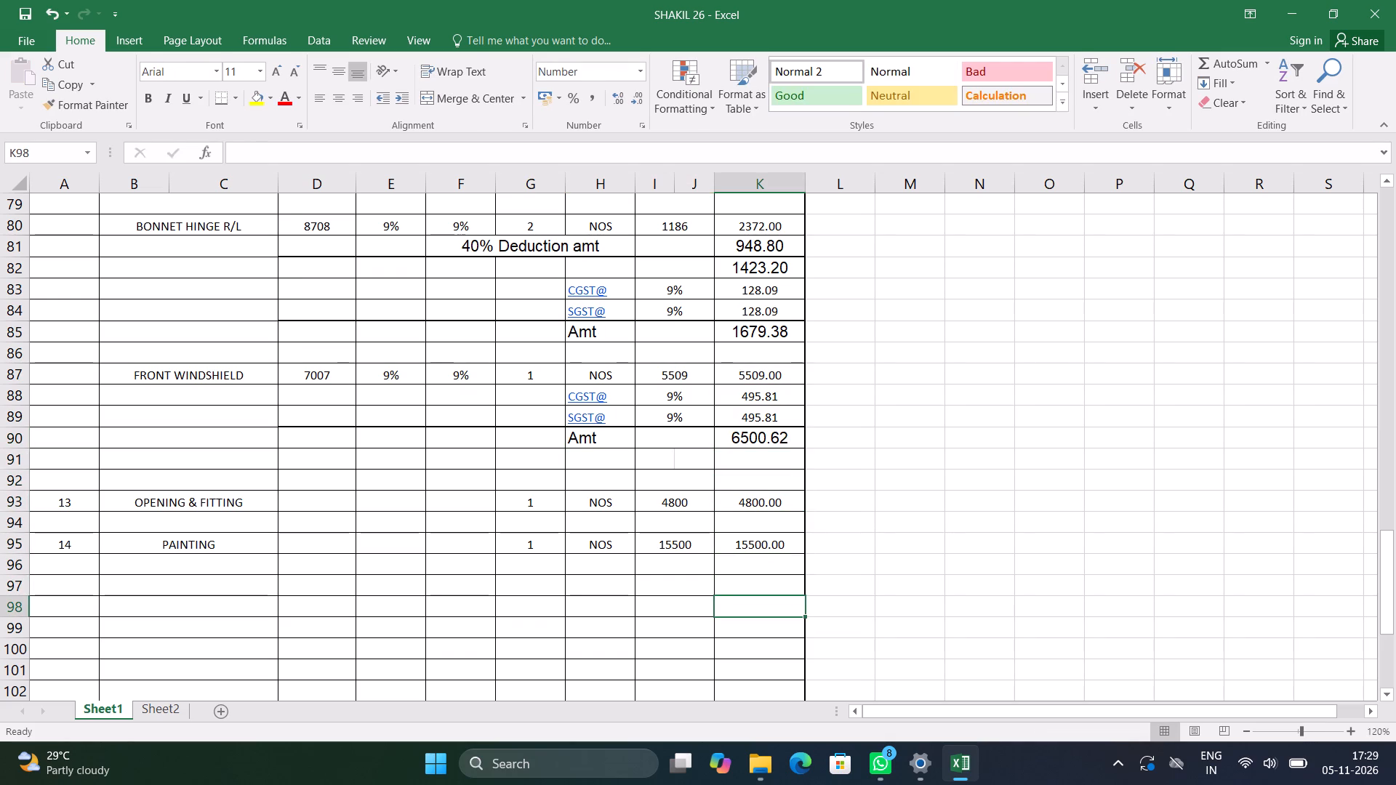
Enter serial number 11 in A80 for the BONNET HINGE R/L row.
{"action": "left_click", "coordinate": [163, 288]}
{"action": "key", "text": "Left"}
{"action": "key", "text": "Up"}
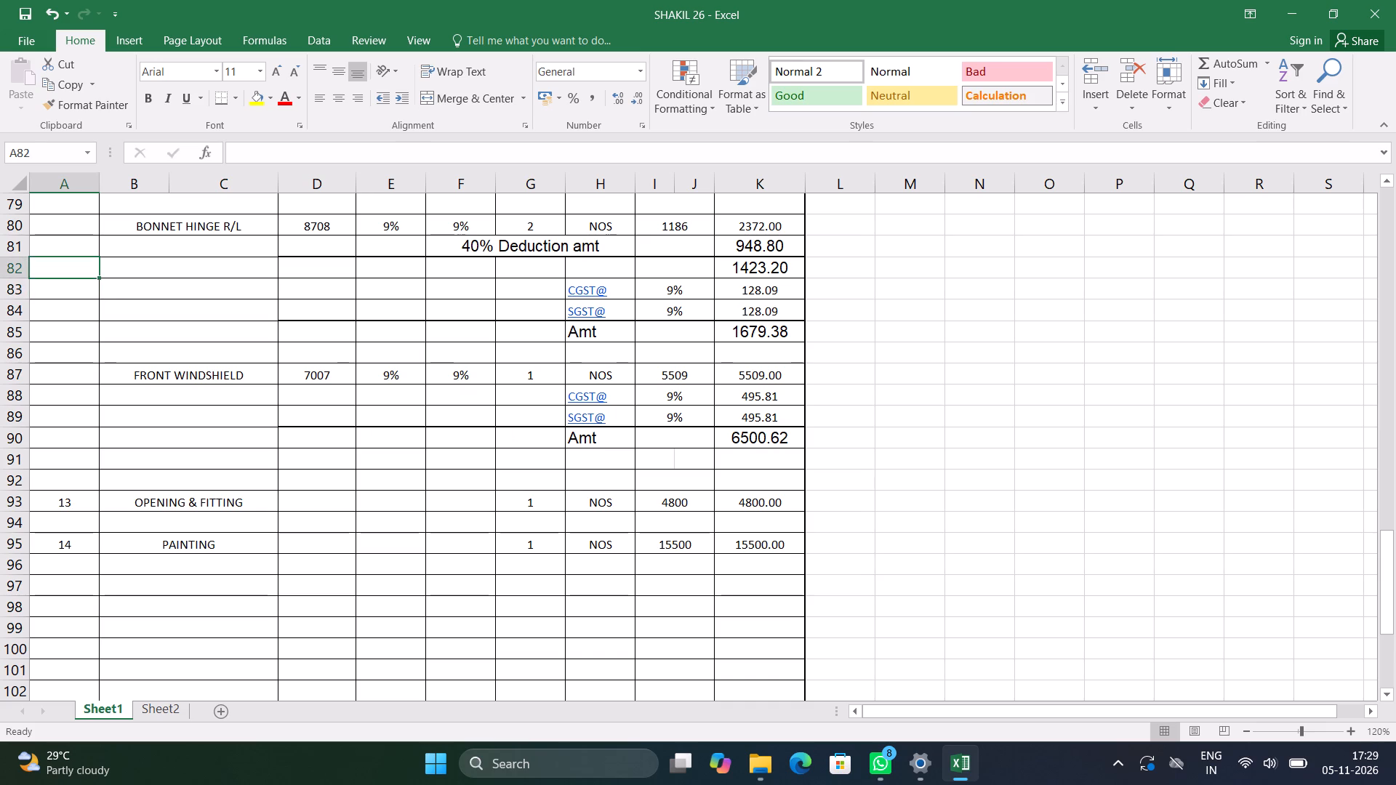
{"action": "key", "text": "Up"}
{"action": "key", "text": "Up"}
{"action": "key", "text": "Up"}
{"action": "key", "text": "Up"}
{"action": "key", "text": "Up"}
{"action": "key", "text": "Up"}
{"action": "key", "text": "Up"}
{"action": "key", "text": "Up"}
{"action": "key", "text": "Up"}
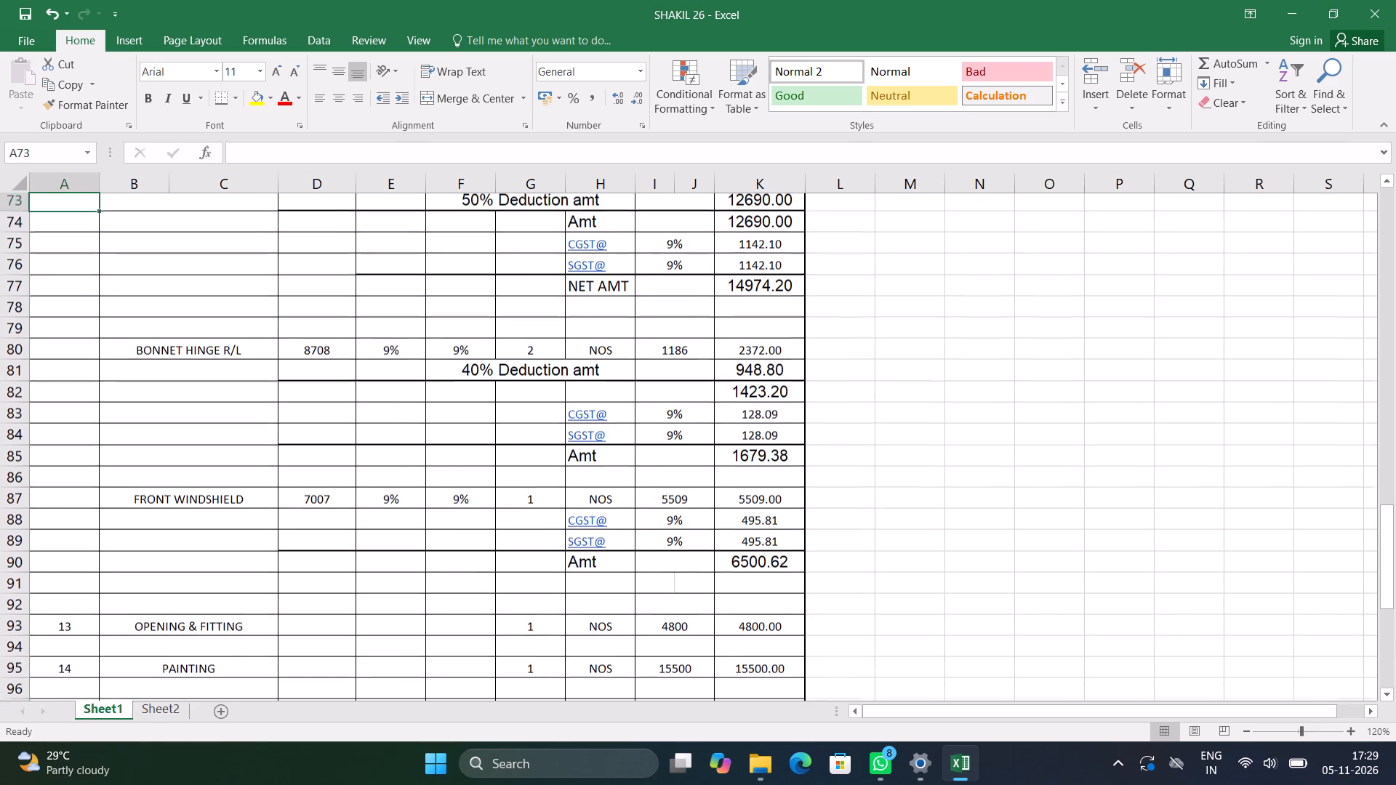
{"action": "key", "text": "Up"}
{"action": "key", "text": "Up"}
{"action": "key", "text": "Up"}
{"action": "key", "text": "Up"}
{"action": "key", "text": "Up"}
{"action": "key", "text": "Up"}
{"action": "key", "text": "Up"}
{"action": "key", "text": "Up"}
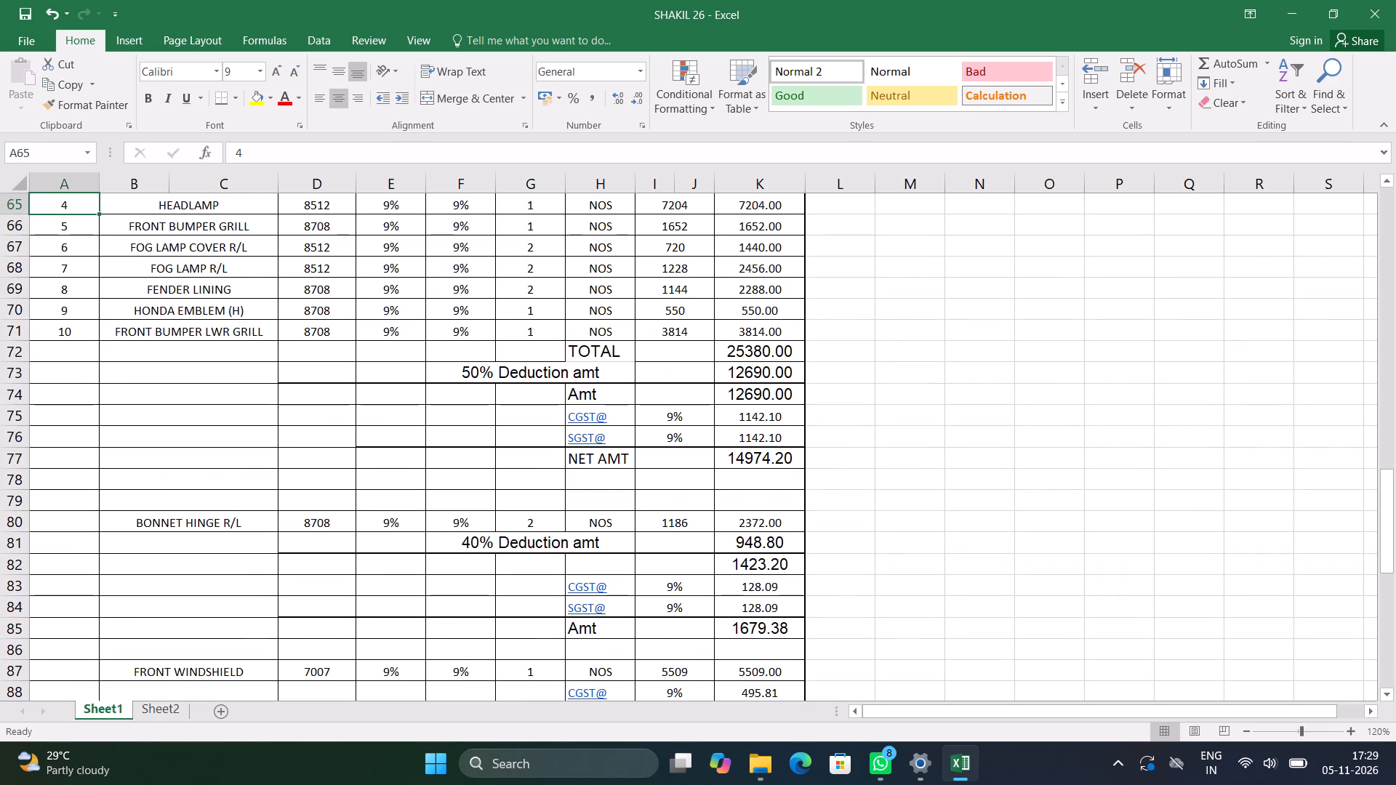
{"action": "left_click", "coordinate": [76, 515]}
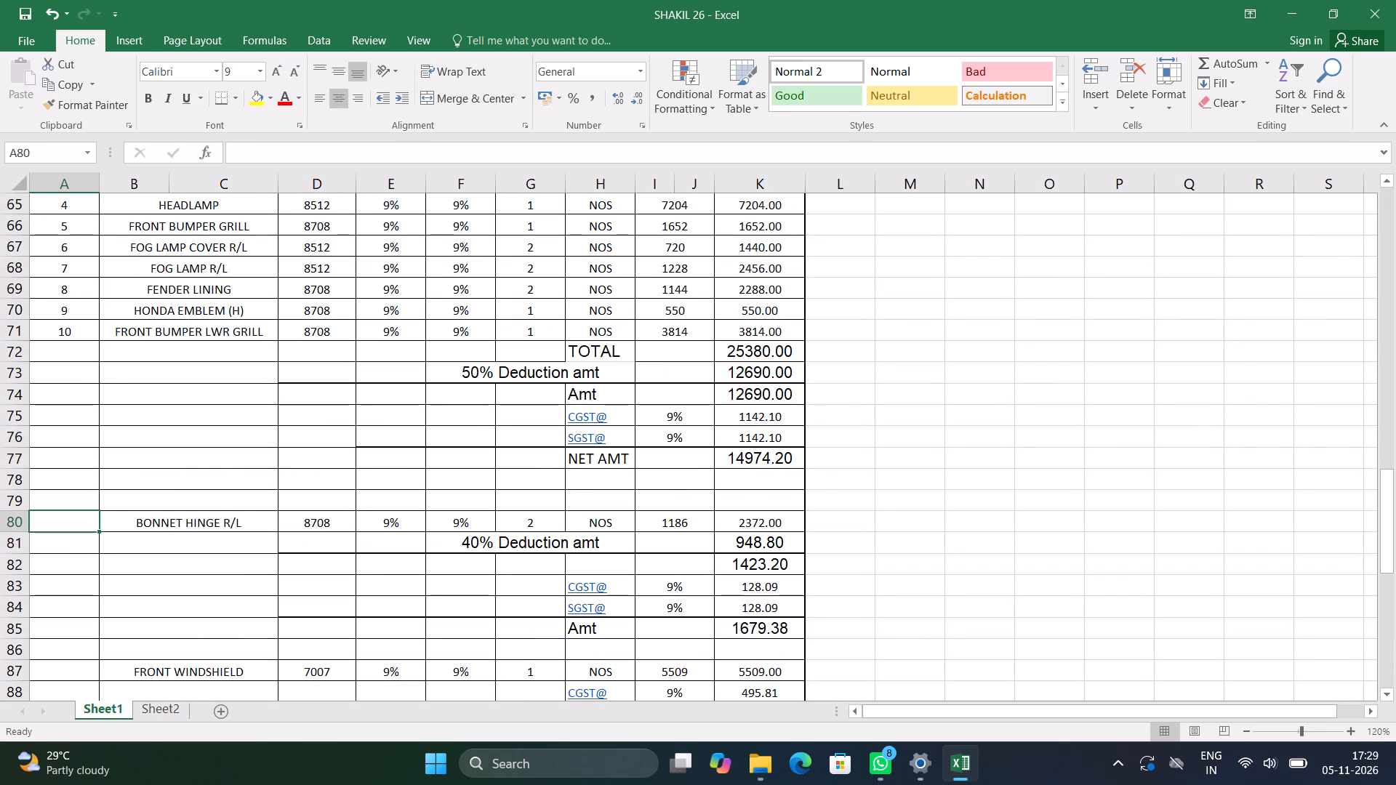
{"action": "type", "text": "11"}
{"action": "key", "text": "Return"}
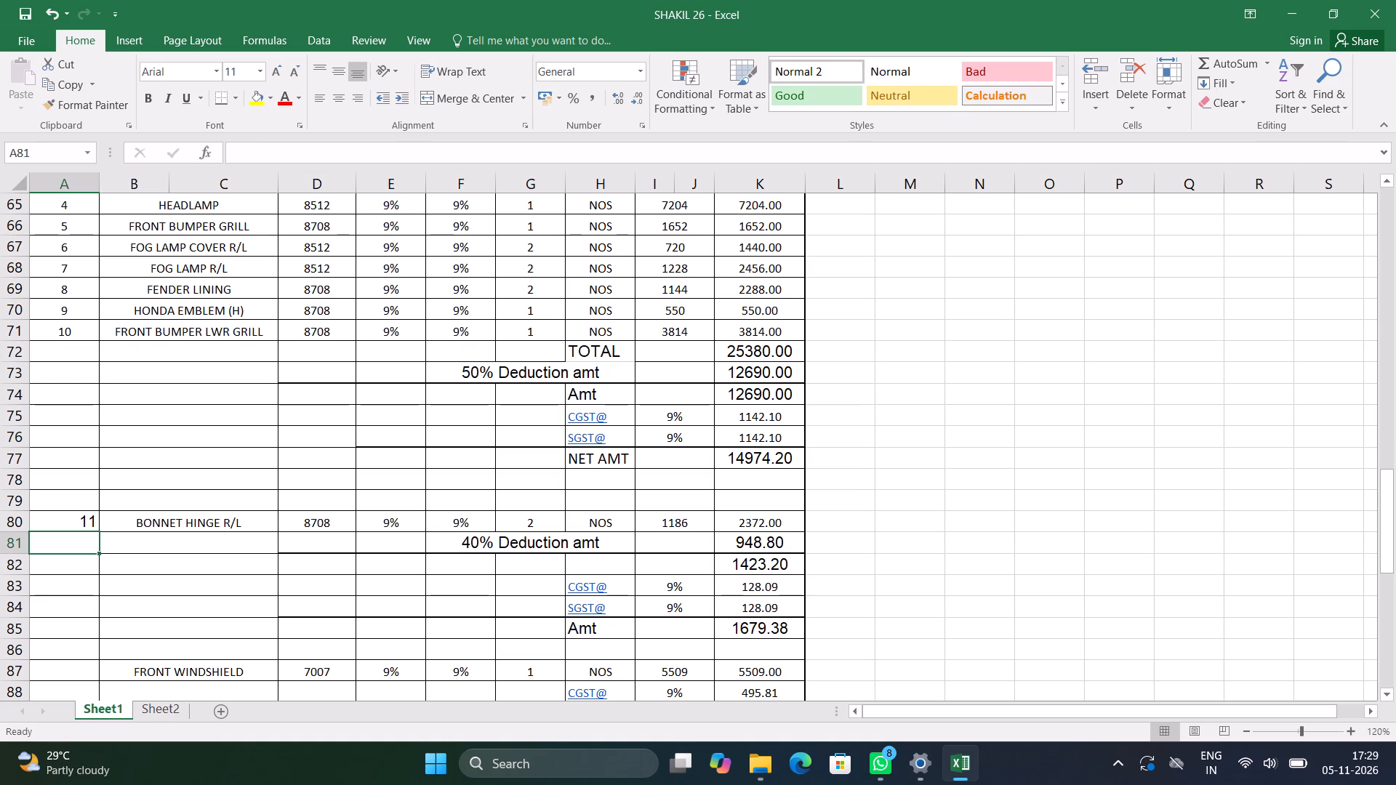
Copy serial number cell A71 onto A80 to match its formatting, and set A80 to 11.
{"action": "left_click", "coordinate": [57, 337]}
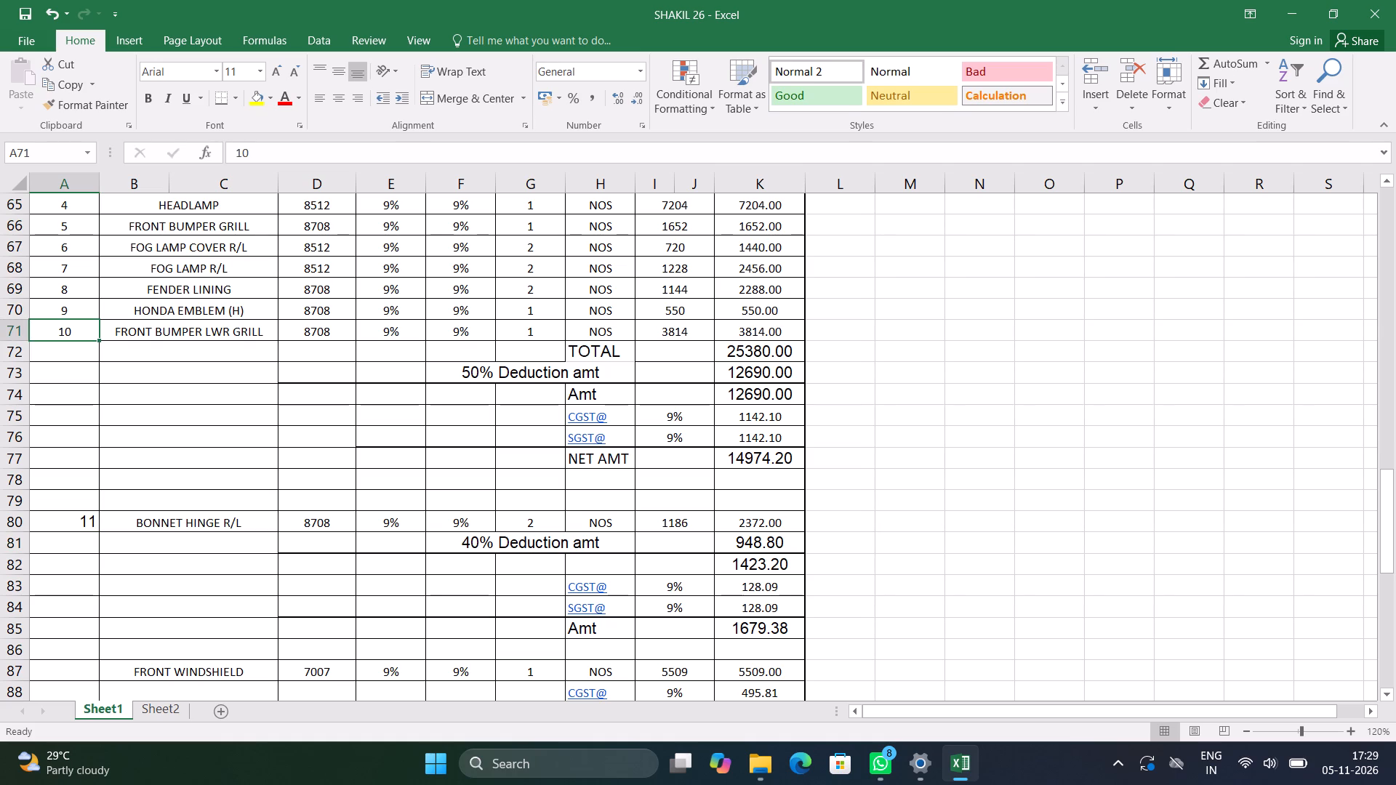
{"action": "key", "text": "ctrl+c"}
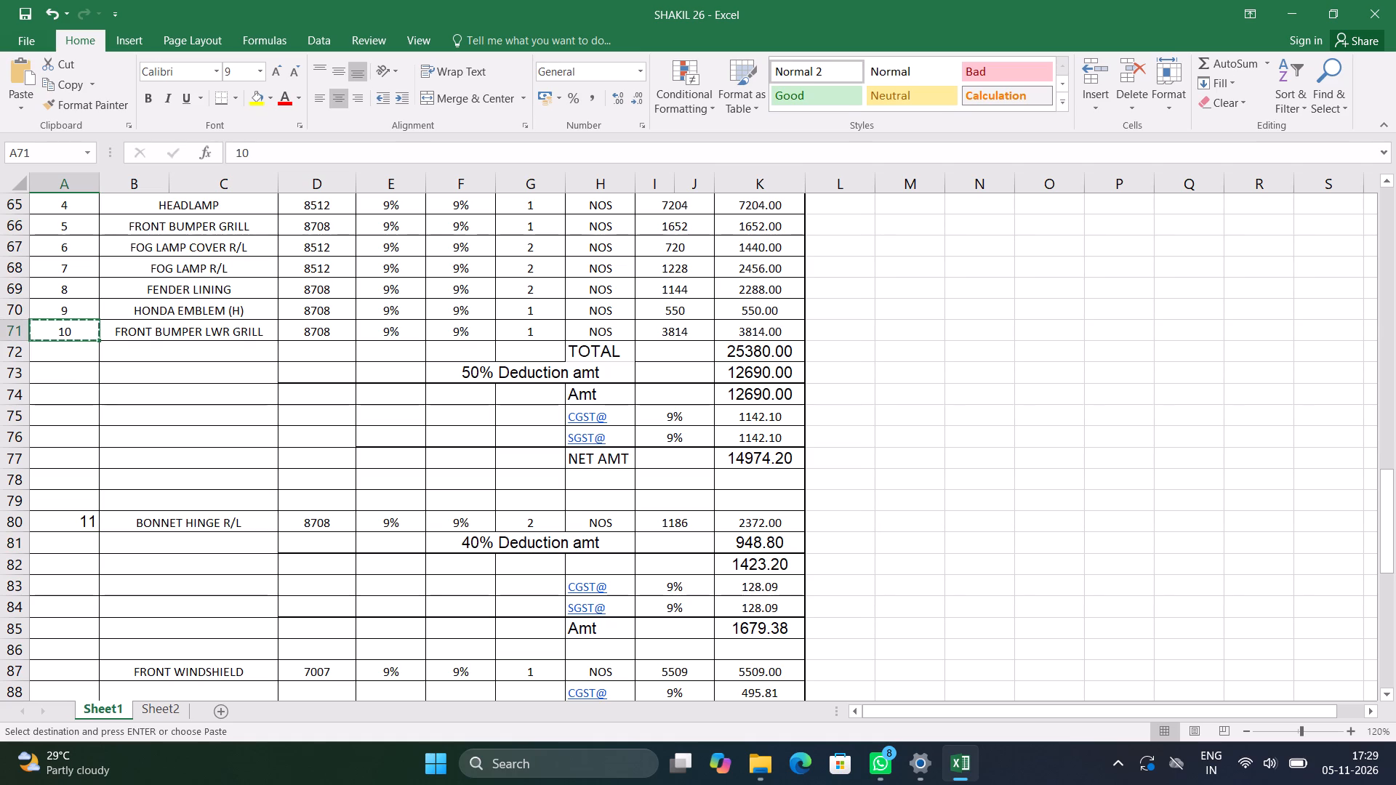
{"action": "key", "text": "Down"}
{"action": "key", "text": "Down"}
{"action": "key", "text": "Down"}
{"action": "key", "text": "Down"}
{"action": "key", "text": "Down"}
{"action": "key", "text": "Down"}
{"action": "key", "text": "Down"}
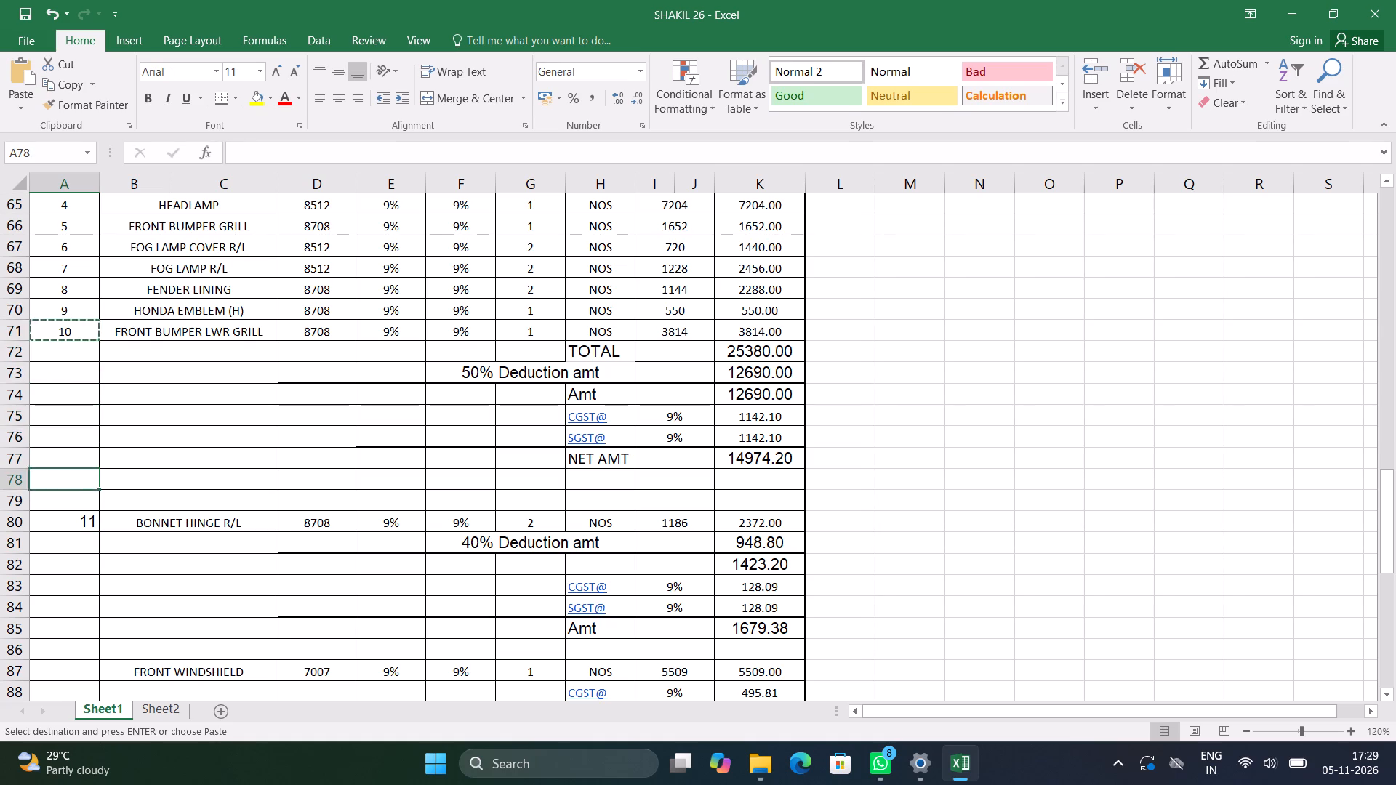
{"action": "key", "text": "Down"}
{"action": "key", "text": "Down"}
{"action": "key", "text": "Return"}
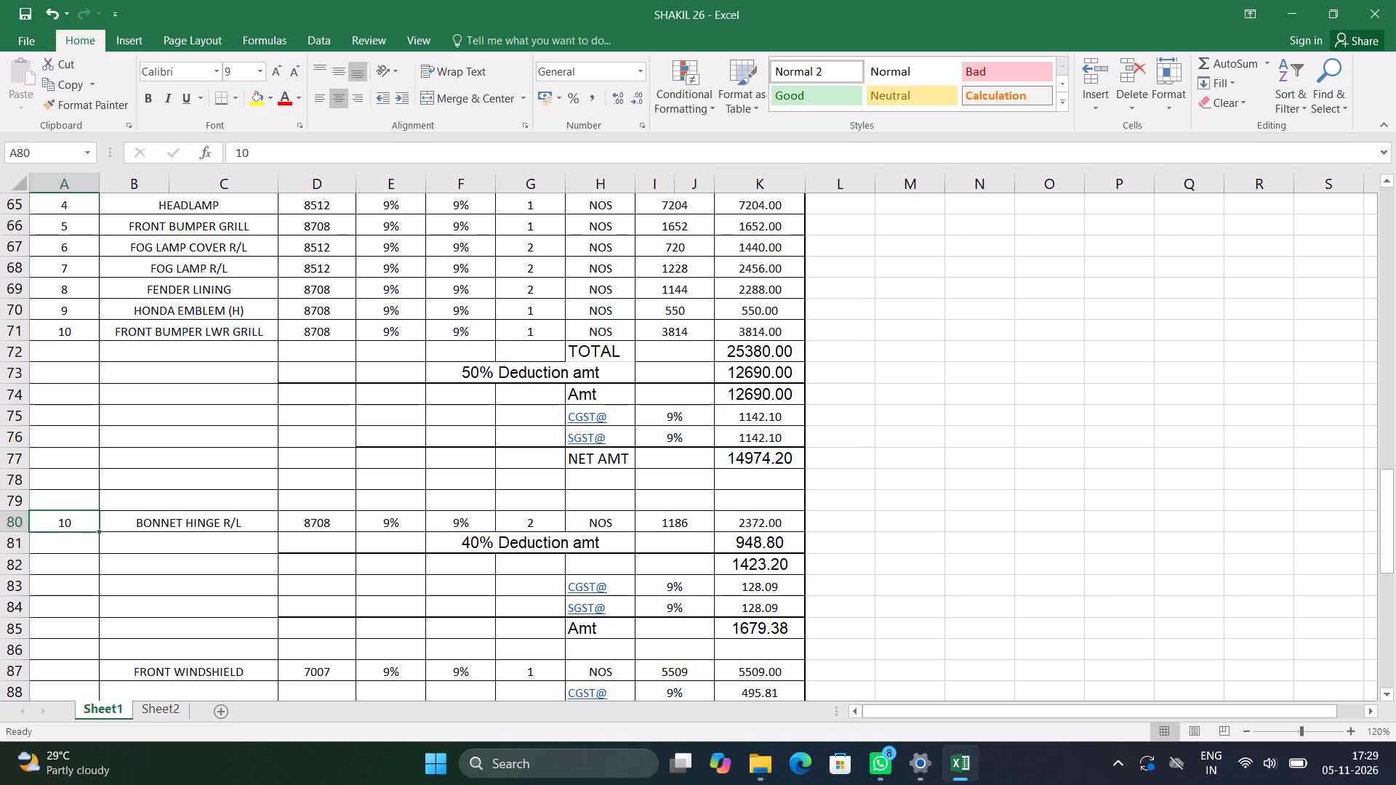
{"action": "type", "text": "11"}
{"action": "key", "text": "Return"}
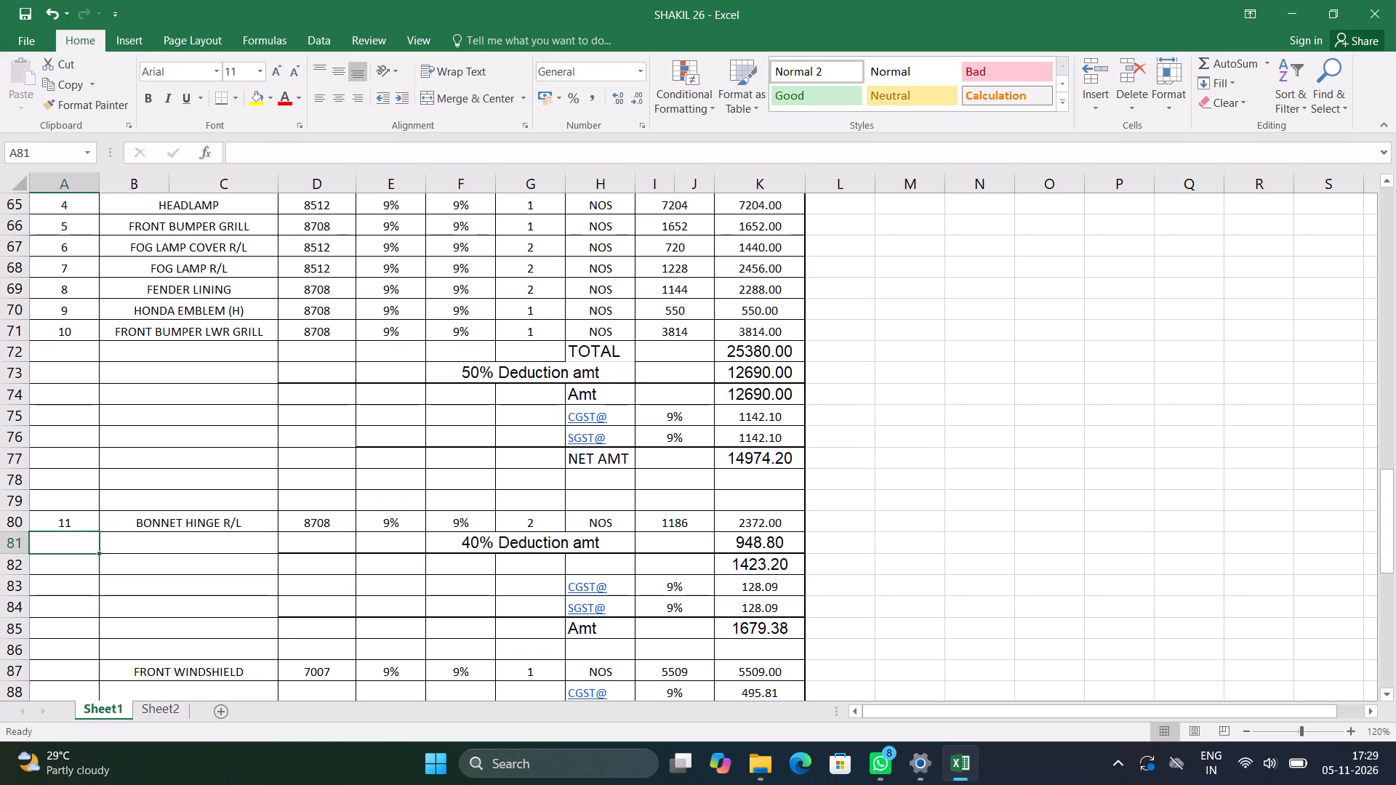
Copy serial number cell A80 to A87 beside FRONT WINDSHIELD, and set it to 12.
{"action": "key", "text": "Up"}
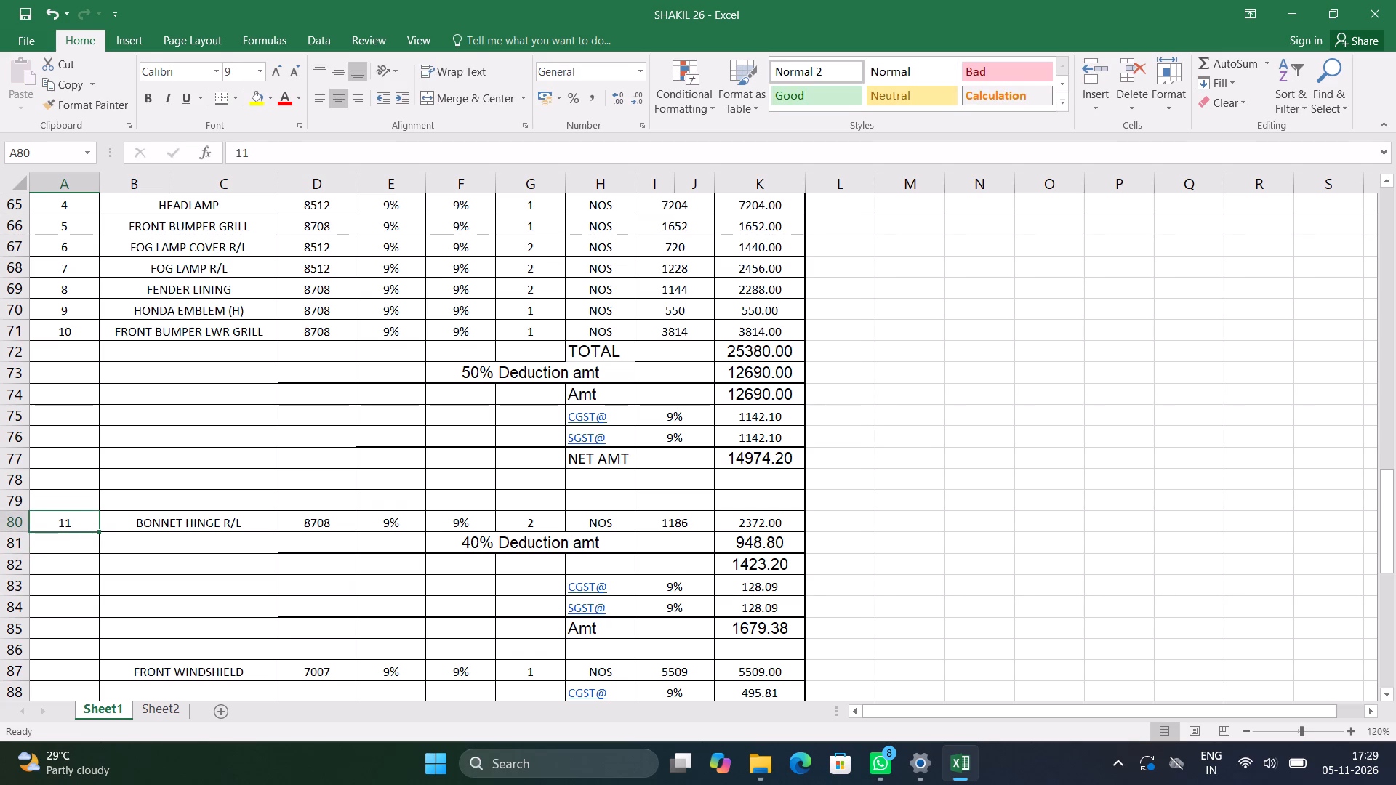
{"action": "key", "text": "ctrl+c"}
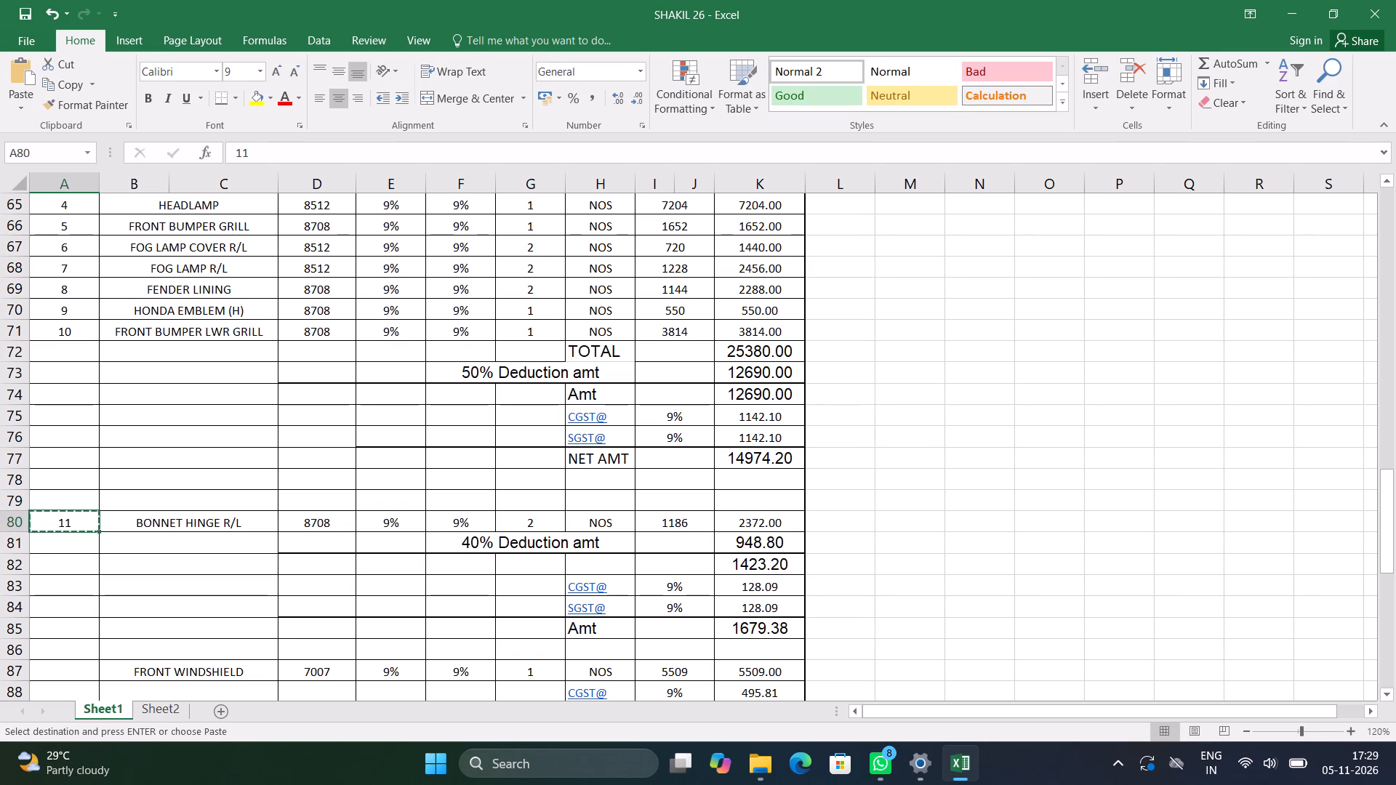
{"action": "key", "text": "Down"}
{"action": "key", "text": "Down"}
{"action": "key", "text": "Down"}
{"action": "key", "text": "Down"}
{"action": "key", "text": "Down"}
{"action": "key", "text": "Down"}
{"action": "key", "text": "Down"}
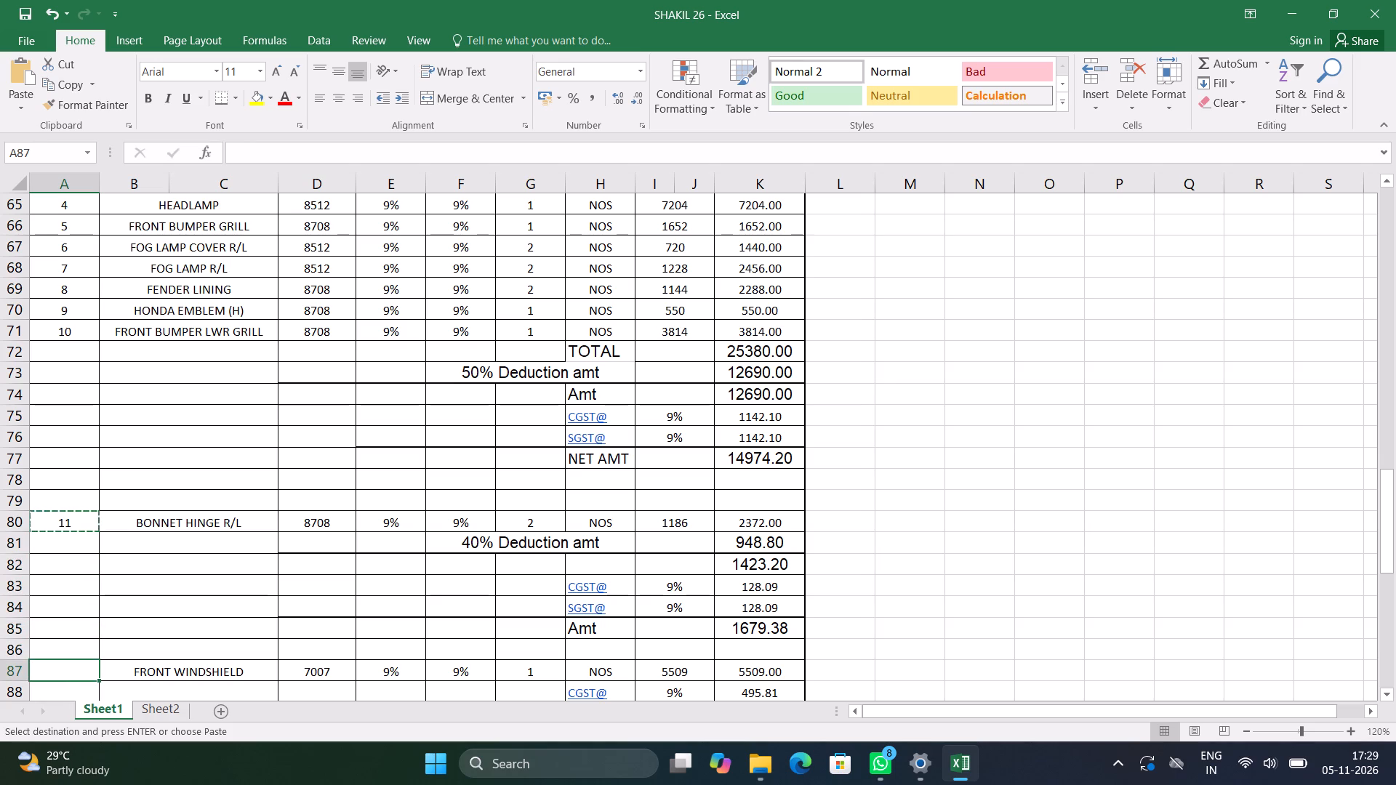
{"action": "key", "text": "Return"}
{"action": "key", "text": "1"}
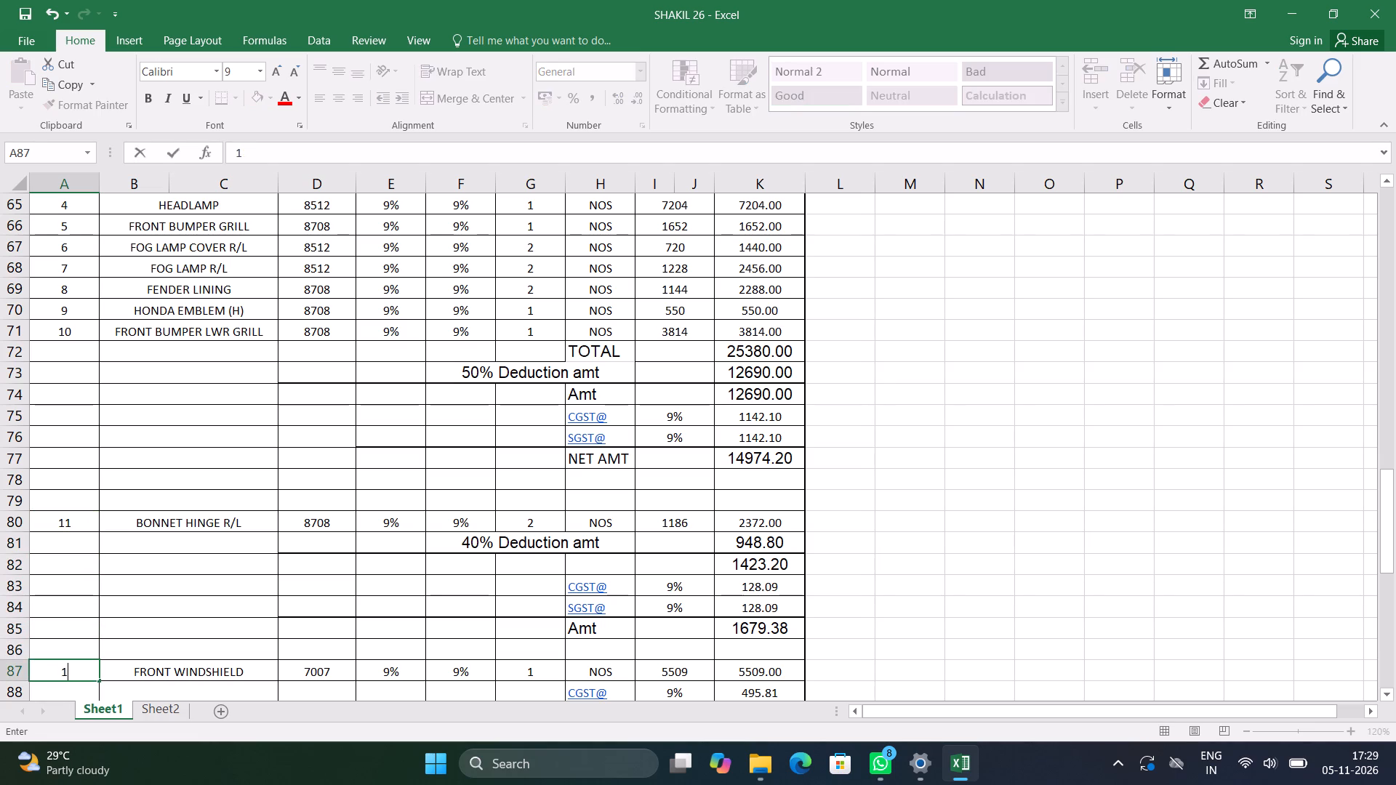
{"action": "key", "text": "2"}
{"action": "key", "text": "Return"}
Delete the surplus blank rows 97 to 102 between PAINTING and the REMARKS and totals section.
{"action": "key", "text": "Return"}
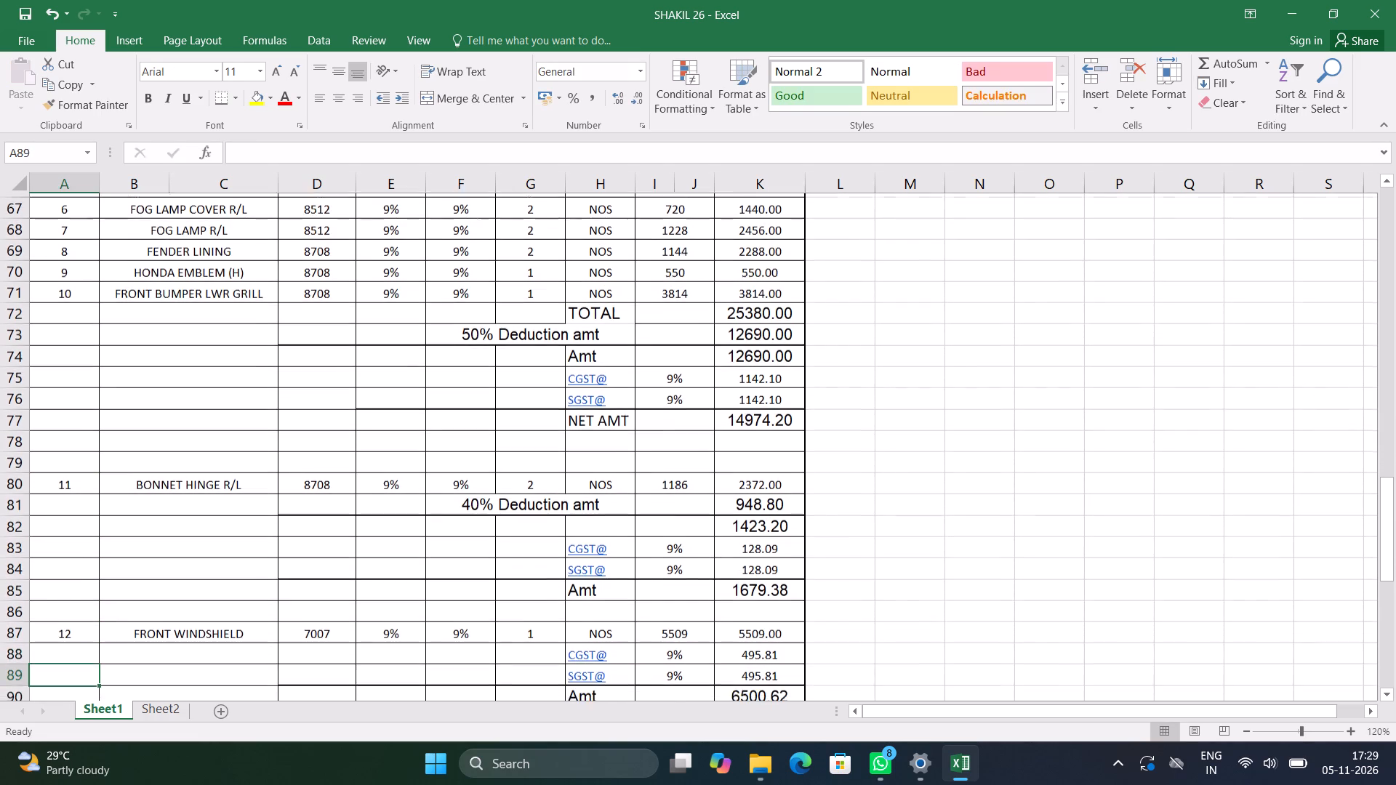
{"action": "key", "text": "Return"}
{"action": "key", "text": "Return"}
{"action": "key", "text": "Return"}
{"action": "key", "text": "Return"}
{"action": "key", "text": "Return"}
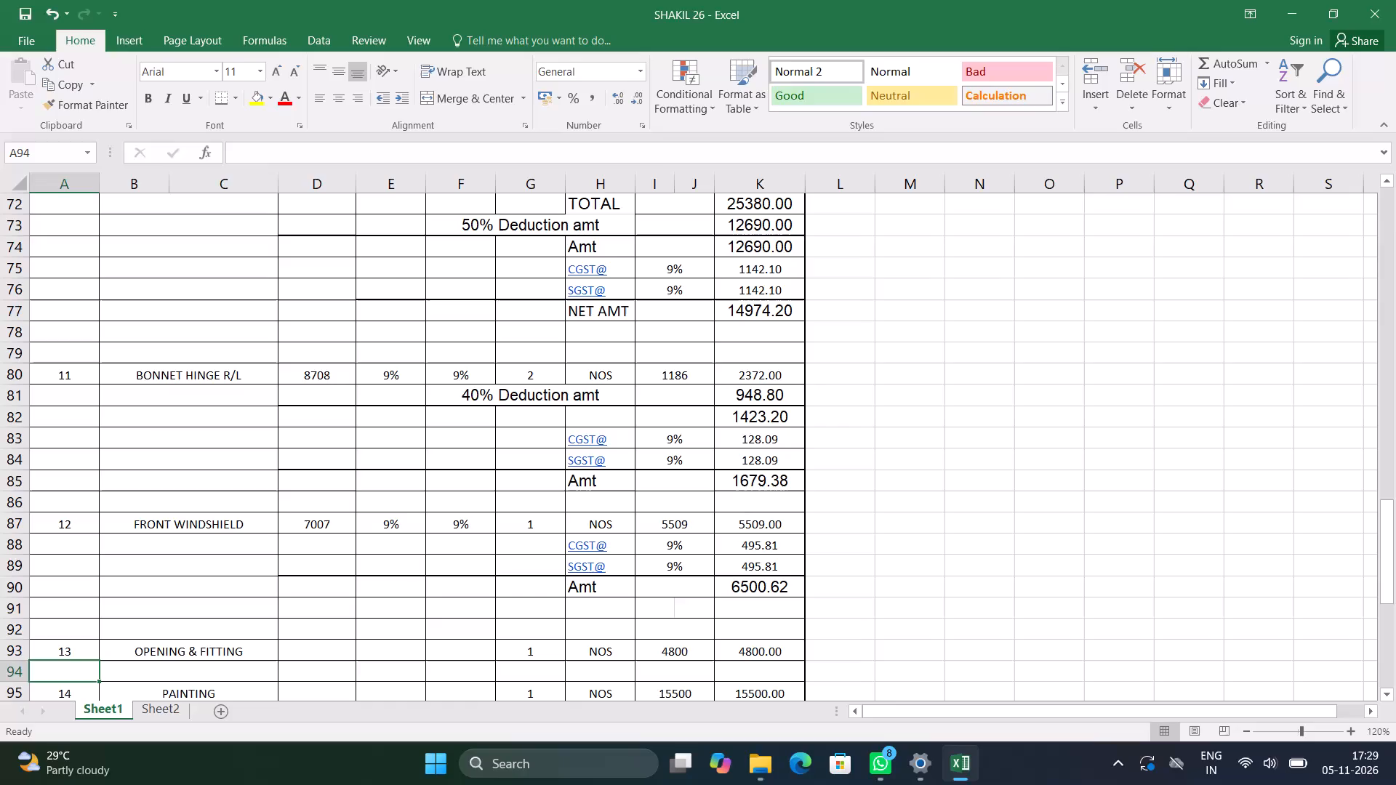
{"action": "key", "text": "Right"}
{"action": "key", "text": "Right"}
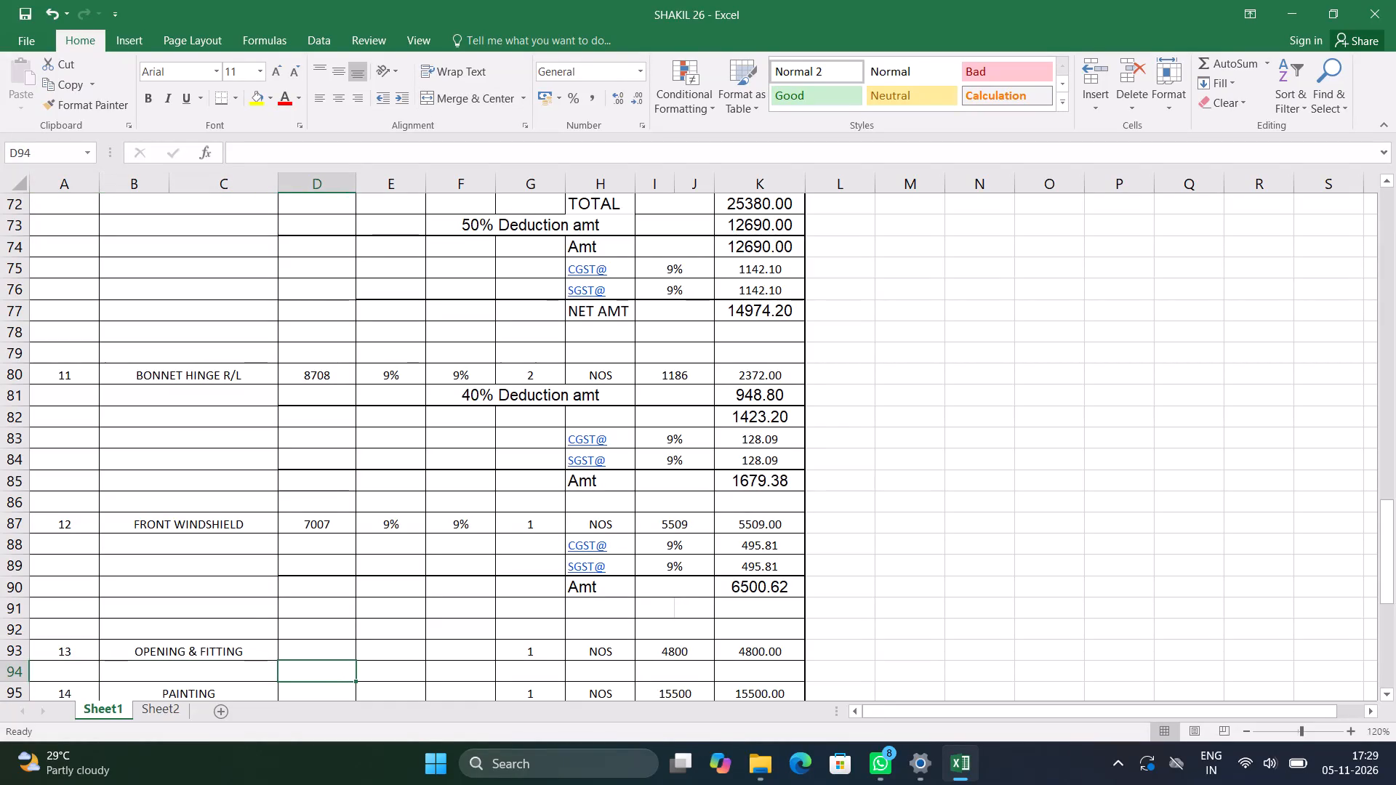
{"action": "key", "text": "Down"}
{"action": "key", "text": "Down"}
{"action": "key", "text": "Down"}
{"action": "key", "text": "Down"}
{"action": "key", "text": "Down"}
{"action": "key", "text": "Down"}
{"action": "key", "text": "Down"}
{"action": "key", "text": "Down"}
{"action": "key", "text": "Down"}
{"action": "key", "text": "Down"}
{"action": "key", "text": "Down"}
{"action": "key", "text": "Down"}
{"action": "key", "text": "Down"}
{"action": "key", "text": "Down"}
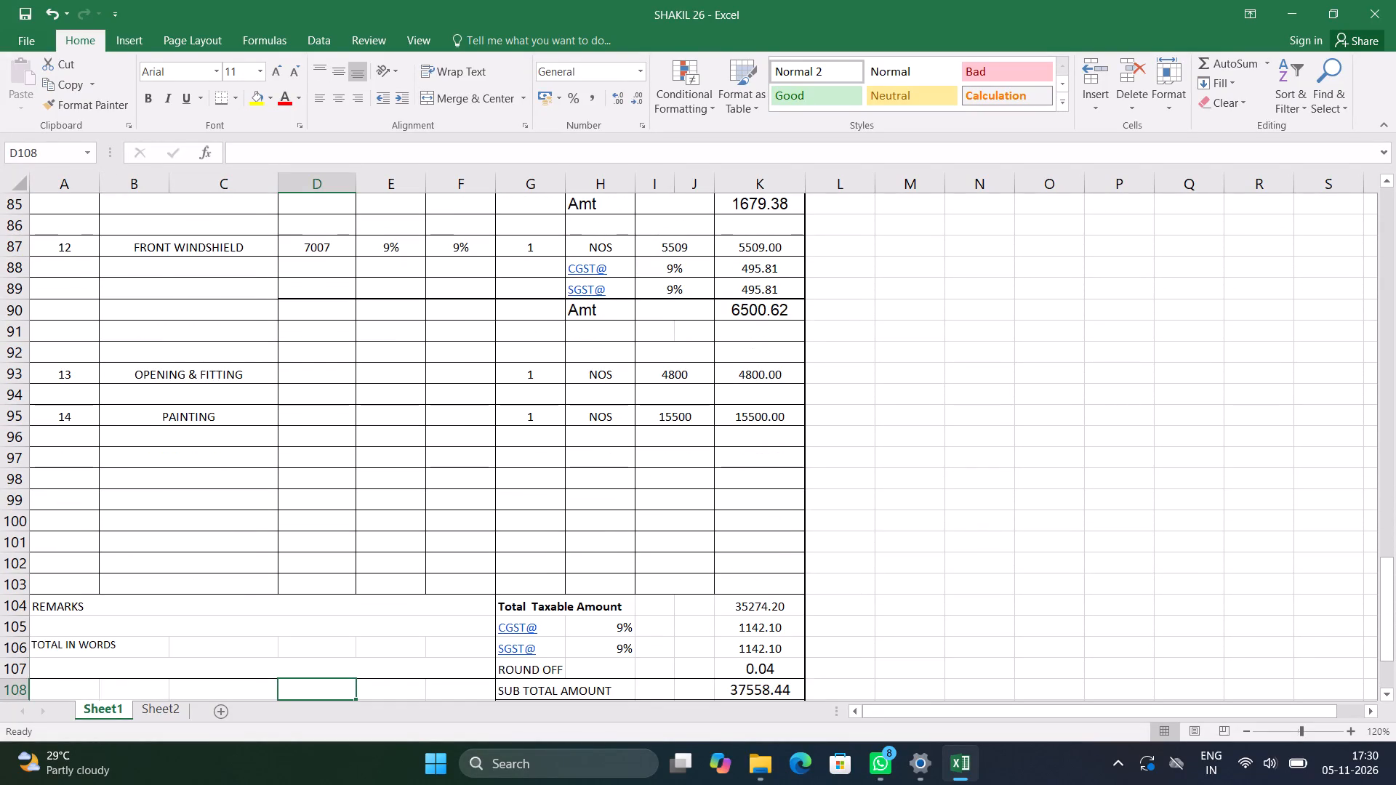
{"action": "left_click", "coordinate": [17, 461]}
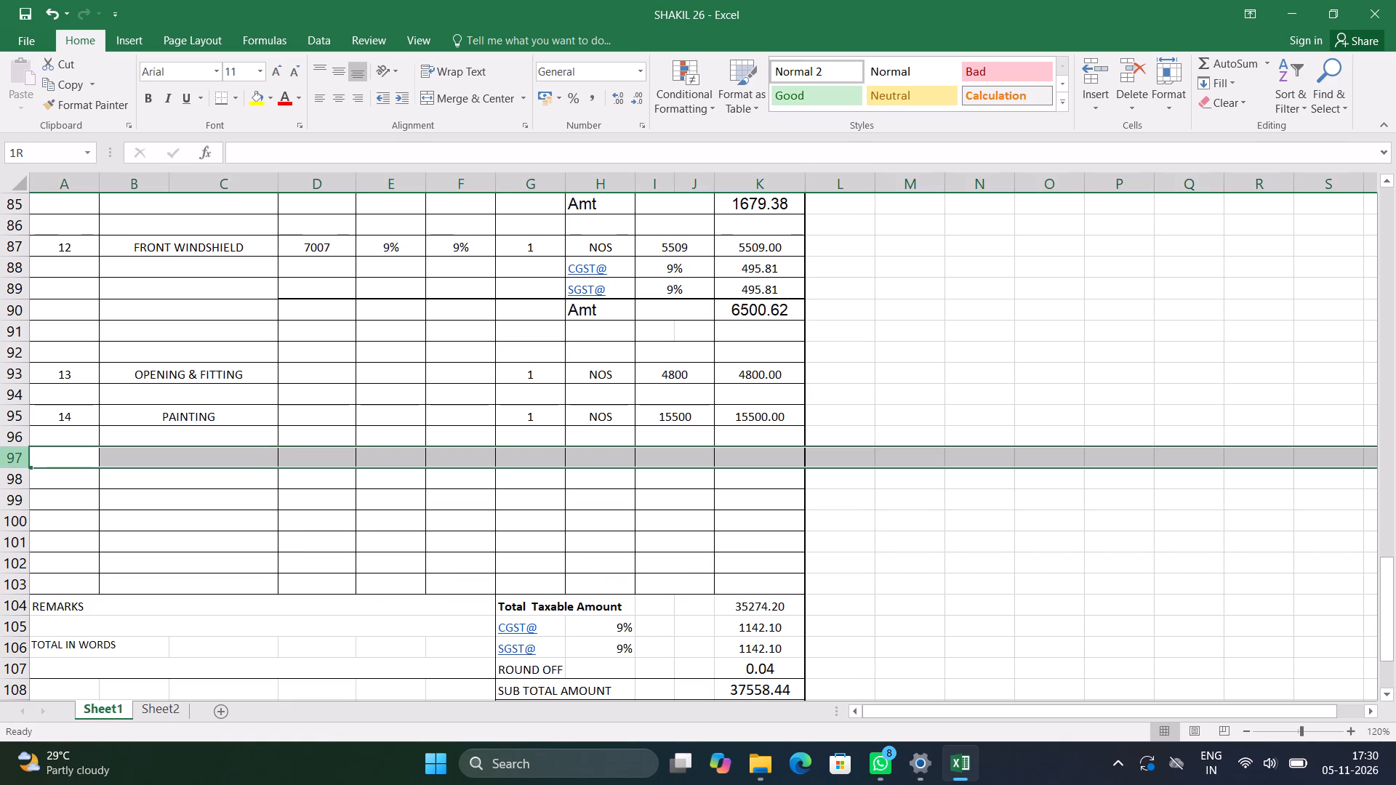
{"action": "key", "text": "shift+Down"}
{"action": "key", "text": "shift+Down"}
{"action": "key", "text": "shift+Down"}
{"action": "key", "text": "shift+Down"}
{"action": "key", "text": "shift+Down"}
{"action": "key", "text": "shift+Down"}
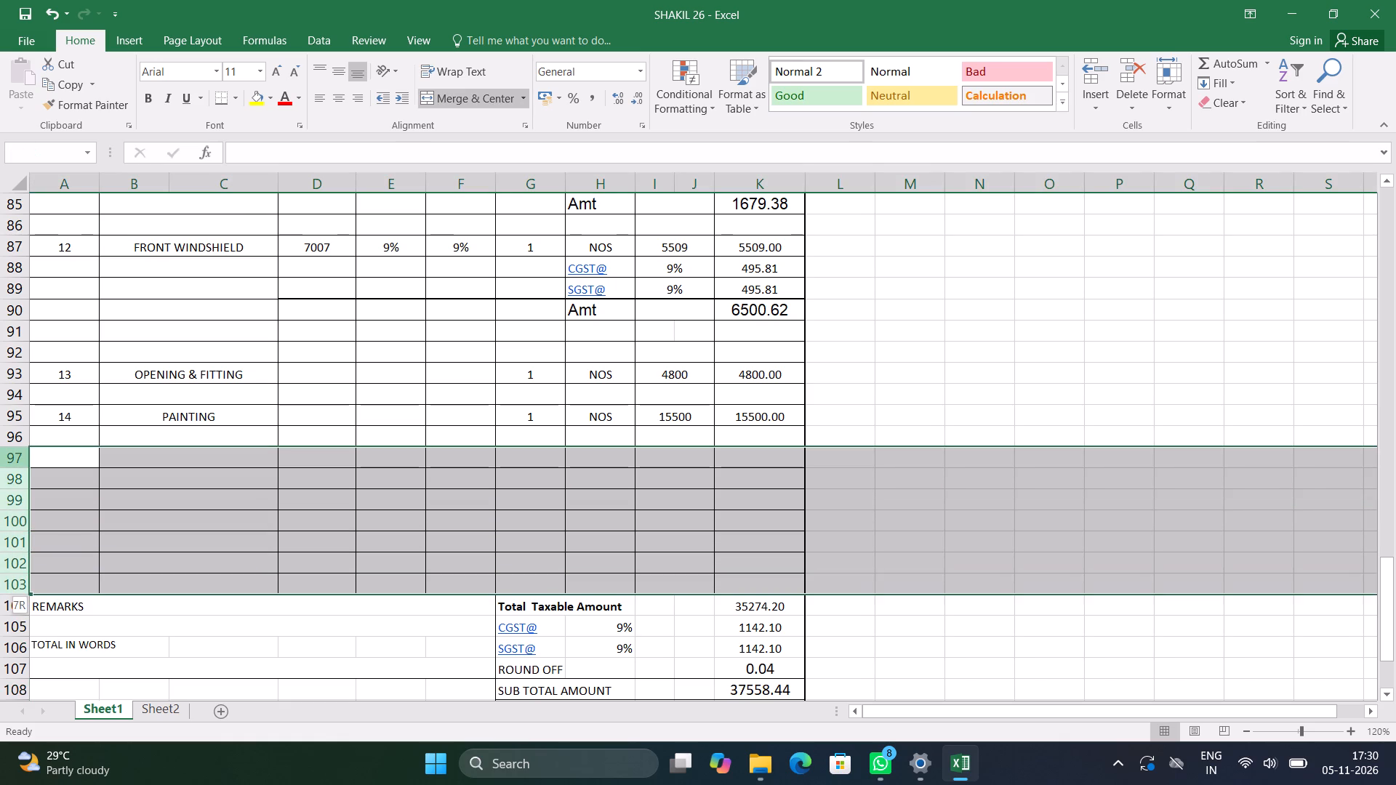
{"action": "key", "text": "shift+Up"}
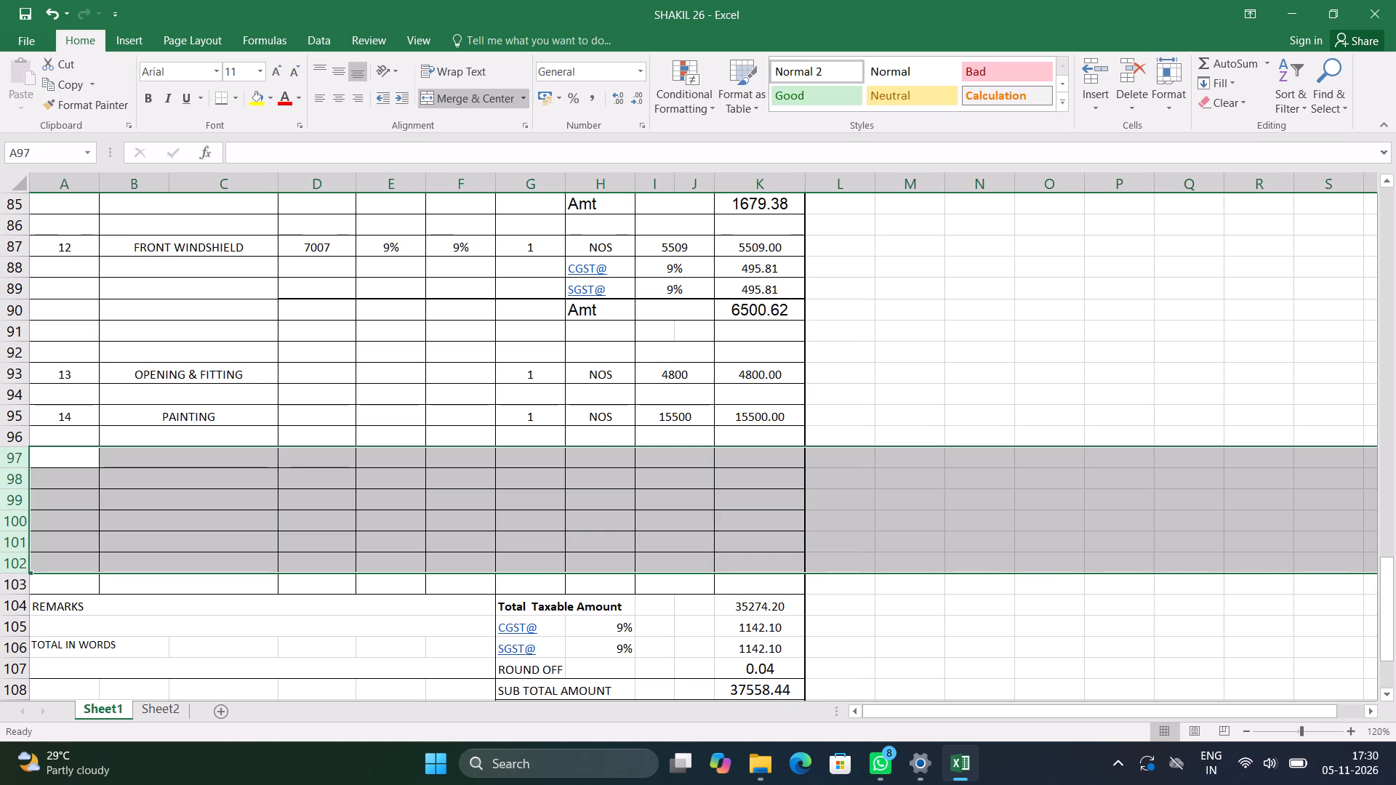
{"action": "right_click", "coordinate": [252, 470]}
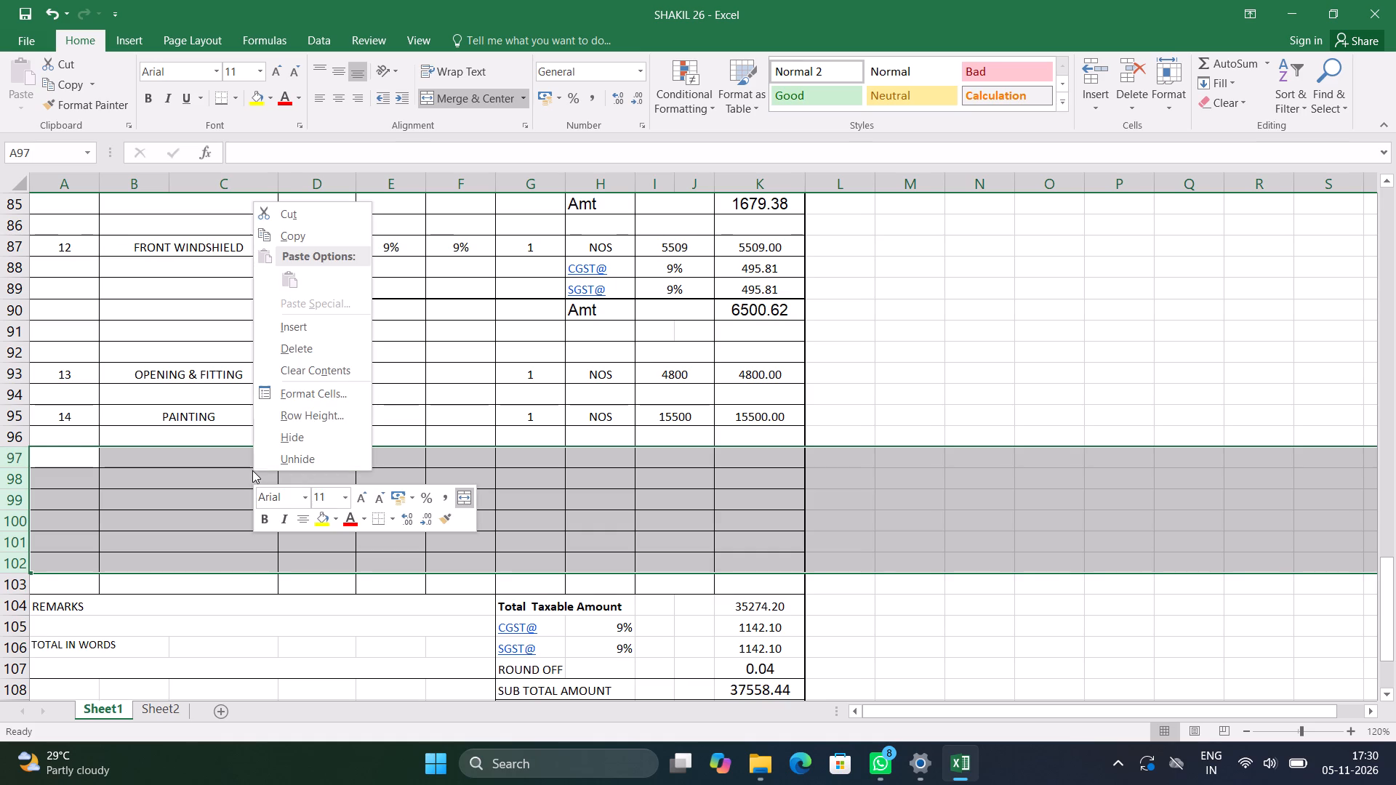
{"action": "left_click", "coordinate": [307, 356]}
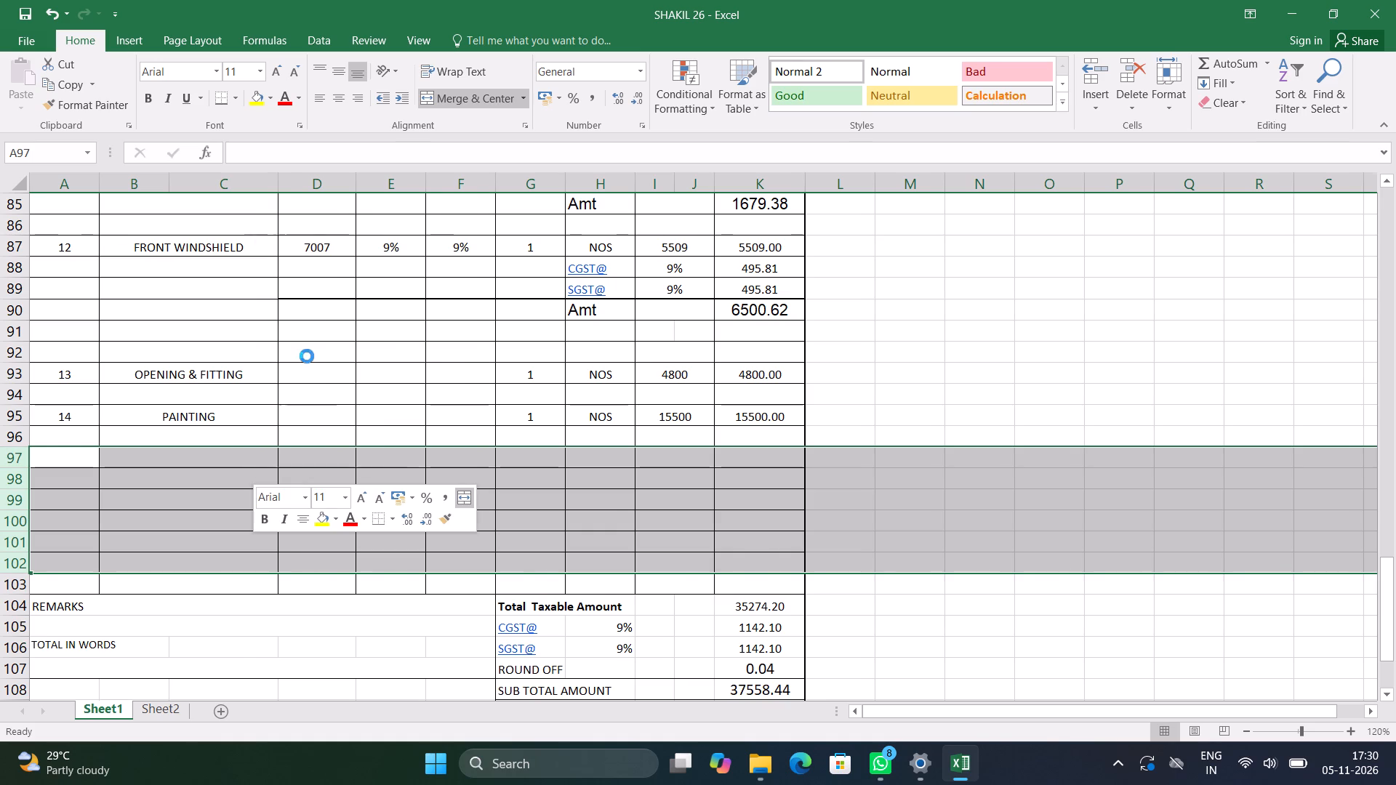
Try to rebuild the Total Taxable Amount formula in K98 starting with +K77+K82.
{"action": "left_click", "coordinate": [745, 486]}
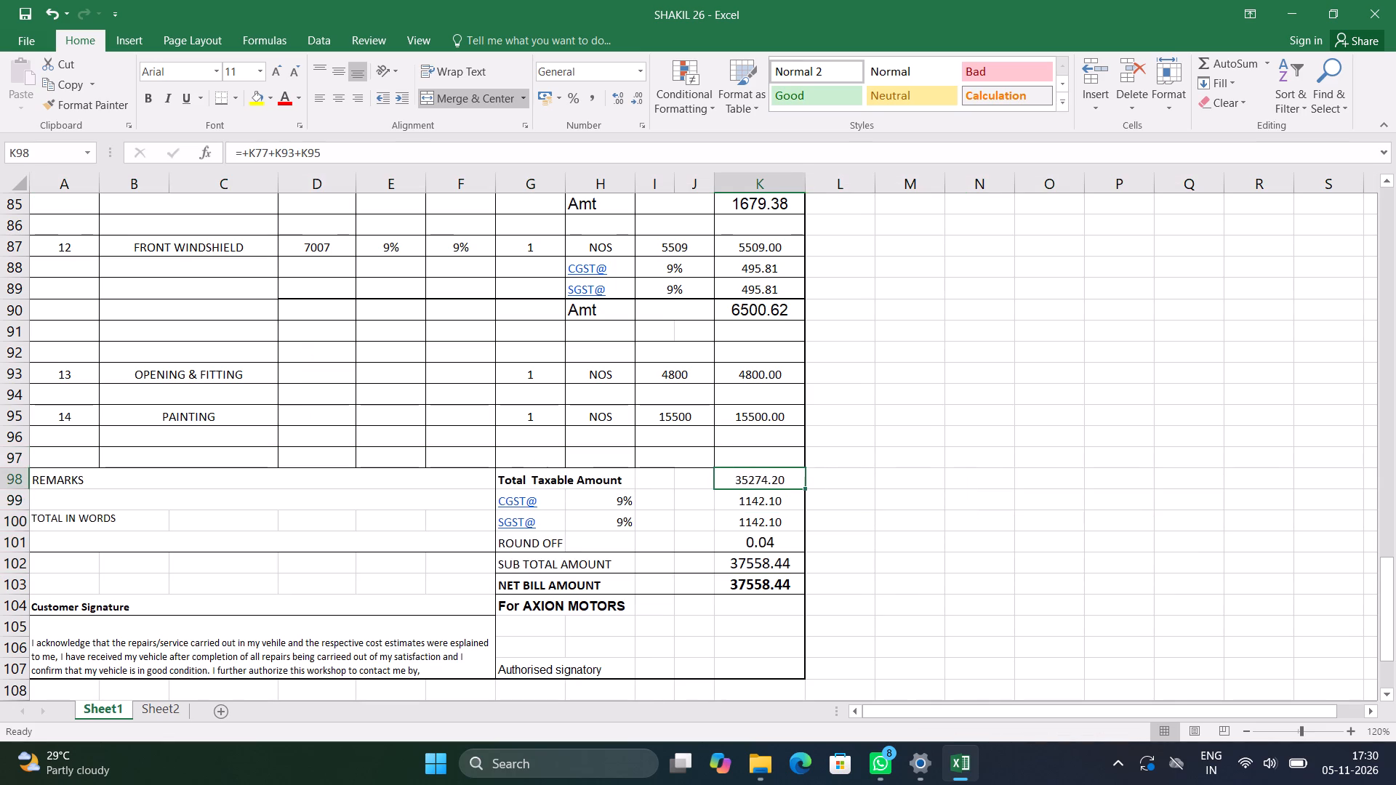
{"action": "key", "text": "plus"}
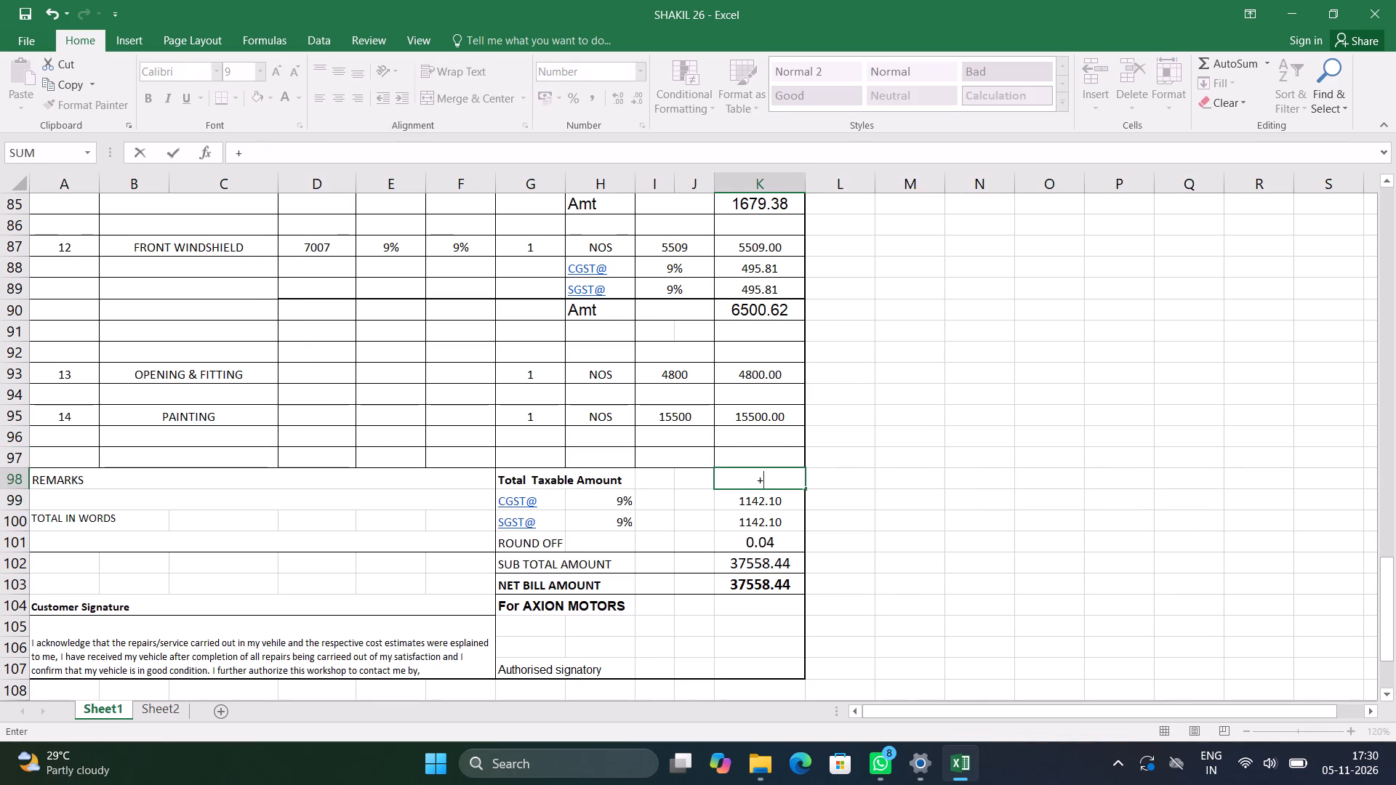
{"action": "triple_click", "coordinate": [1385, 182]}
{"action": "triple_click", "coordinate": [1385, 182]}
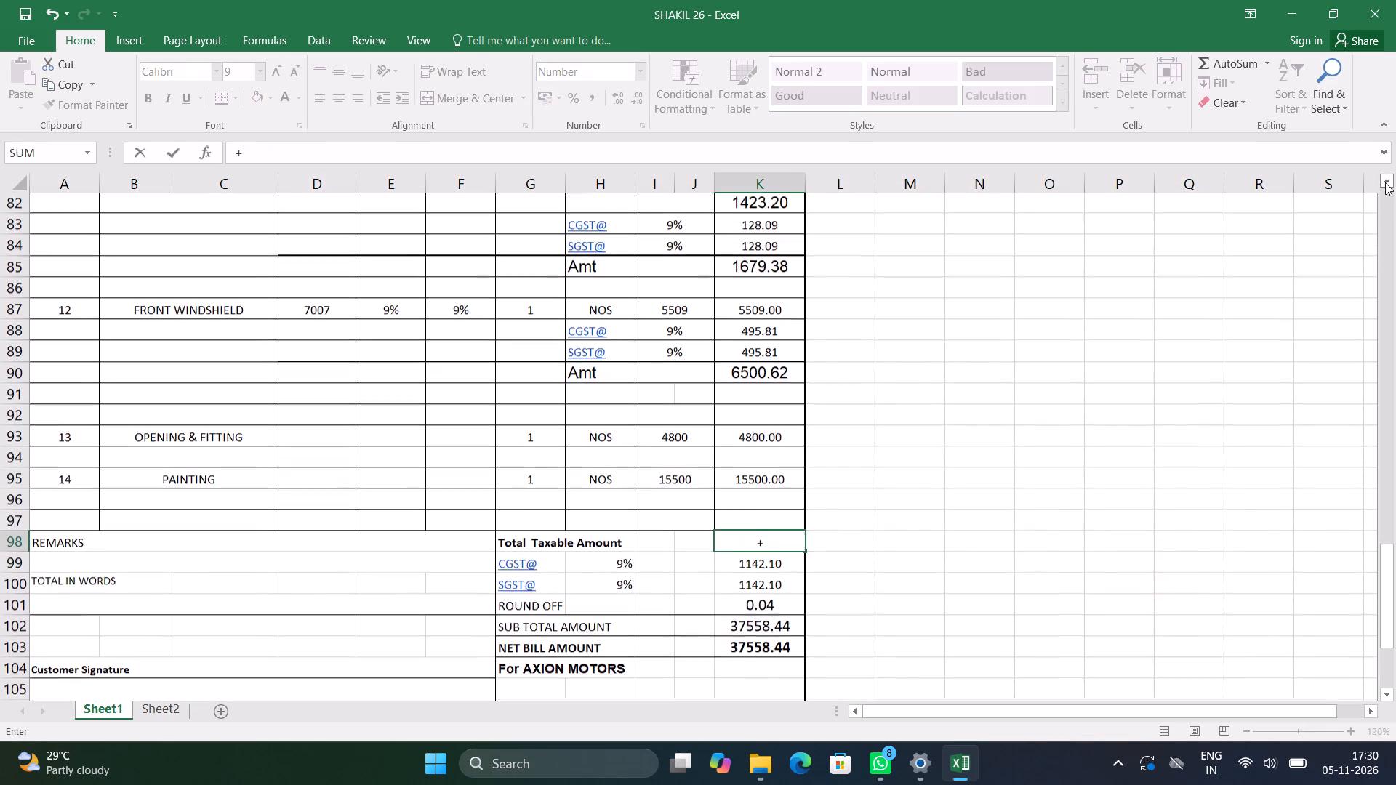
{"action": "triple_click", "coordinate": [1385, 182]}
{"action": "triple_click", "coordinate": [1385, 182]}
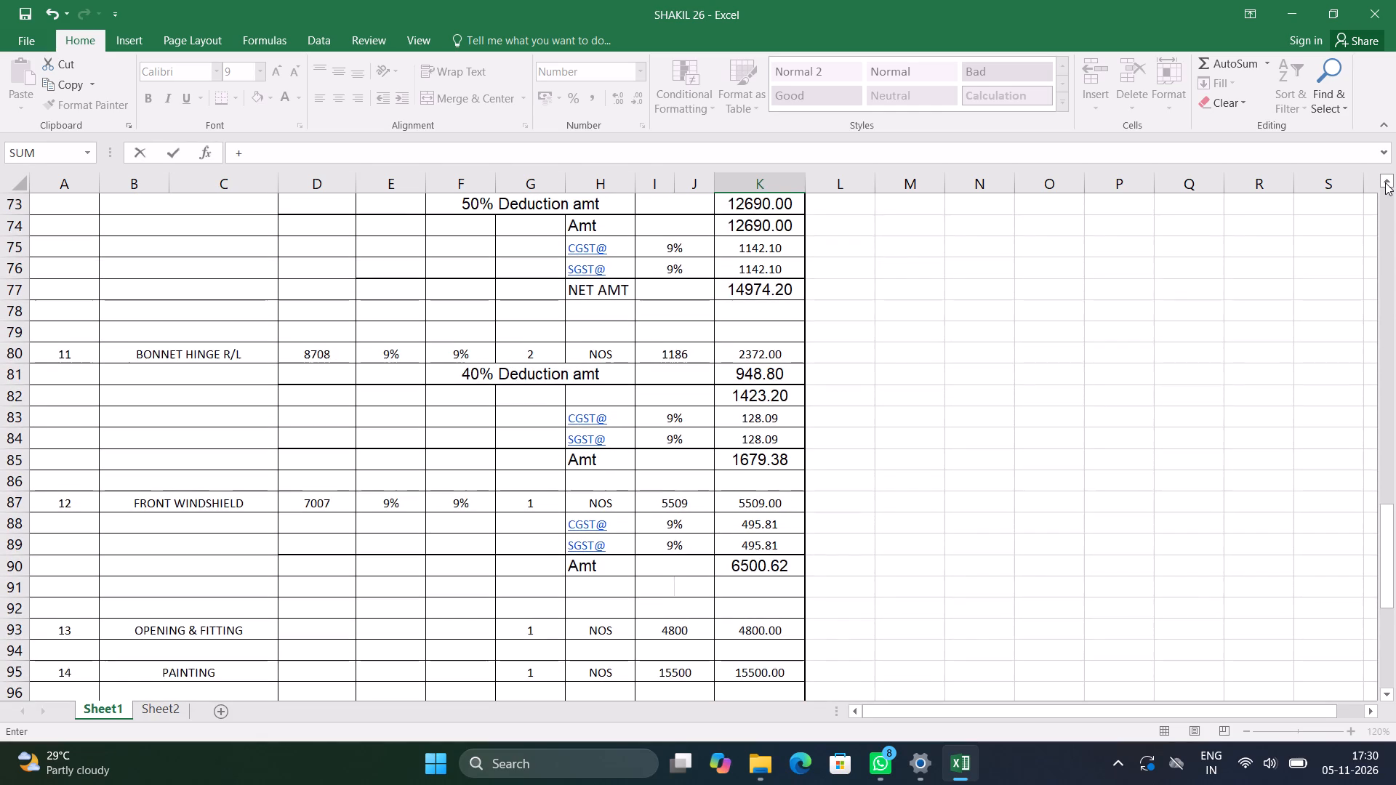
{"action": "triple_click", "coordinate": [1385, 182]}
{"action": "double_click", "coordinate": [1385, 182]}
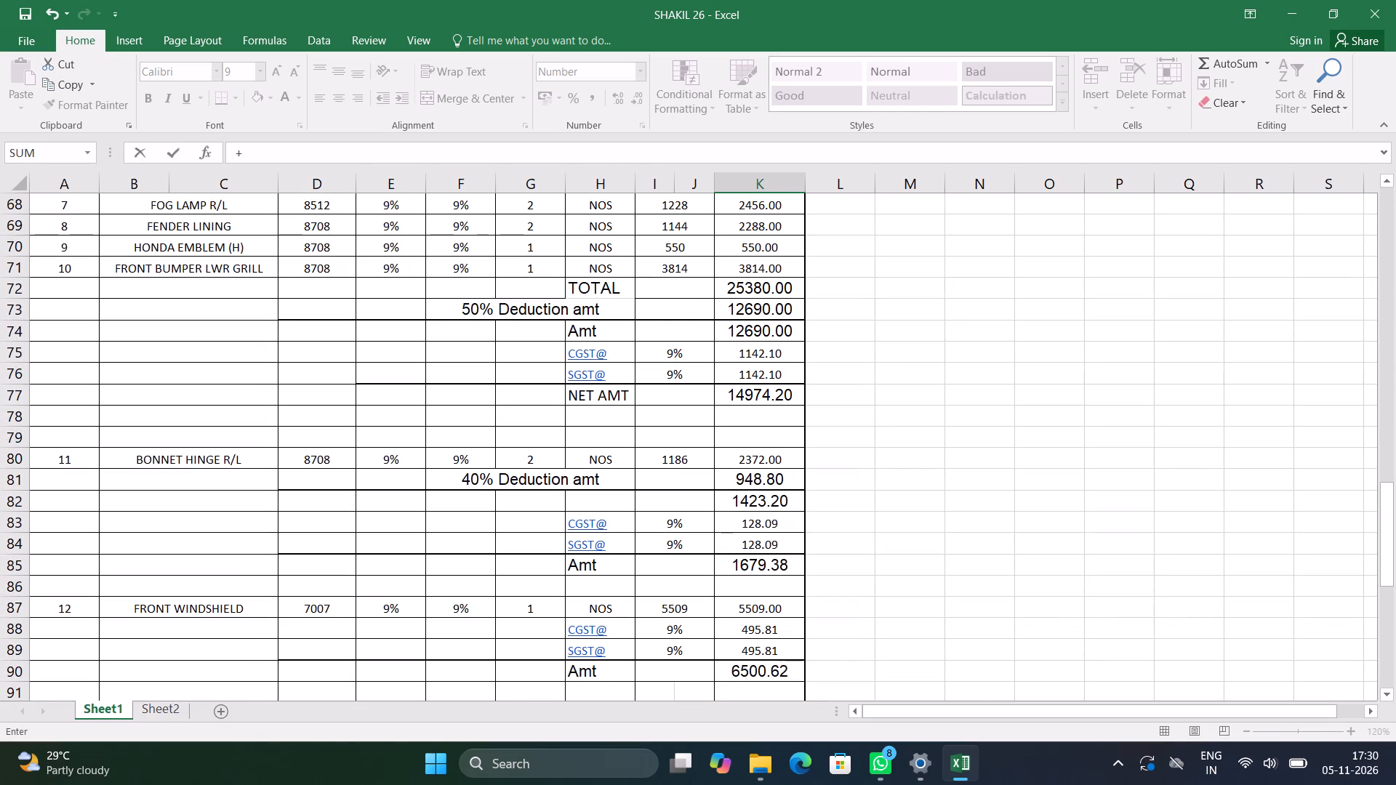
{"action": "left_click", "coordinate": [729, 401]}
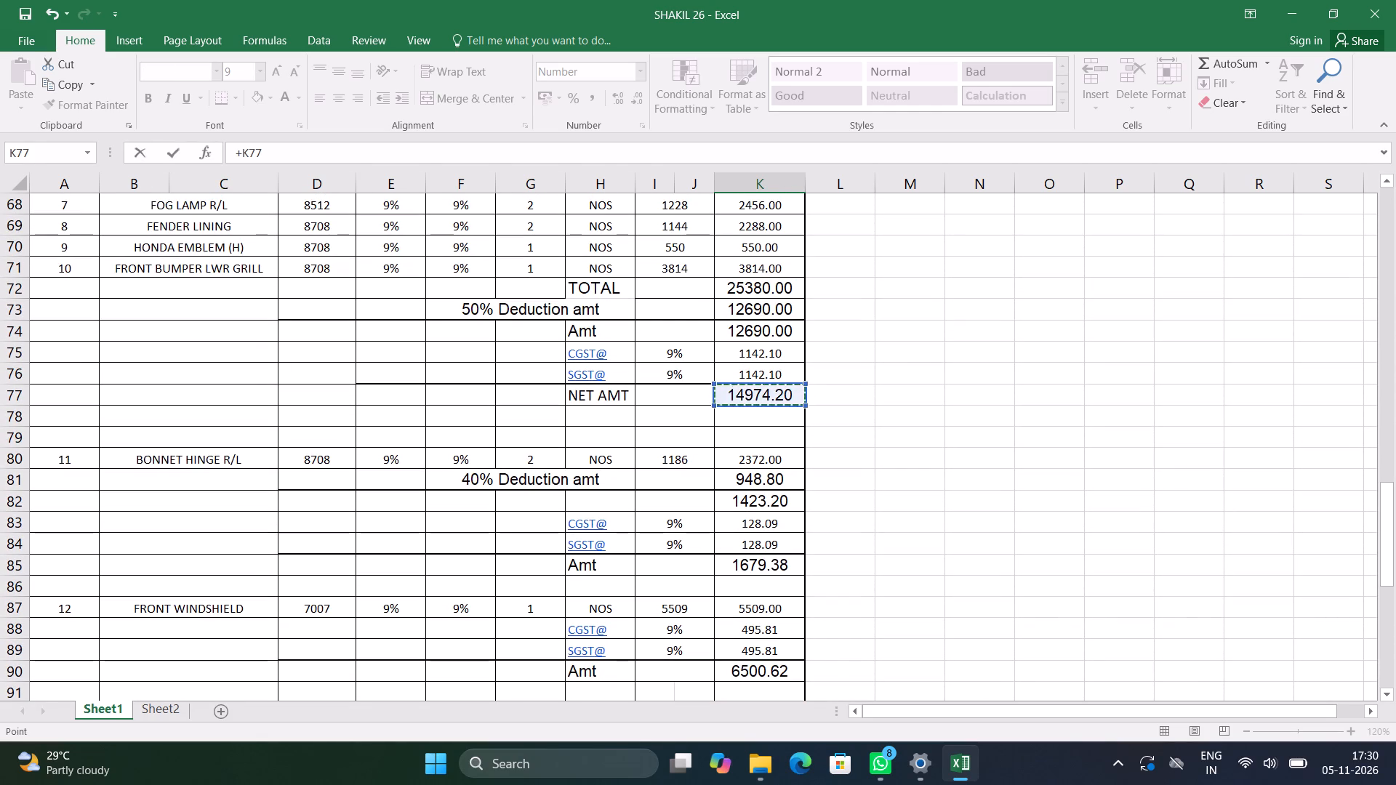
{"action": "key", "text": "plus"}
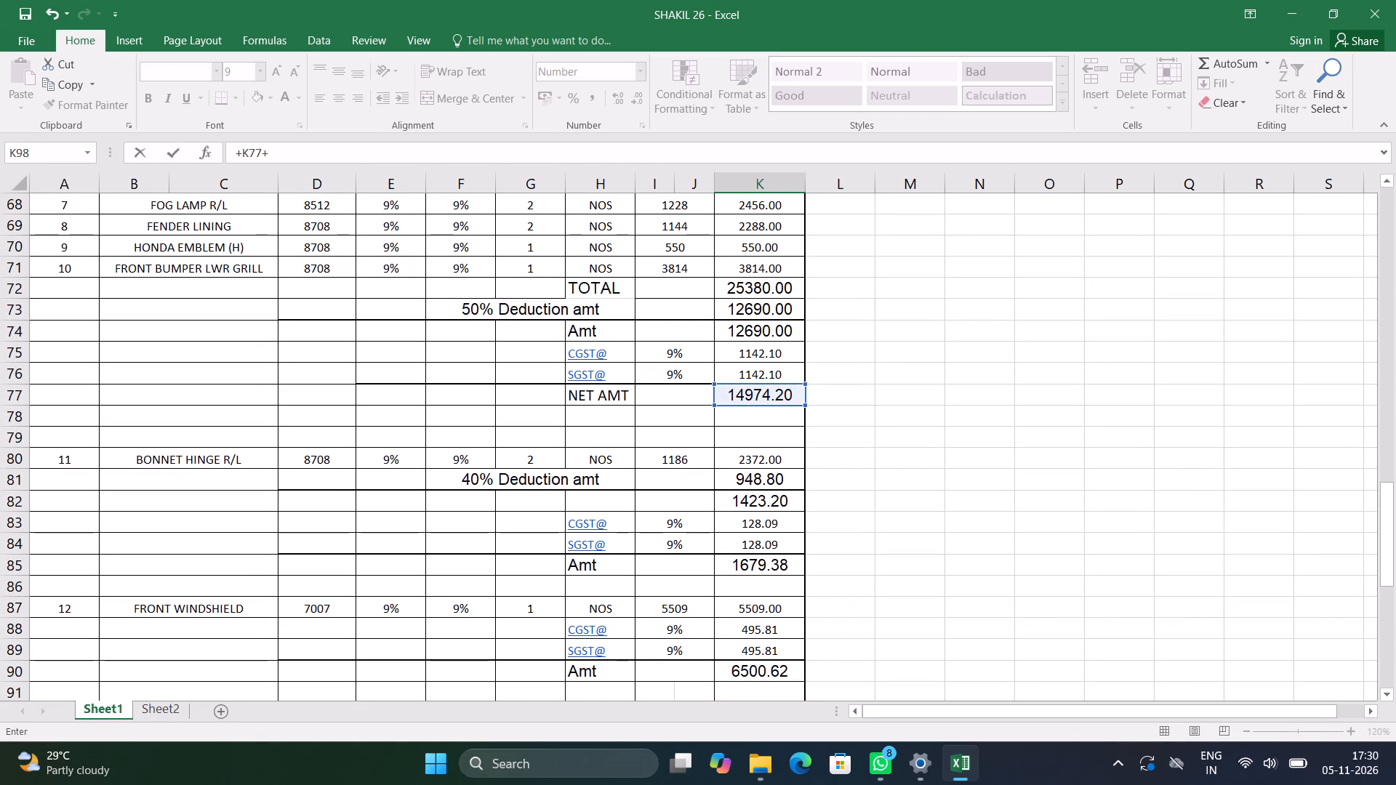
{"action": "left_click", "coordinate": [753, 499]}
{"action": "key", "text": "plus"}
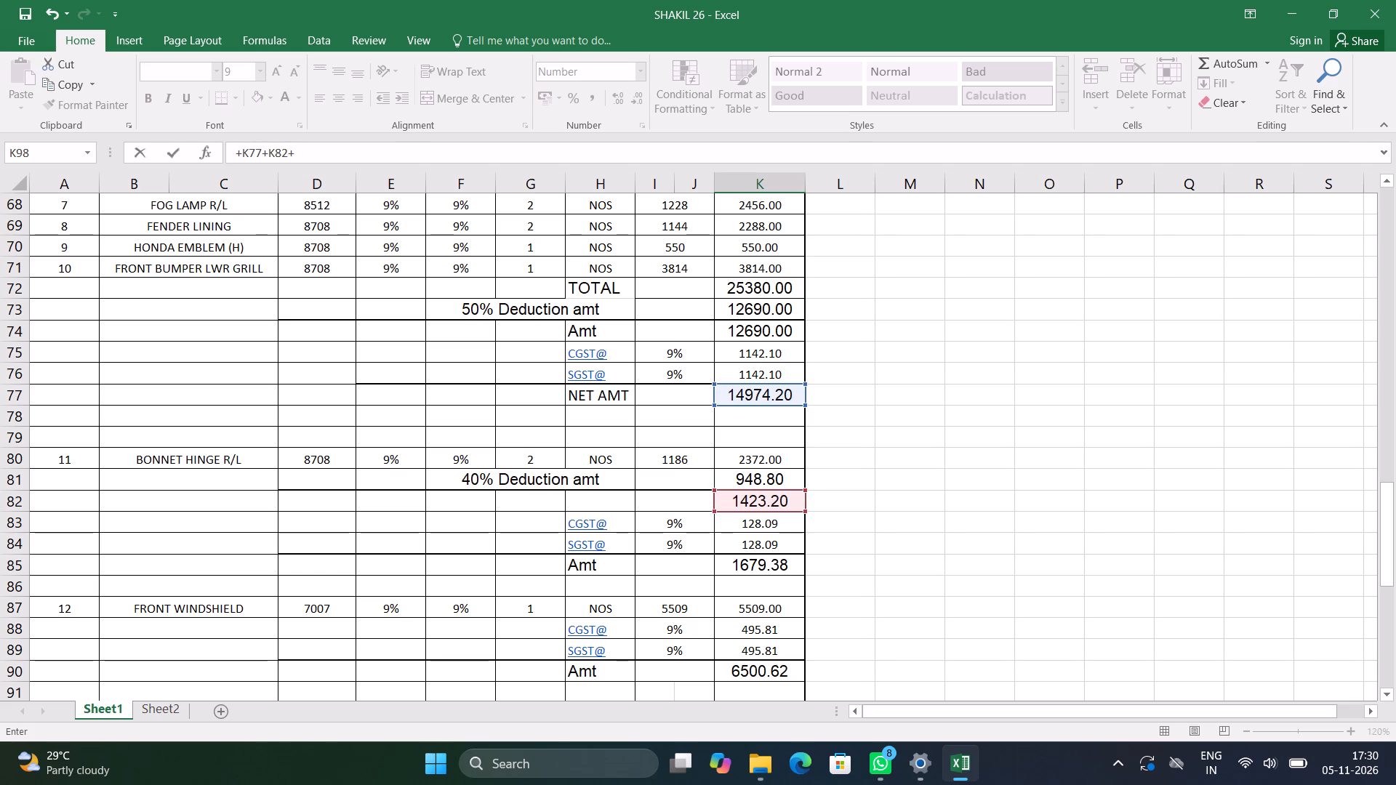
Clear the partial formula from the Total Taxable Amount cell K98, leaving it blank.
{"action": "key", "text": "ctrl+z"}
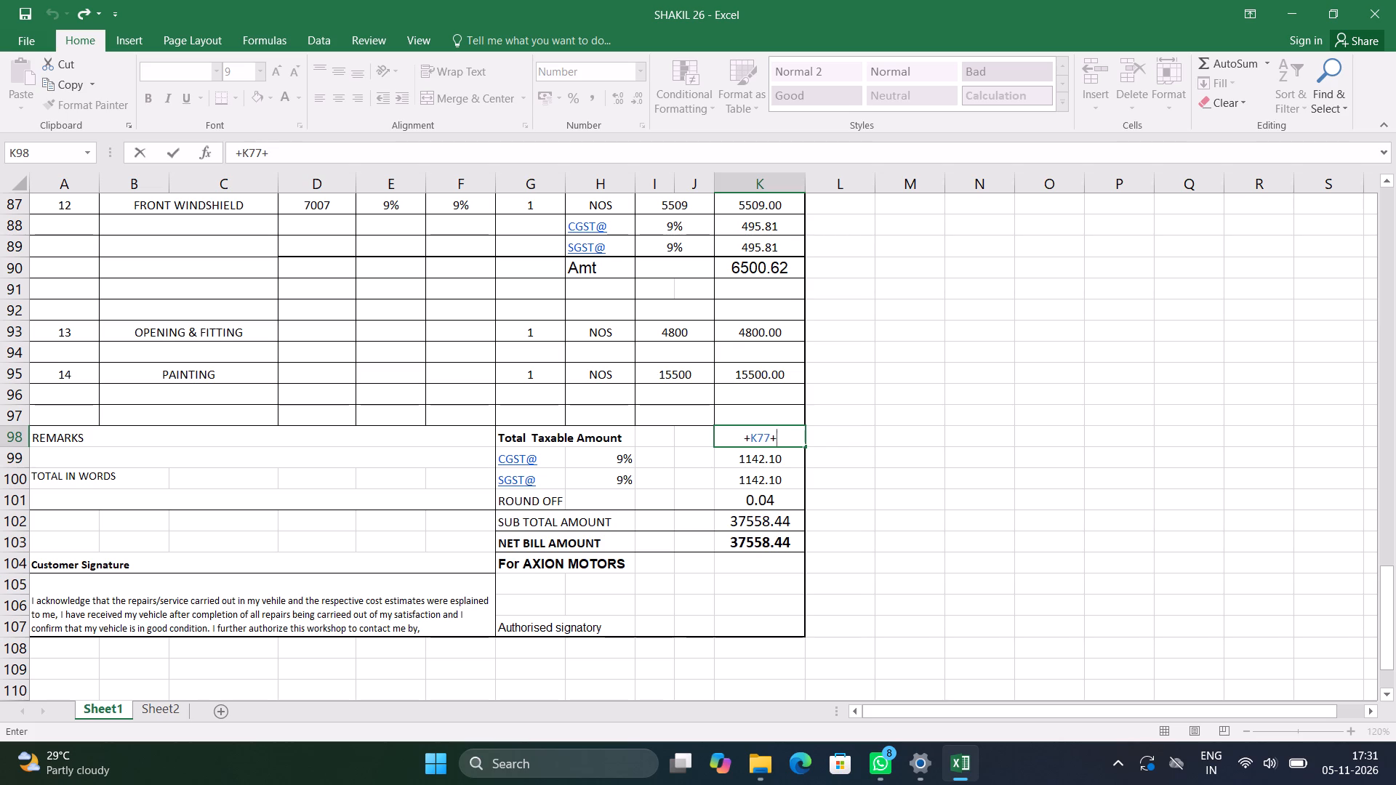
{"action": "key", "text": "BackSpace"}
{"action": "key", "text": "BackSpace"}
{"action": "key", "text": "BackSpace"}
{"action": "key", "text": "BackSpace"}
{"action": "key", "text": "BackSpace"}
{"action": "left_click", "coordinate": [866, 438]}
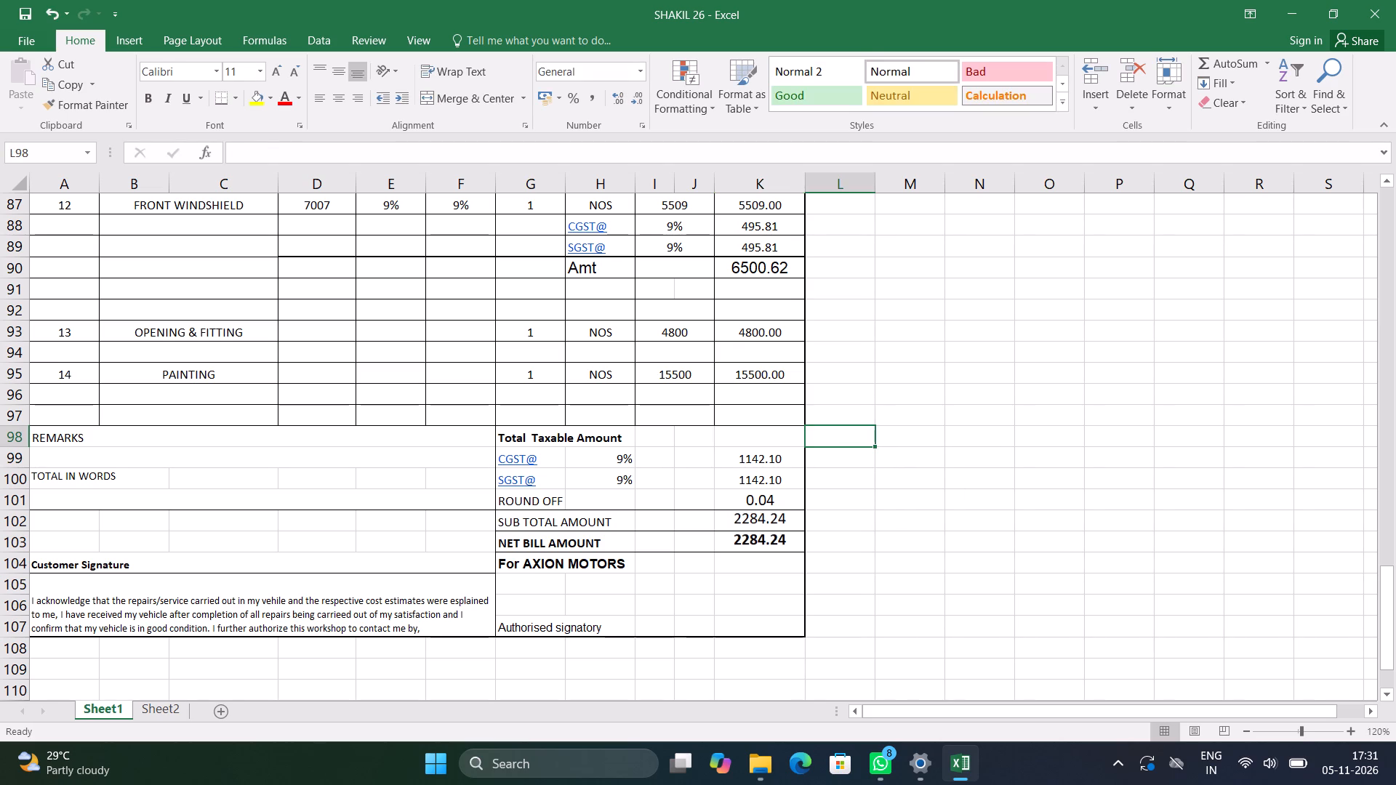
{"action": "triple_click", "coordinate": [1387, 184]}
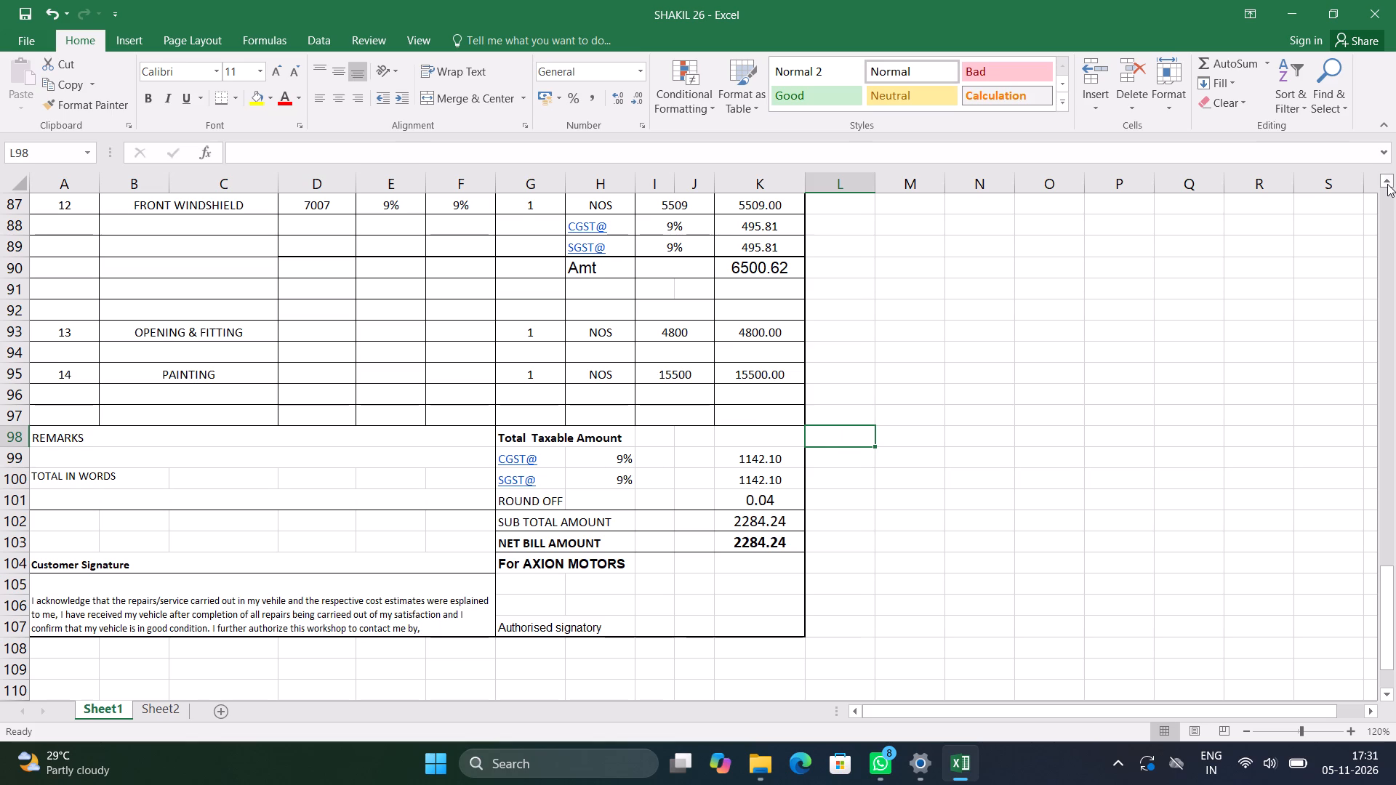
Start the Total Taxable Amount formula in K98 with +K77, the net amount of the 50% deduction block.
{"action": "triple_click", "coordinate": [1387, 184]}
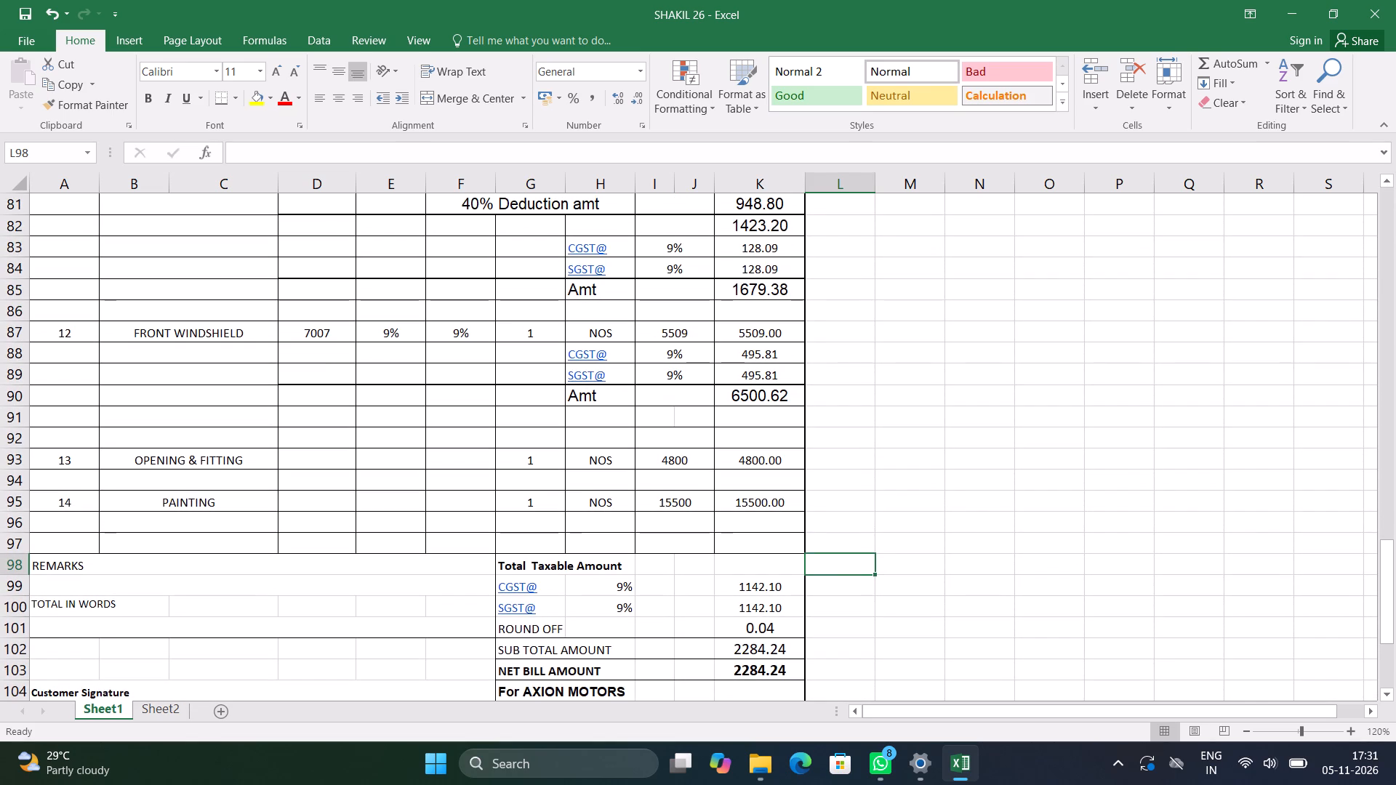
{"action": "left_click", "coordinate": [763, 564]}
{"action": "key", "text": "plus"}
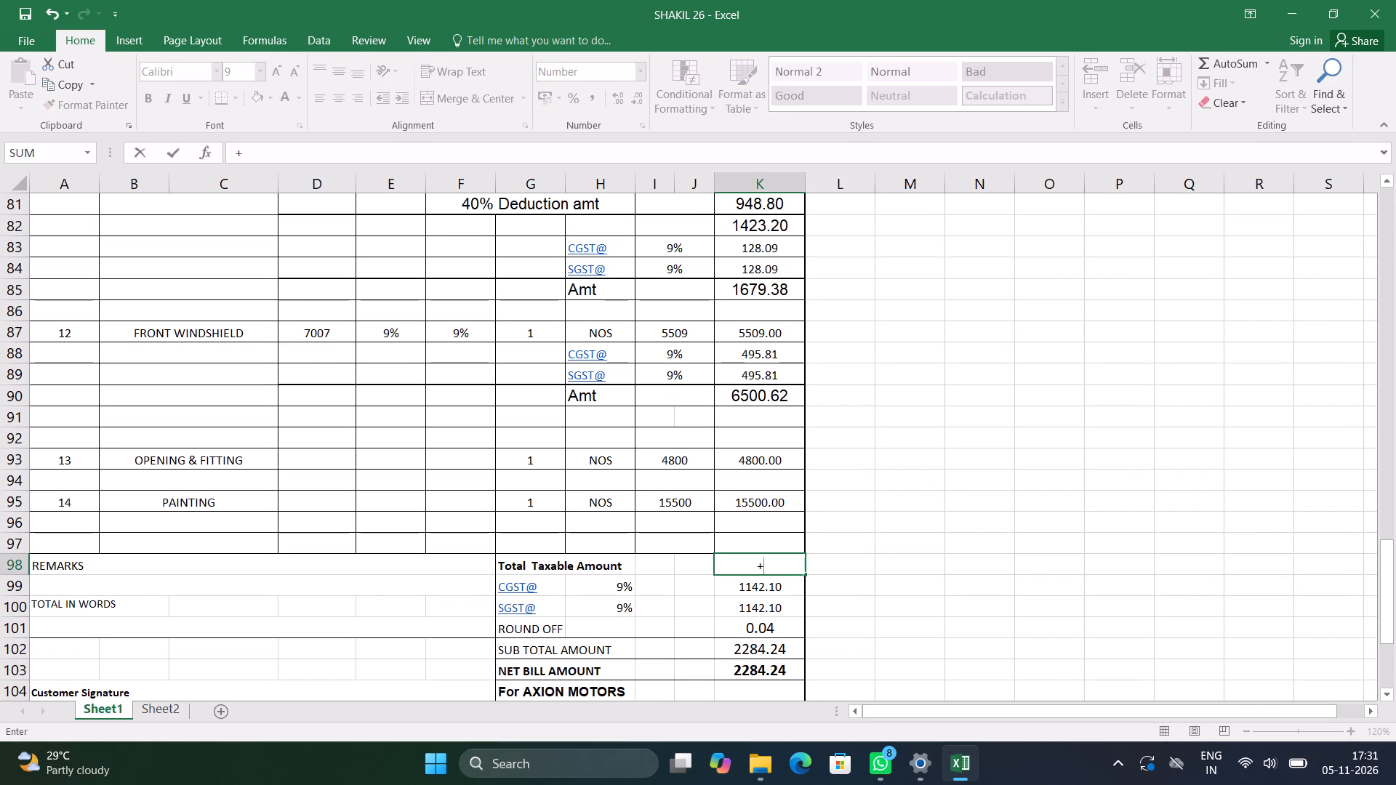
{"action": "triple_click", "coordinate": [1389, 179]}
{"action": "triple_click", "coordinate": [1389, 179]}
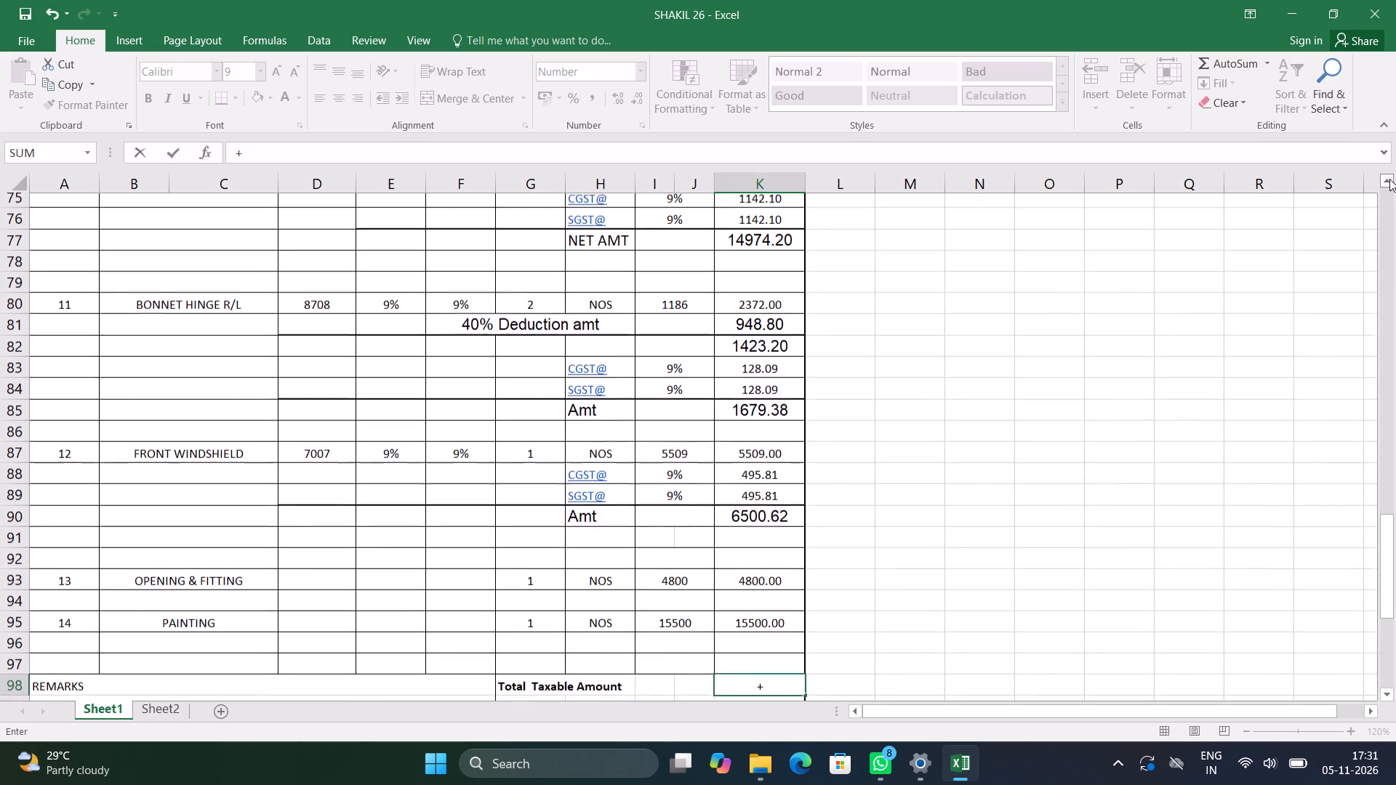
{"action": "triple_click", "coordinate": [1389, 179]}
{"action": "left_click", "coordinate": [1389, 179]}
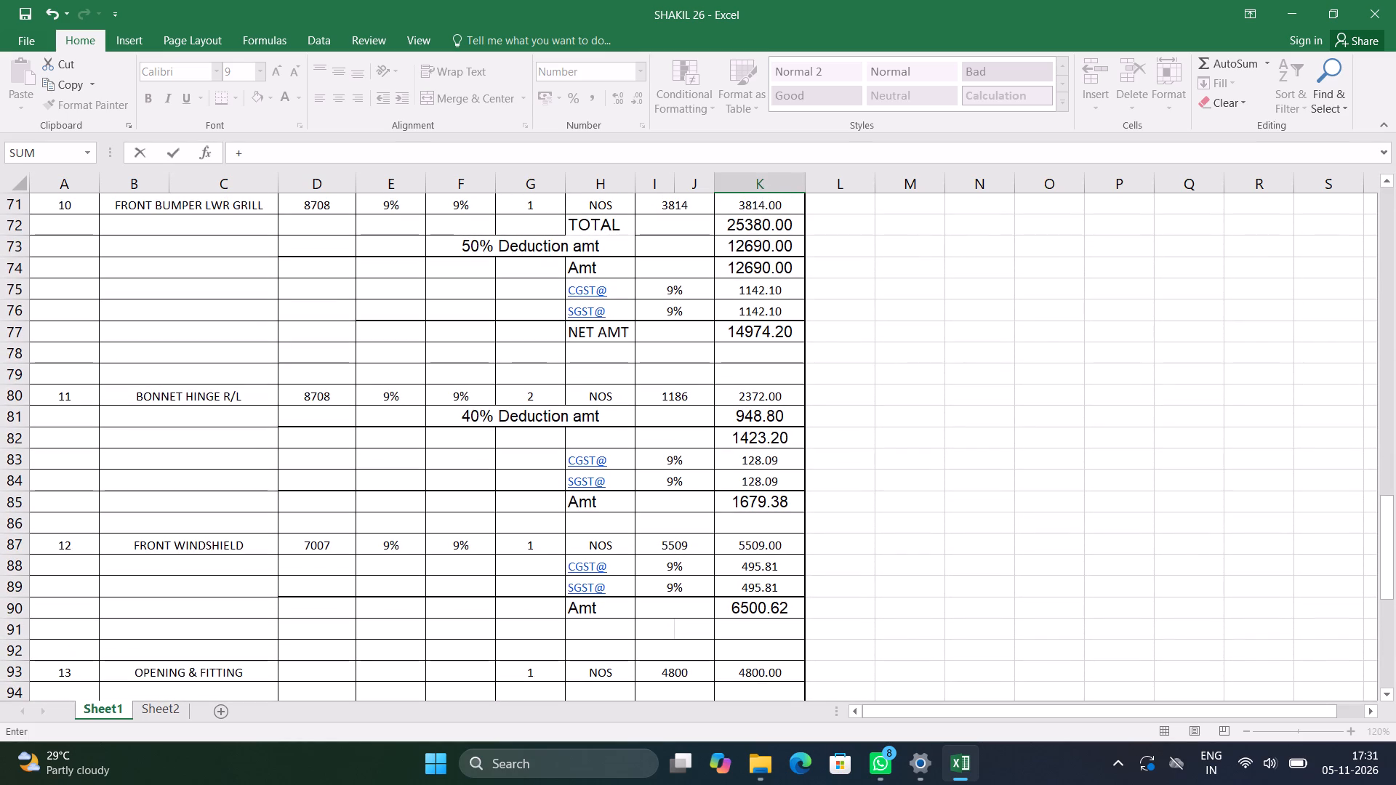
{"action": "left_click", "coordinate": [744, 337]}
{"action": "key", "text": "plus"}
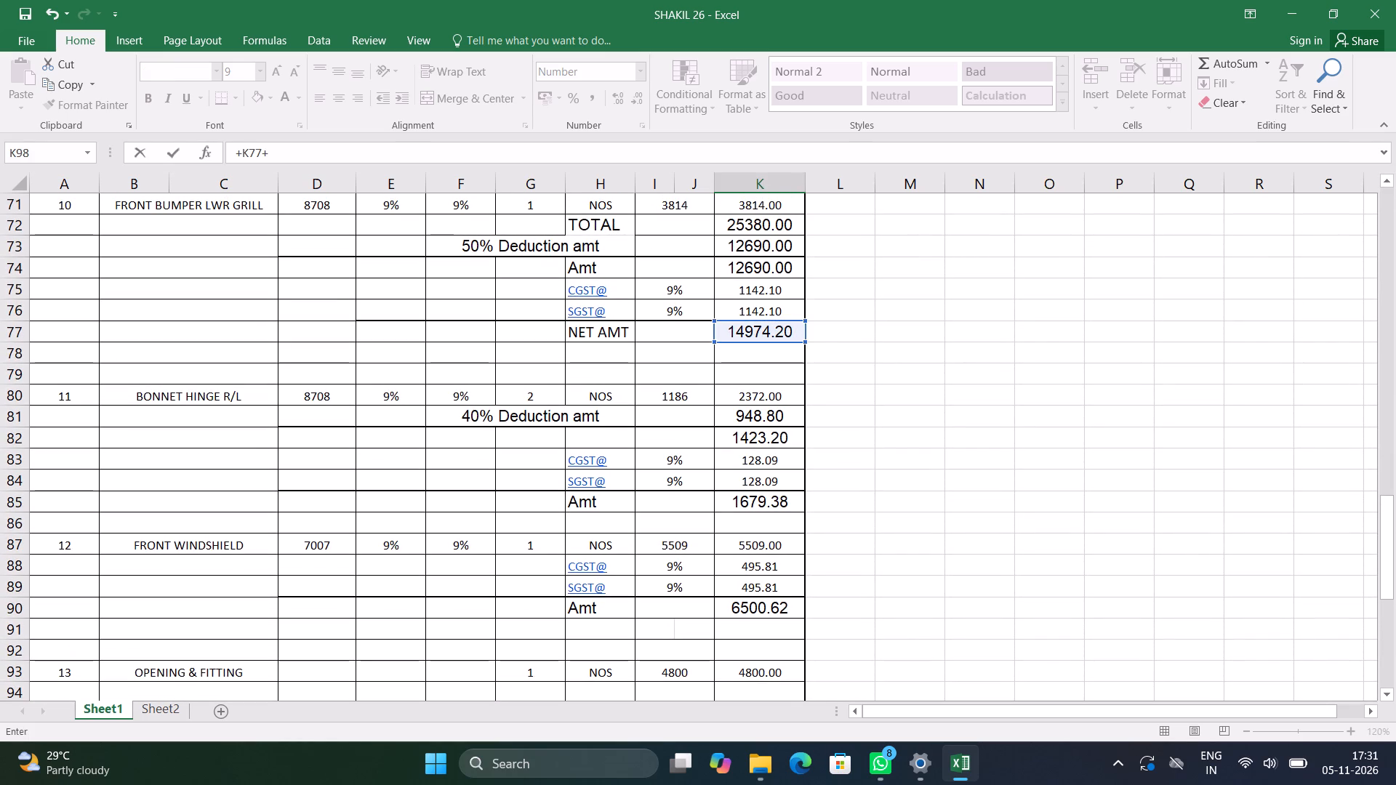
Extend the K98 formula with the Amt cells of the 40% deduction and FRONT WINDSHIELD blocks, giving +K77+K85+K90.
{"action": "left_click", "coordinate": [745, 439]}
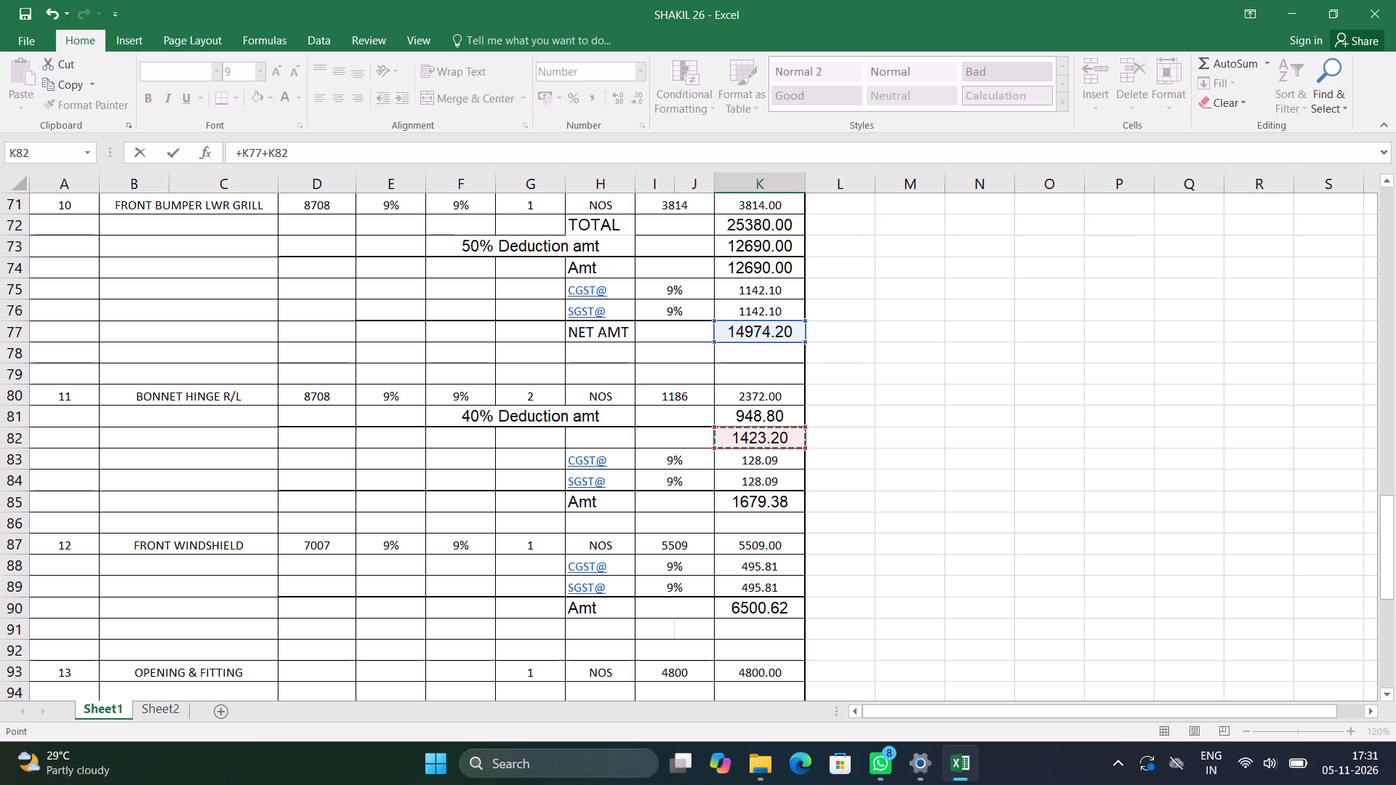
{"action": "key", "text": "ctrl+z"}
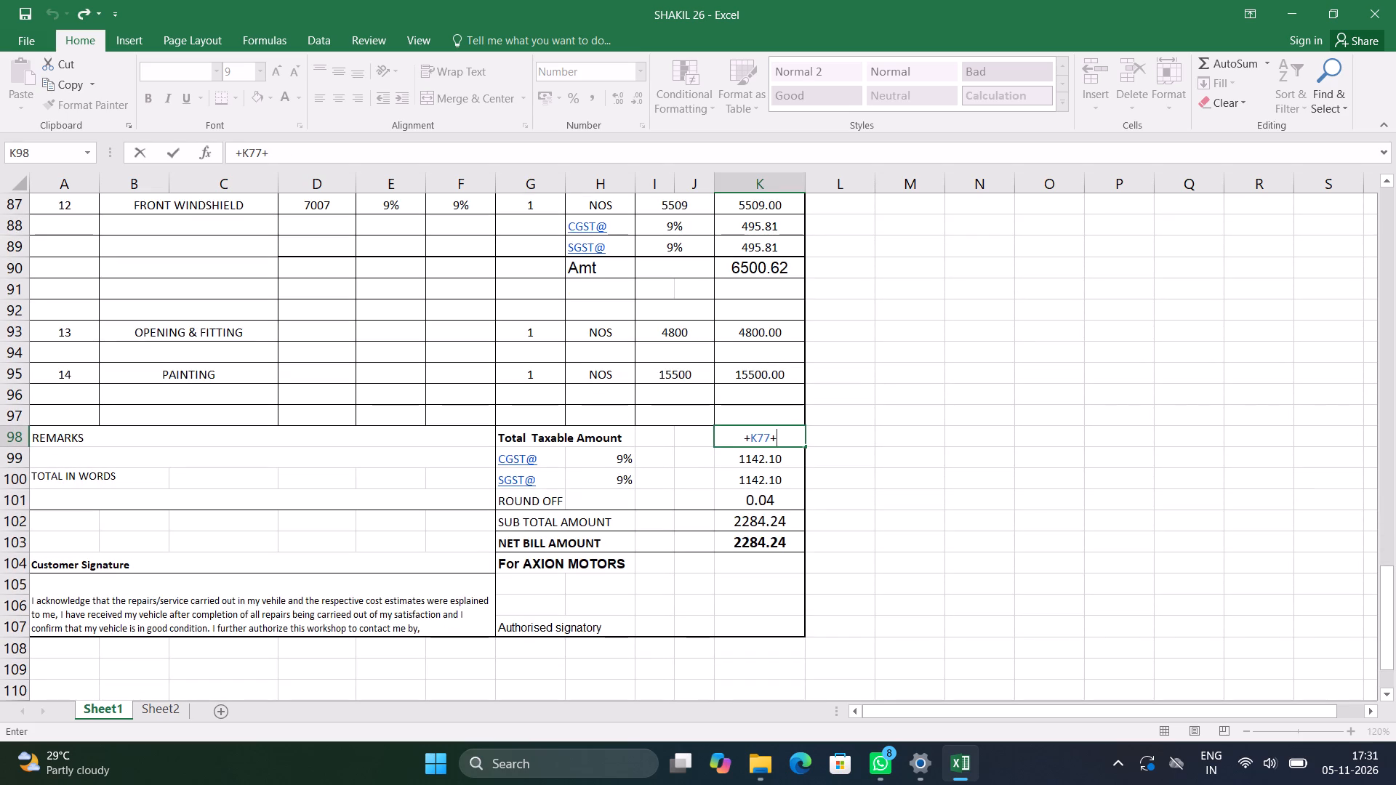
{"action": "triple_click", "coordinate": [1383, 181]}
{"action": "triple_click", "coordinate": [1383, 181]}
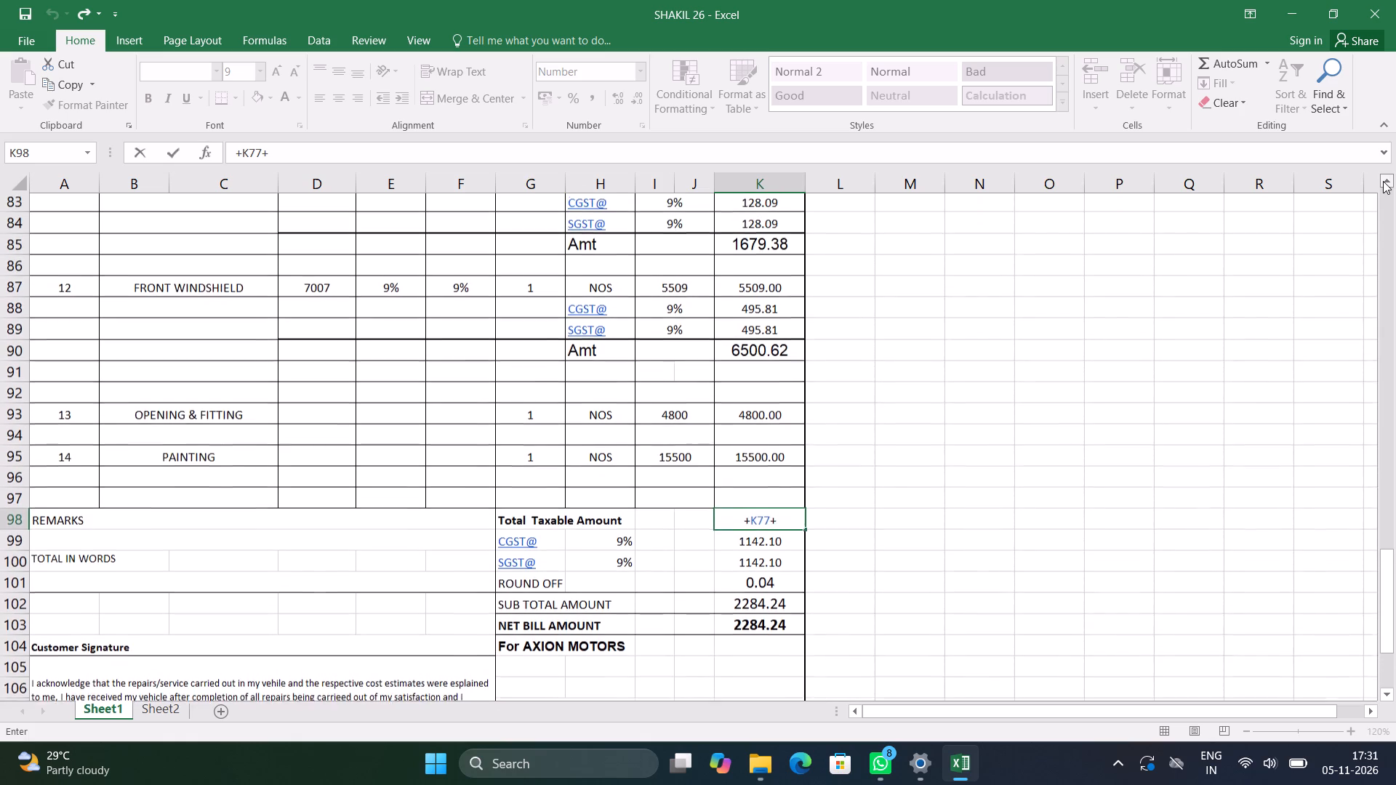
{"action": "triple_click", "coordinate": [1383, 181]}
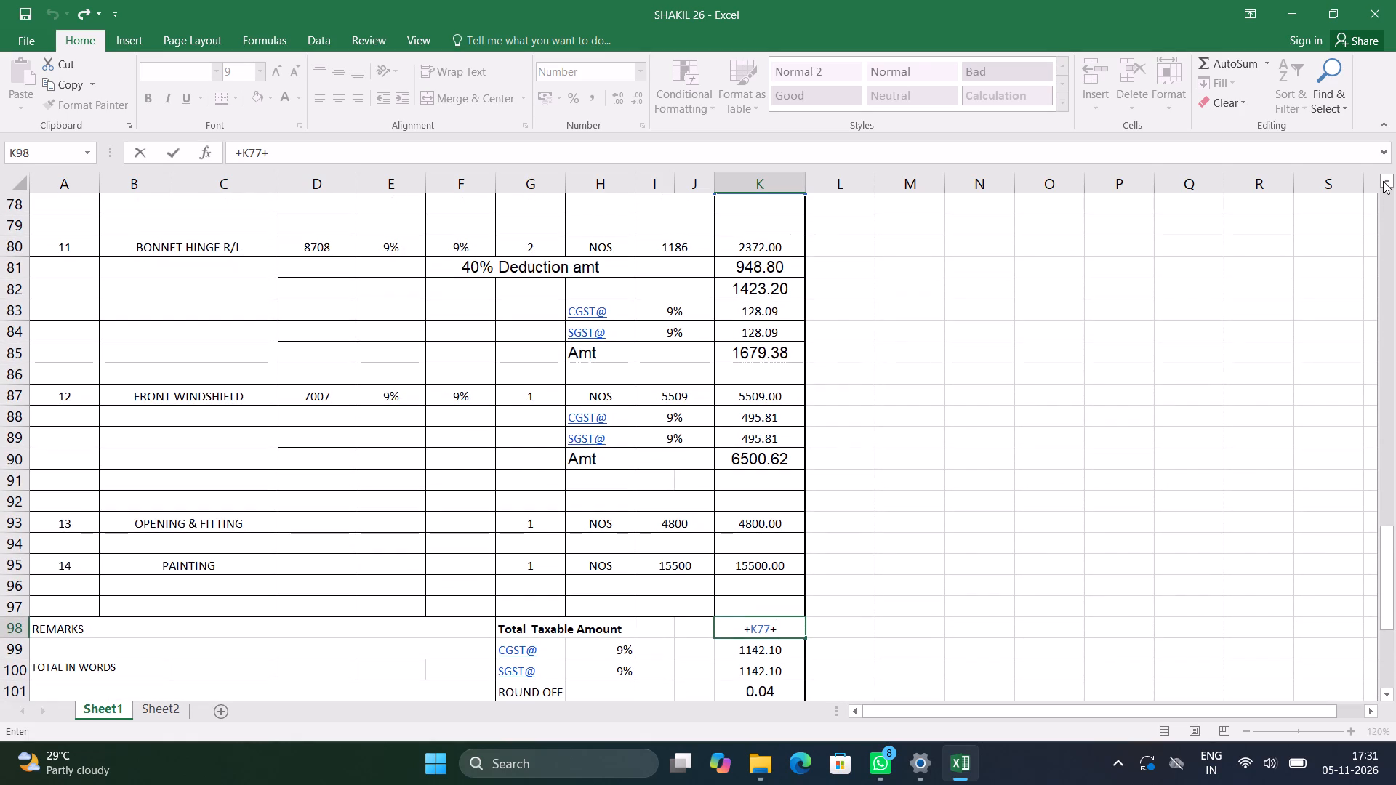
{"action": "triple_click", "coordinate": [1383, 181]}
{"action": "triple_click", "coordinate": [1383, 181]}
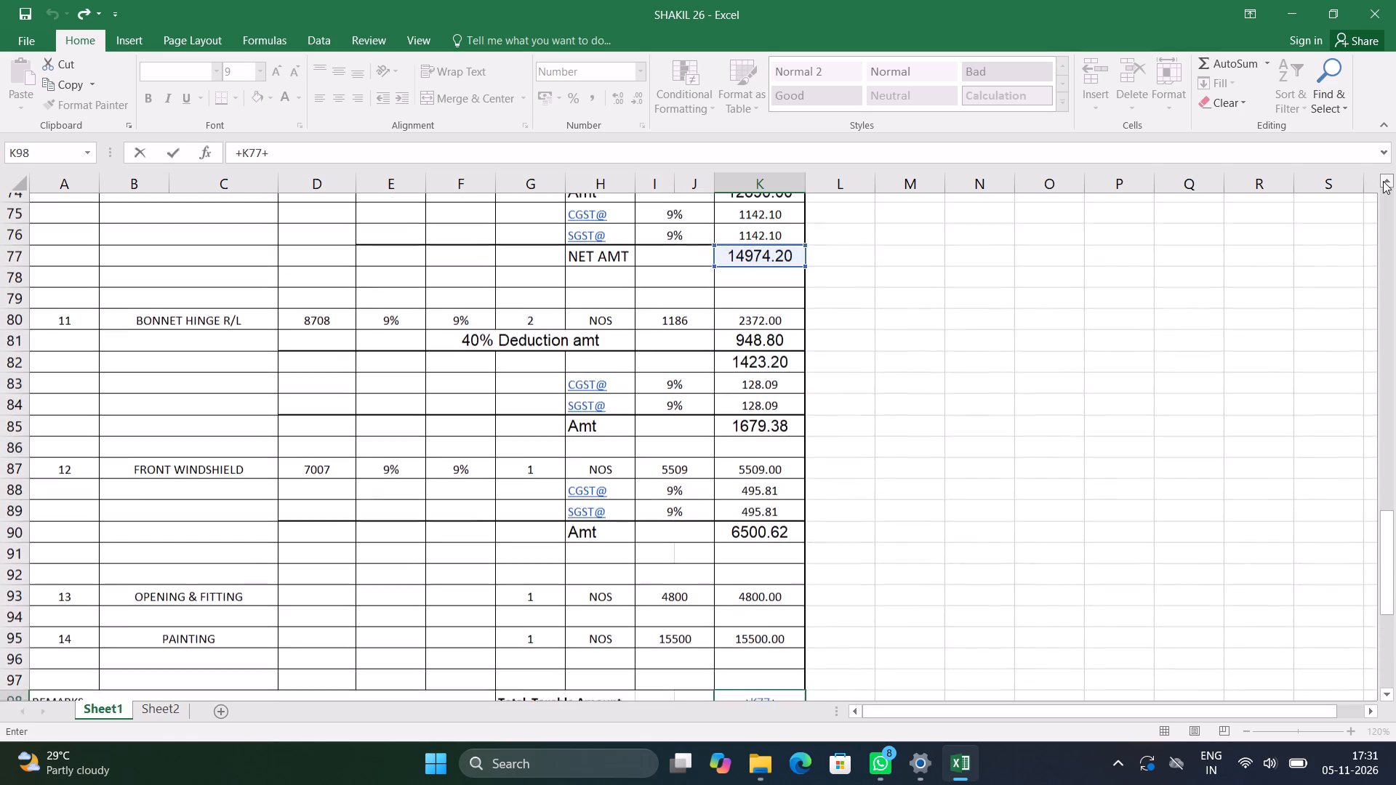
{"action": "double_click", "coordinate": [1383, 181]}
{"action": "left_click", "coordinate": [1383, 181]}
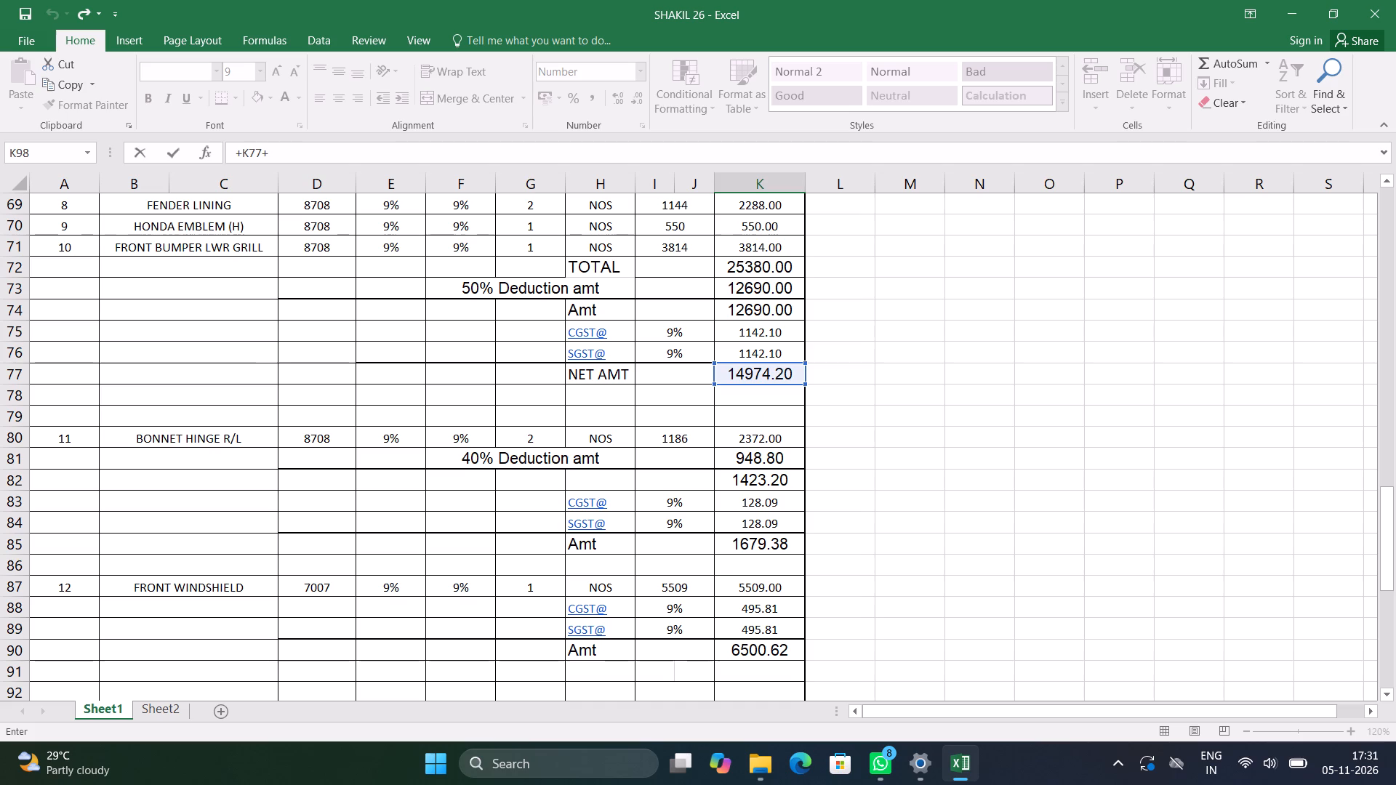
{"action": "left_click", "coordinate": [738, 542]}
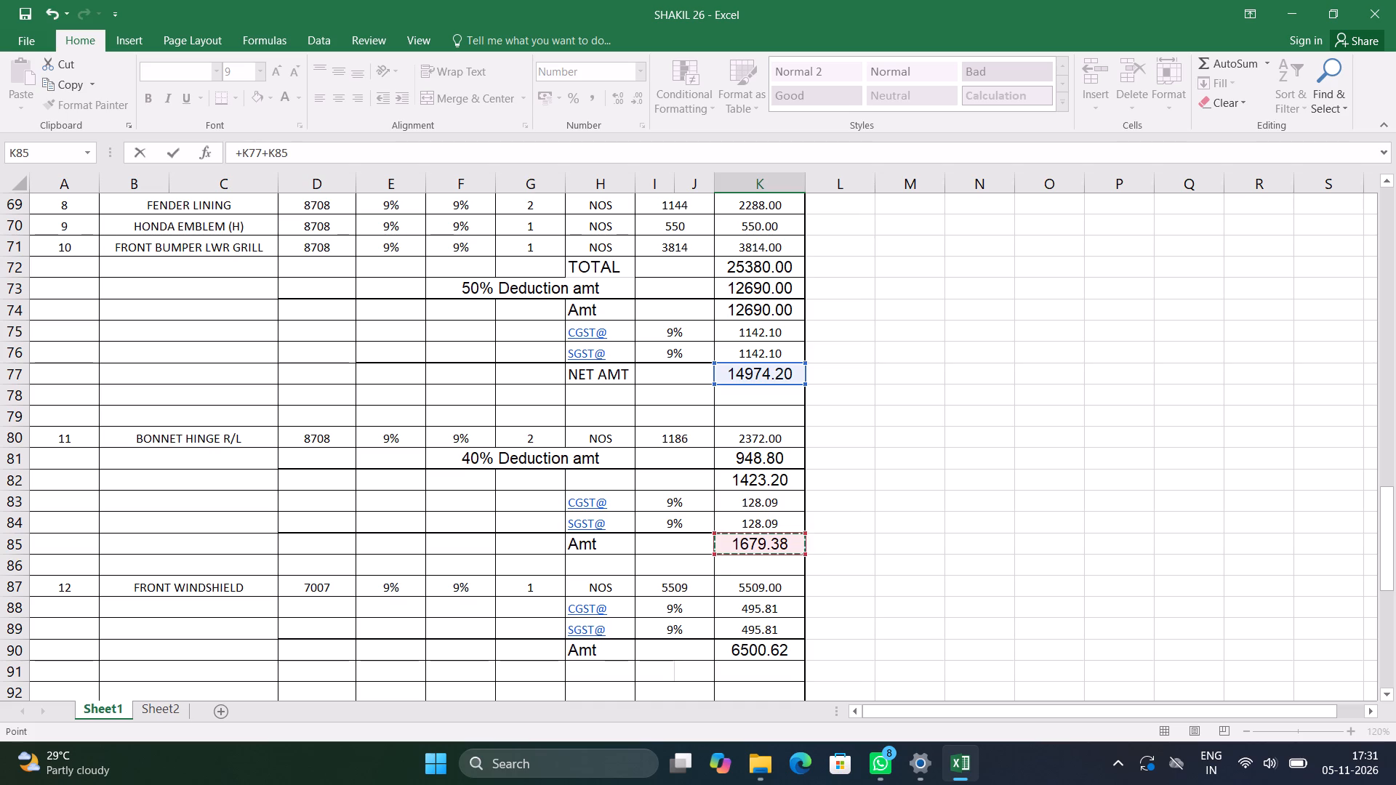
{"action": "key", "text": "plus"}
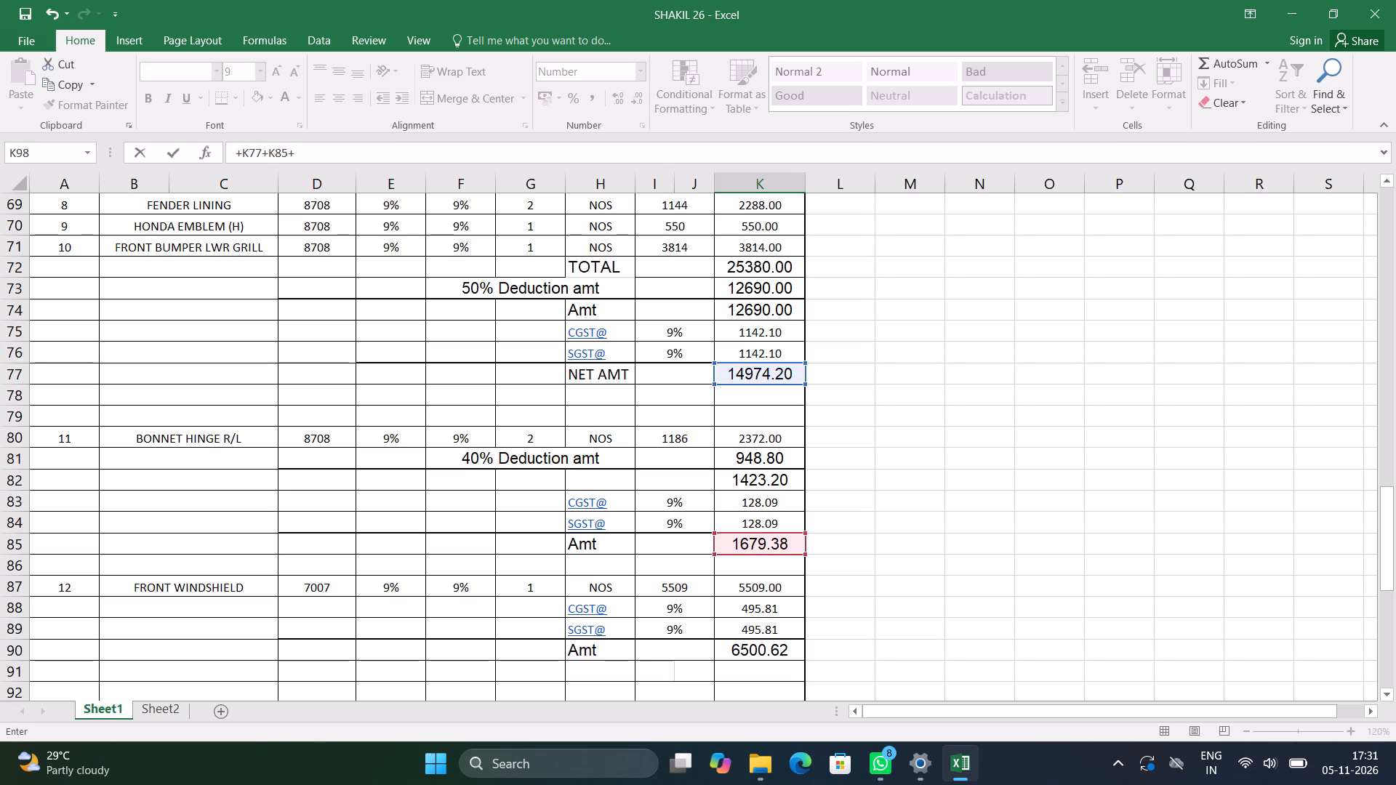
{"action": "left_click", "coordinate": [758, 653]}
Complete the K98 formula by adding the OPENING & FITTING and PAINTING amounts, K93 and K95.
{"action": "triple_click", "coordinate": [1385, 694]}
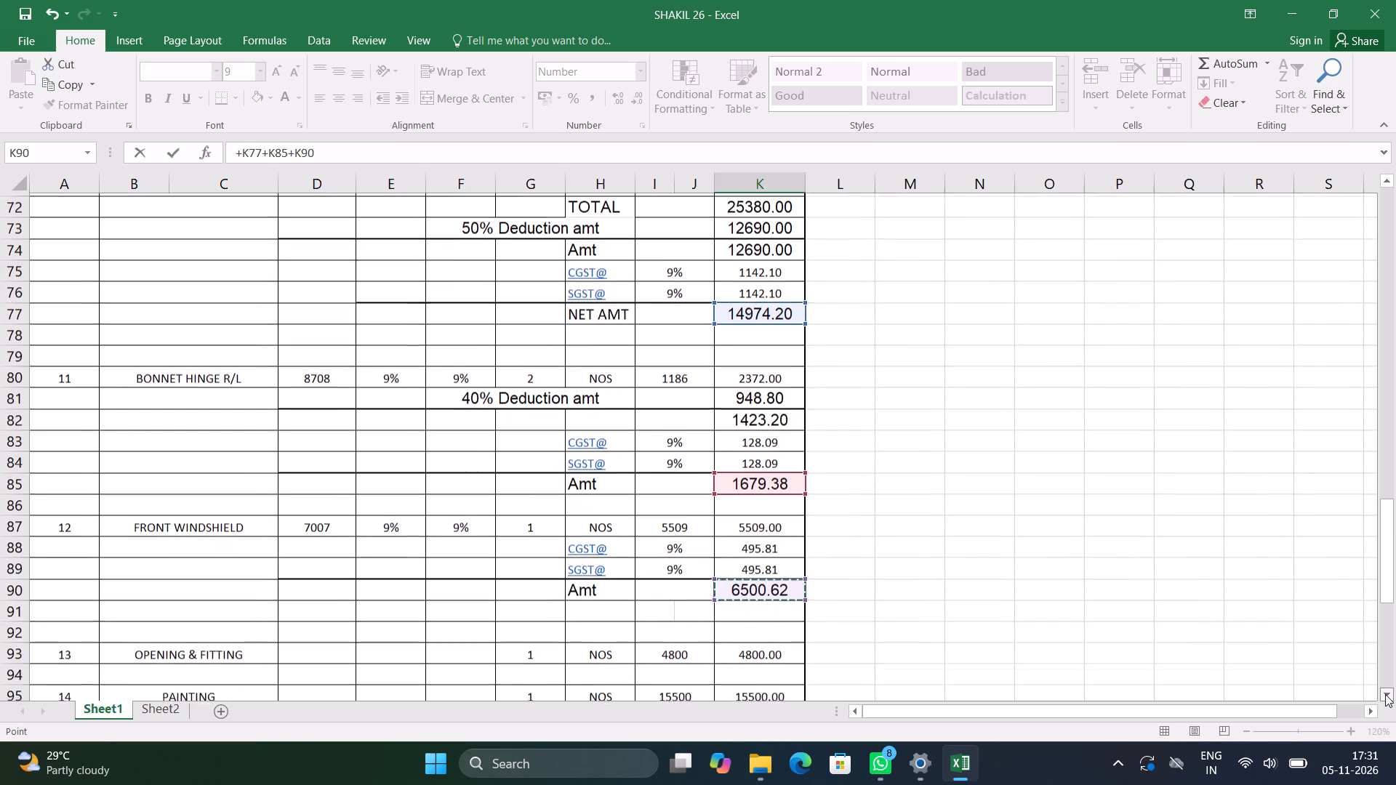
{"action": "triple_click", "coordinate": [1385, 694]}
{"action": "triple_click", "coordinate": [1385, 694]}
{"action": "left_click", "coordinate": [1385, 694]}
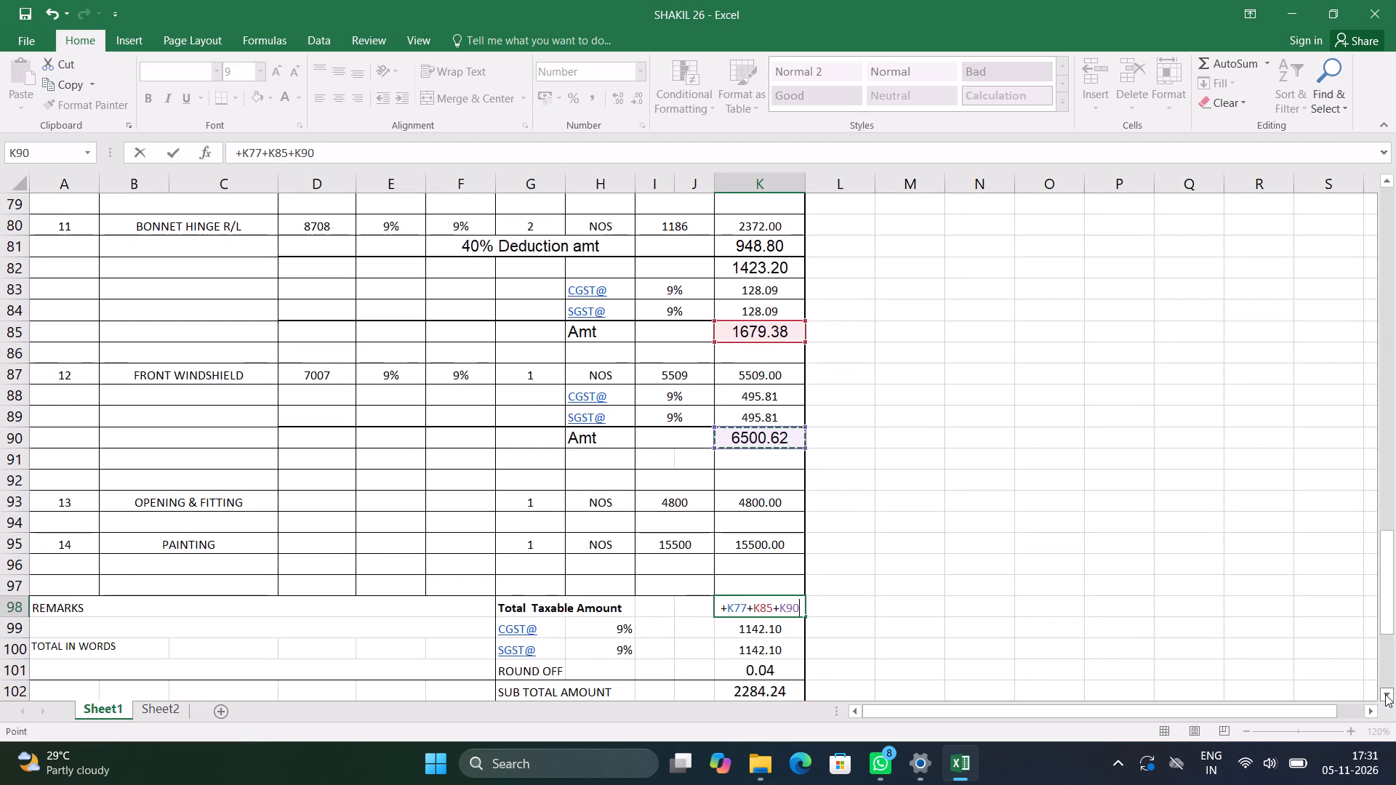
{"action": "key", "text": "plus"}
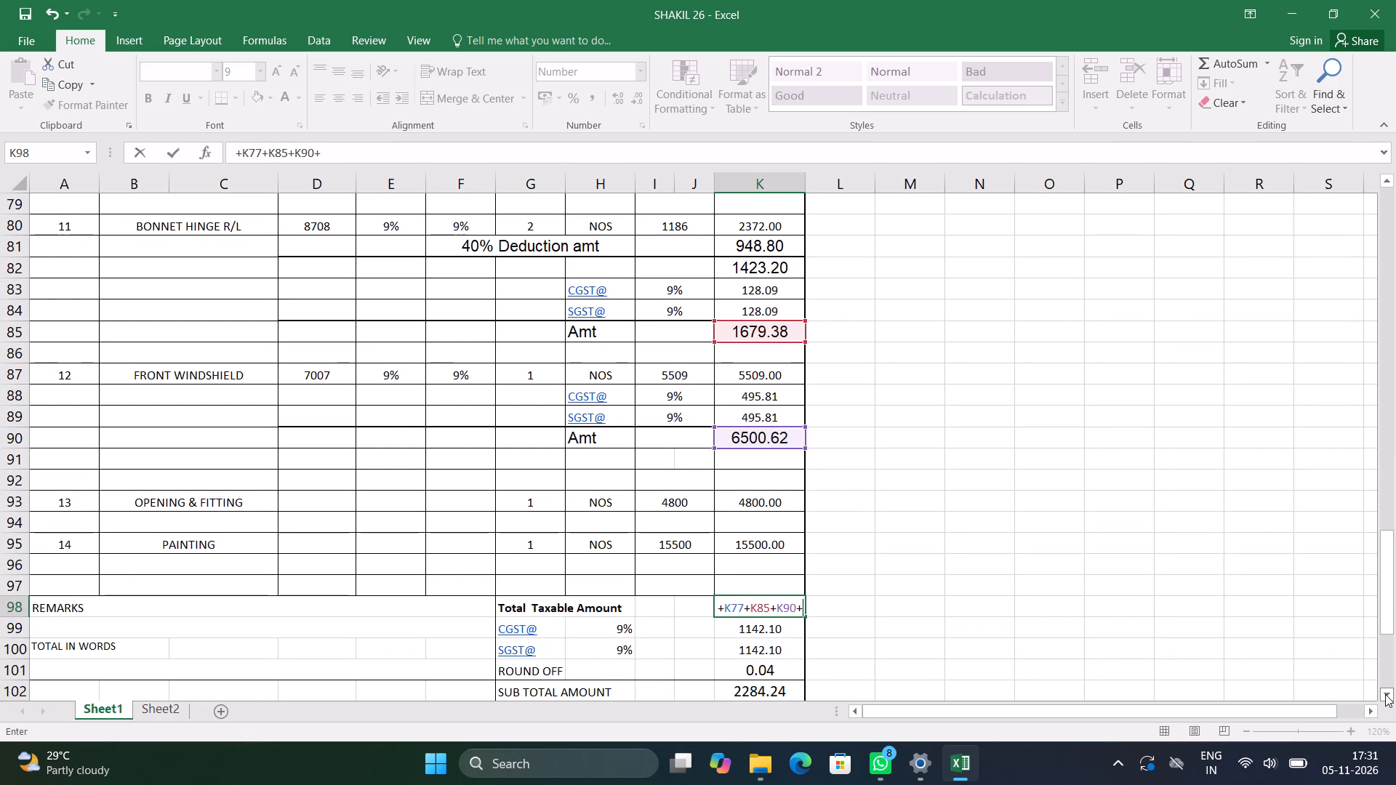
{"action": "left_click", "coordinate": [774, 509]}
{"action": "key", "text": "plus"}
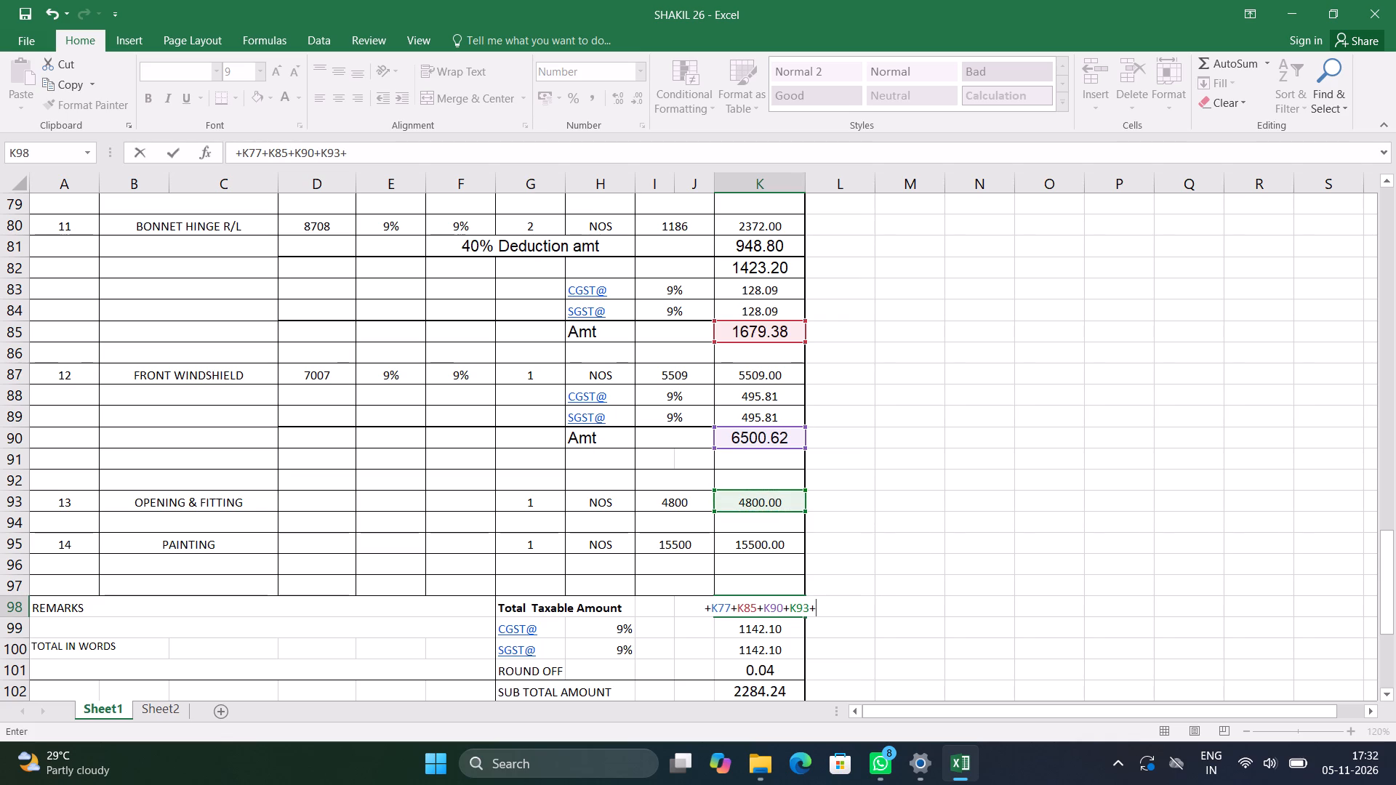
{"action": "left_click", "coordinate": [779, 543]}
{"action": "key", "text": "Return"}
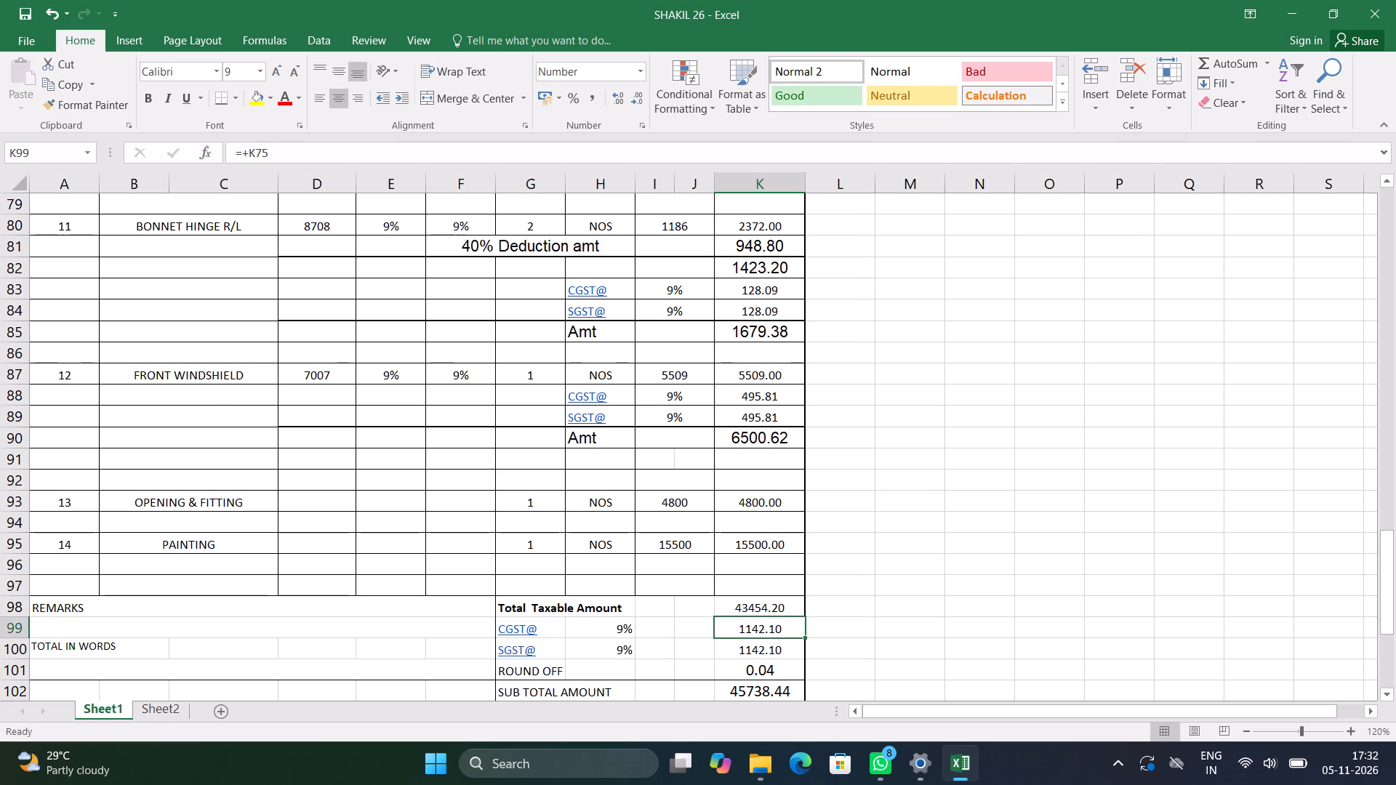
Clear the CGST amount from cell K99 in the totals section.
{"action": "key", "text": "Delete"}
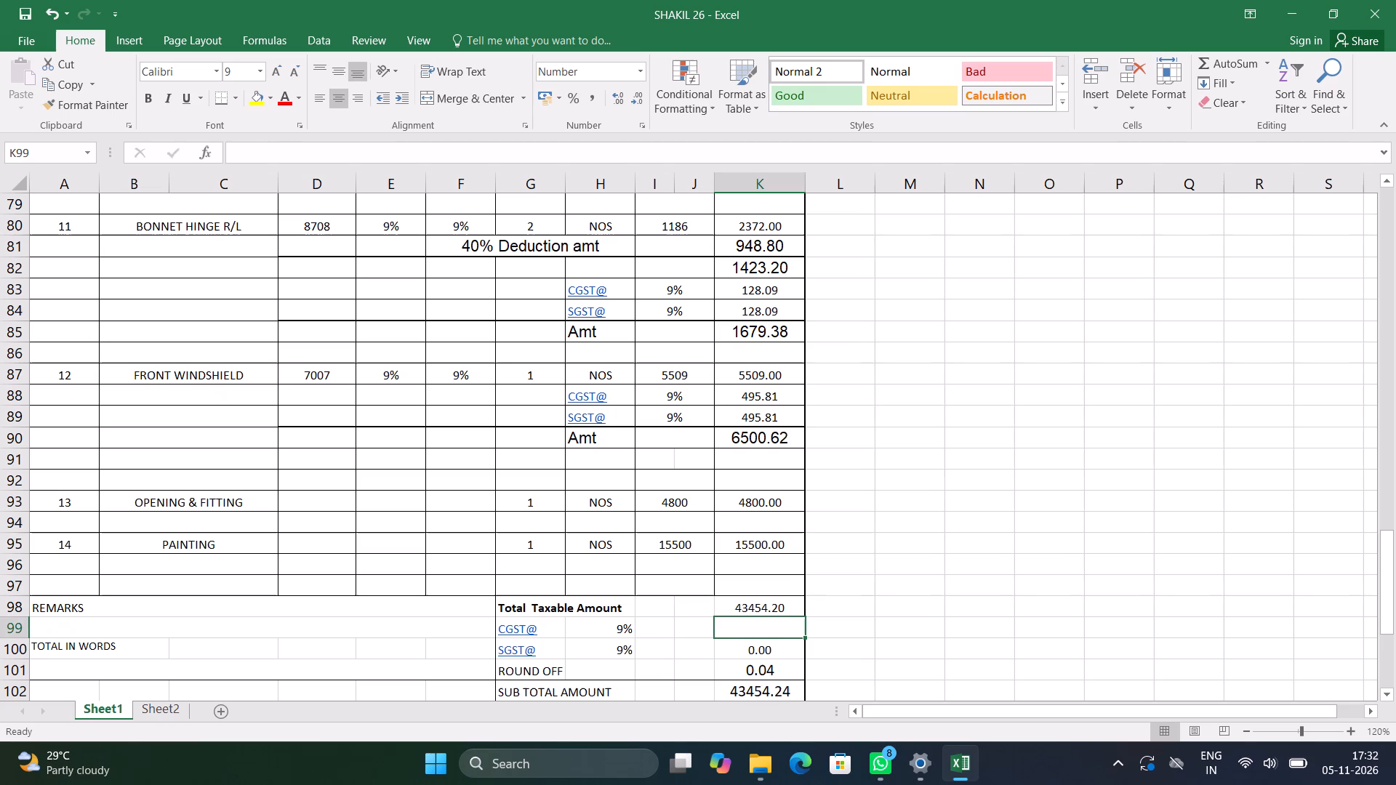
{"action": "key", "text": "Return"}
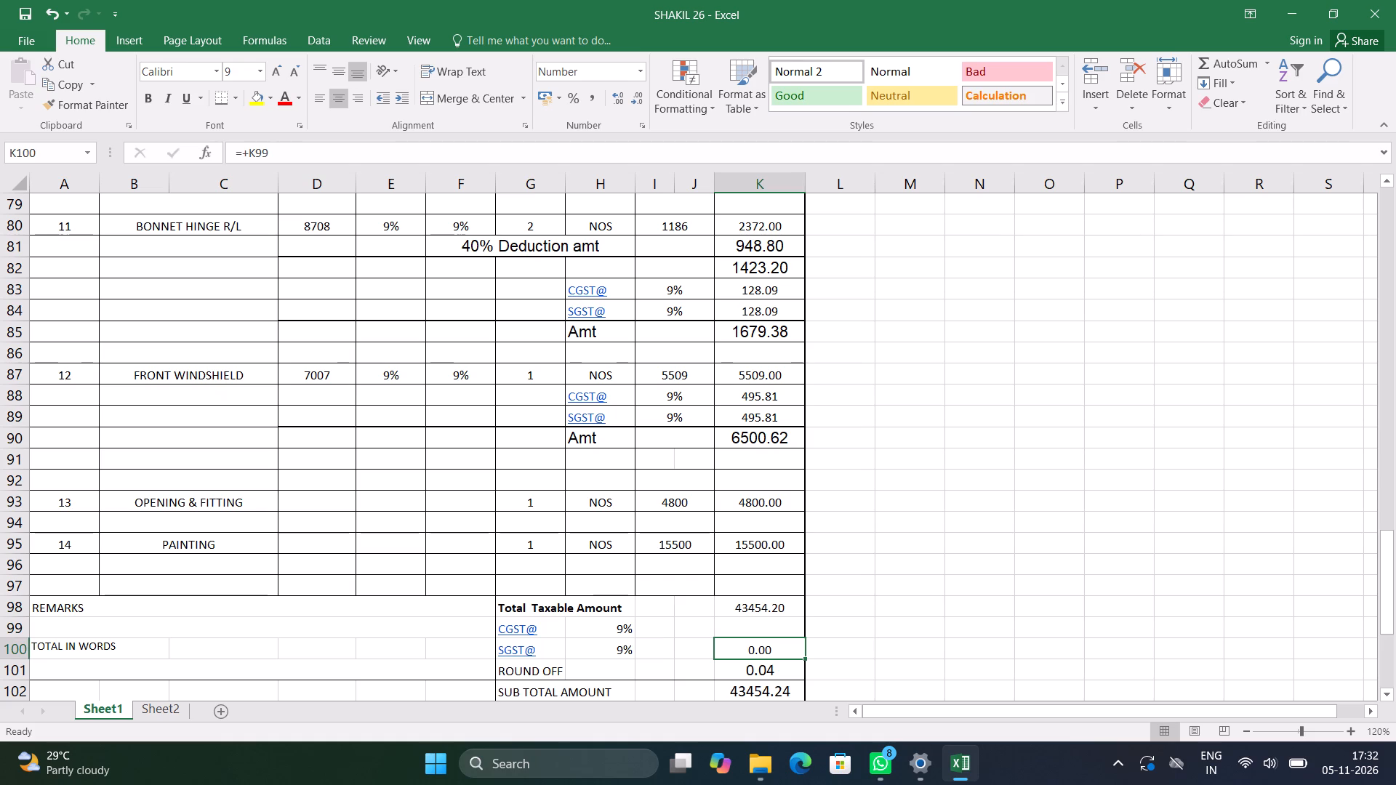
{"action": "key", "text": "Up"}
{"action": "key", "text": "Up"}
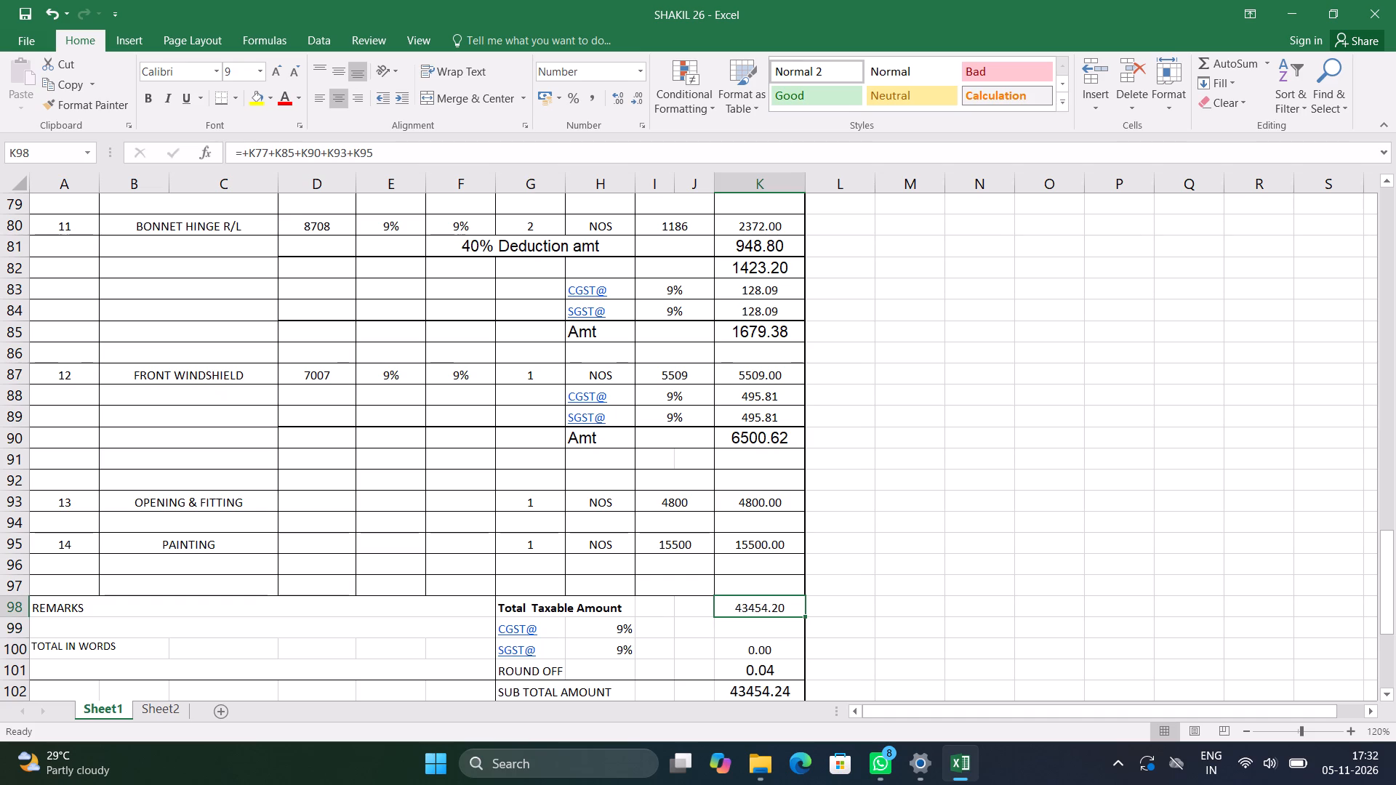
Set the ROUND OFF value in K101 to 0.24.
{"action": "left_click", "coordinate": [774, 662]}
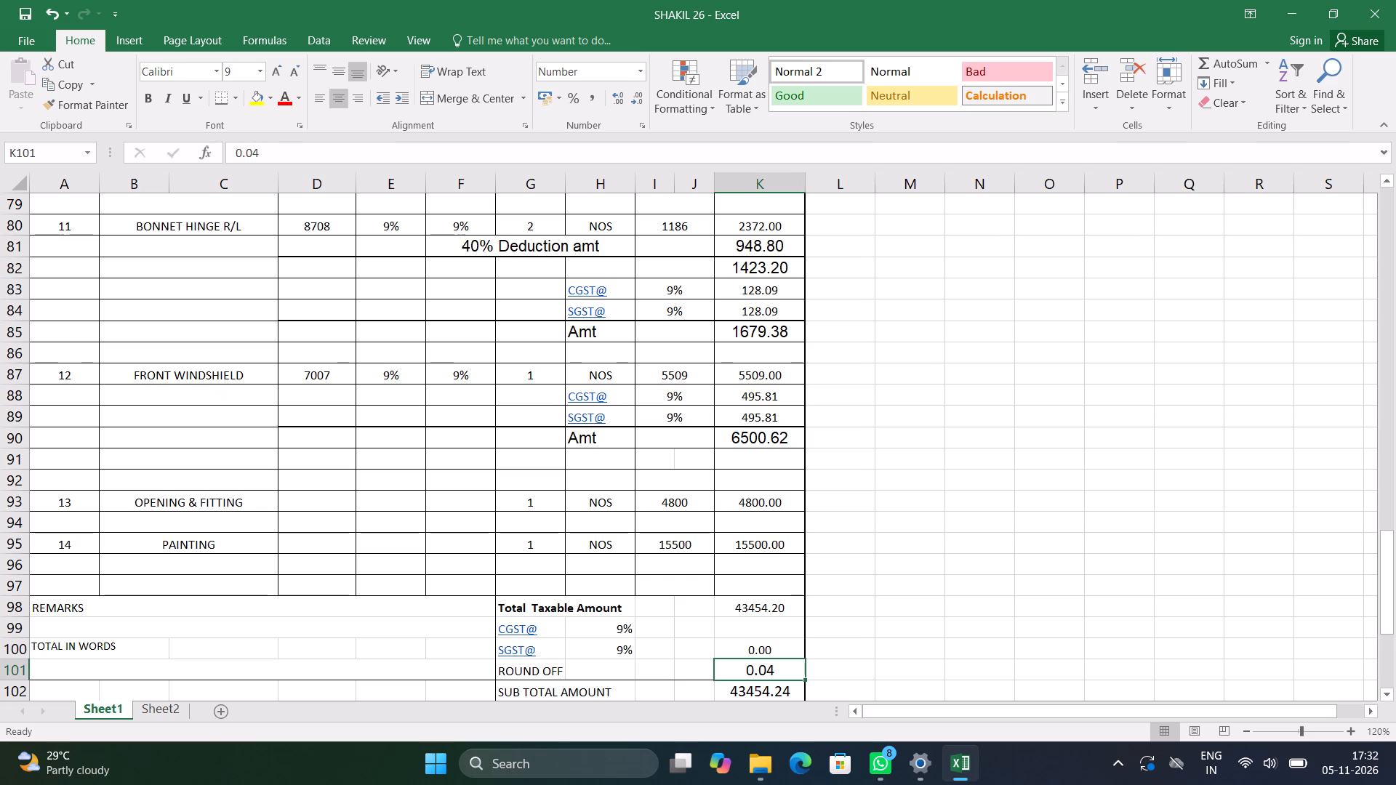
{"action": "type", "text": "+.24"}
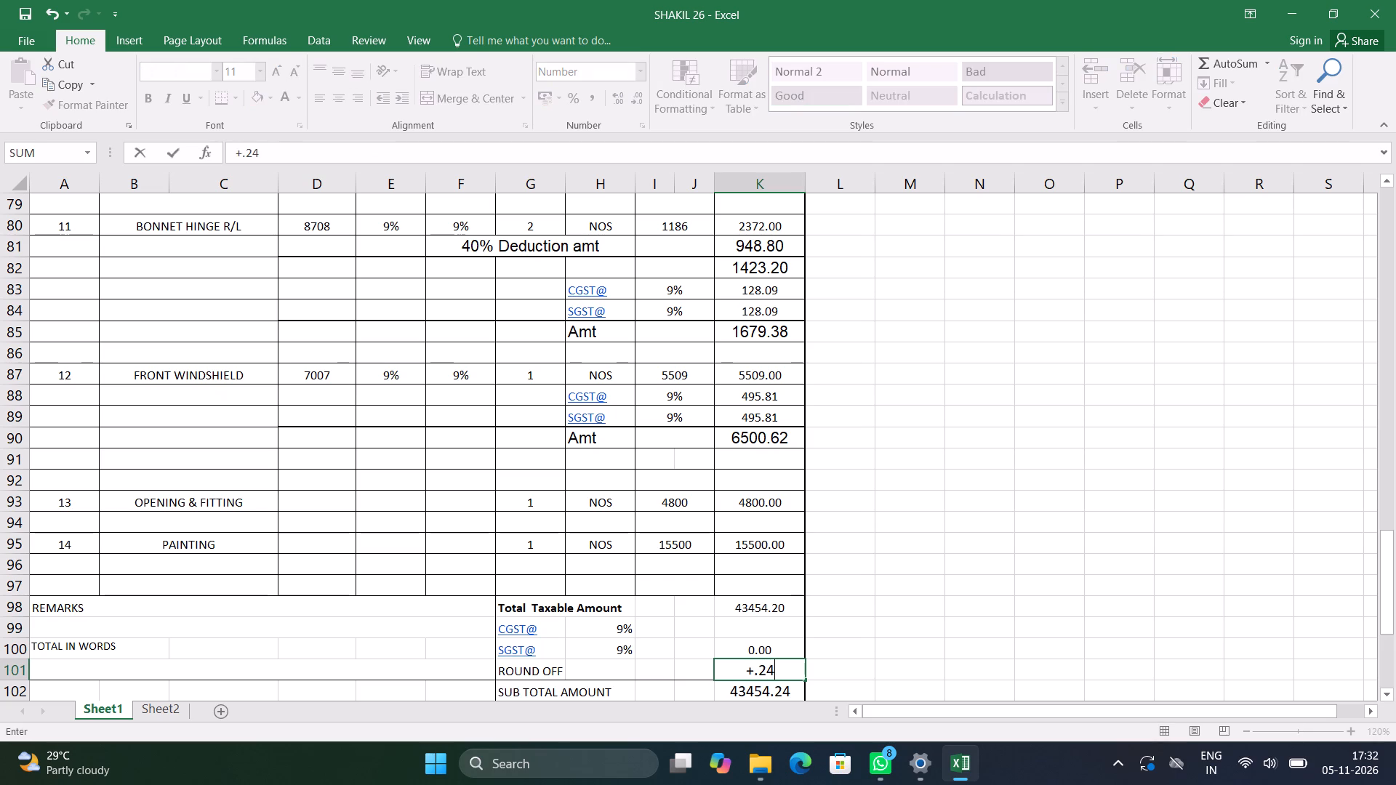
{"action": "key", "text": "Return"}
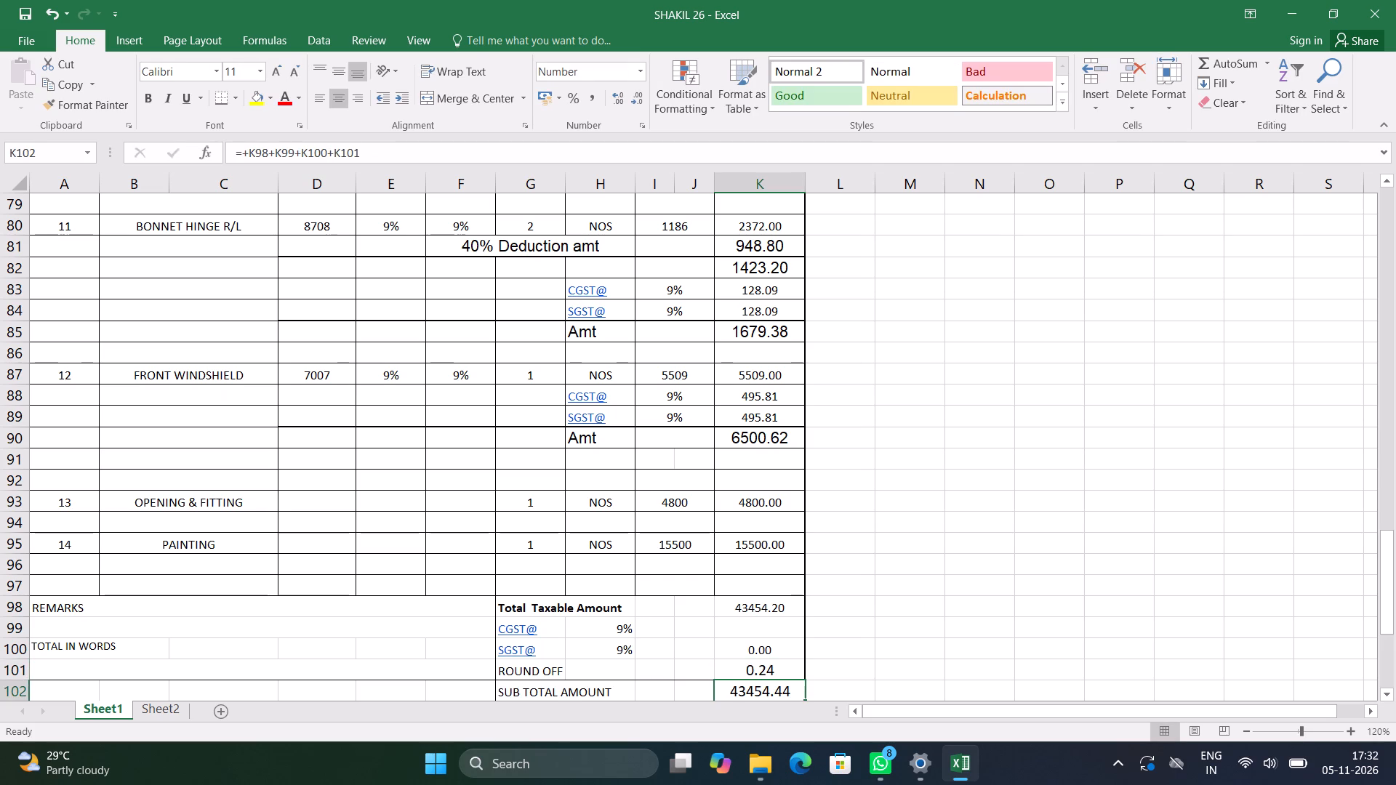
Clear the 9% rates beside CGST and SGST in cells H99 and H100 of the totals section.
{"action": "key", "text": "Down"}
{"action": "key", "text": "Down"}
{"action": "key", "text": "Down"}
{"action": "key", "text": "Down"}
{"action": "key", "text": "Down"}
{"action": "key", "text": "Down"}
{"action": "key", "text": "Down"}
{"action": "key", "text": "Down"}
{"action": "key", "text": "Down"}
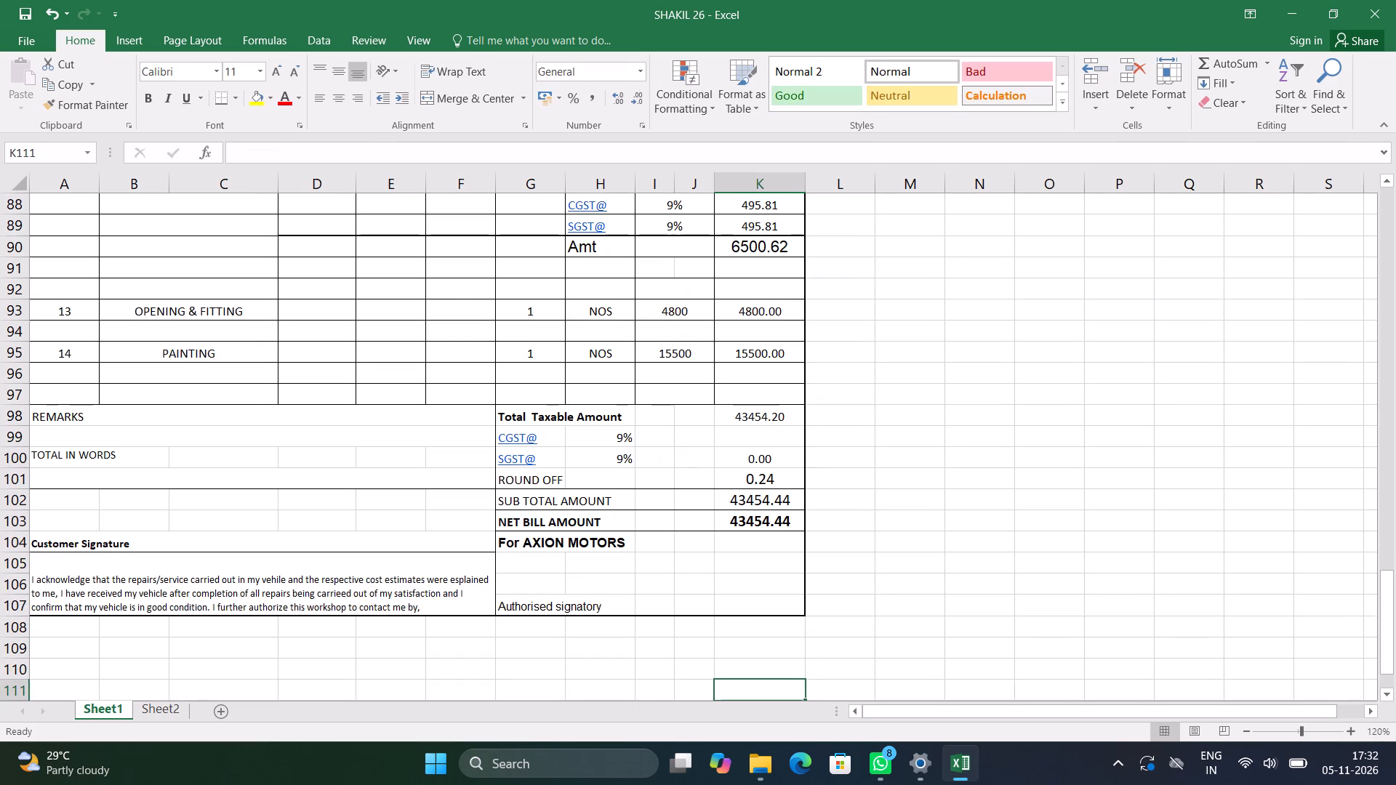
{"action": "left_click", "coordinate": [615, 441]}
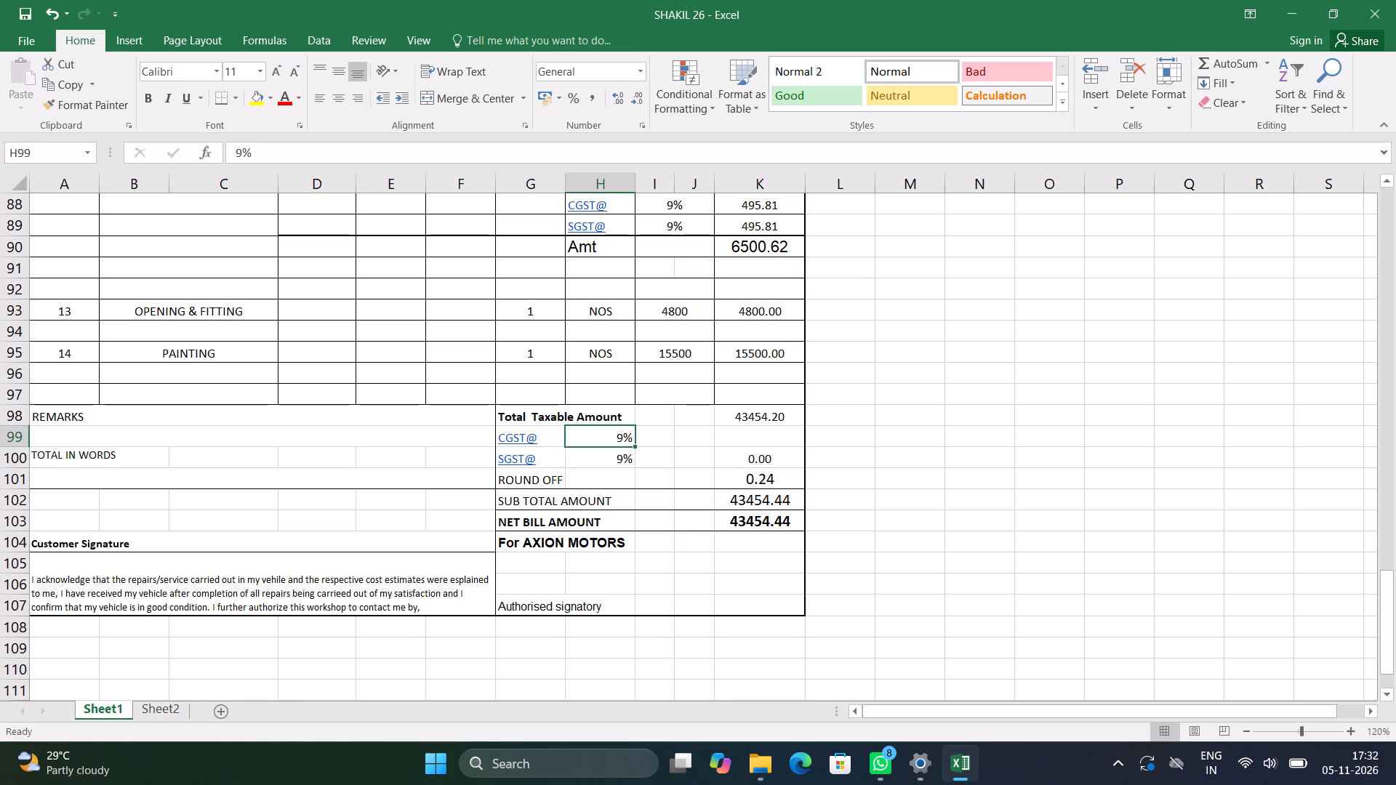
{"action": "key", "text": "Delete"}
{"action": "key", "text": "Down"}
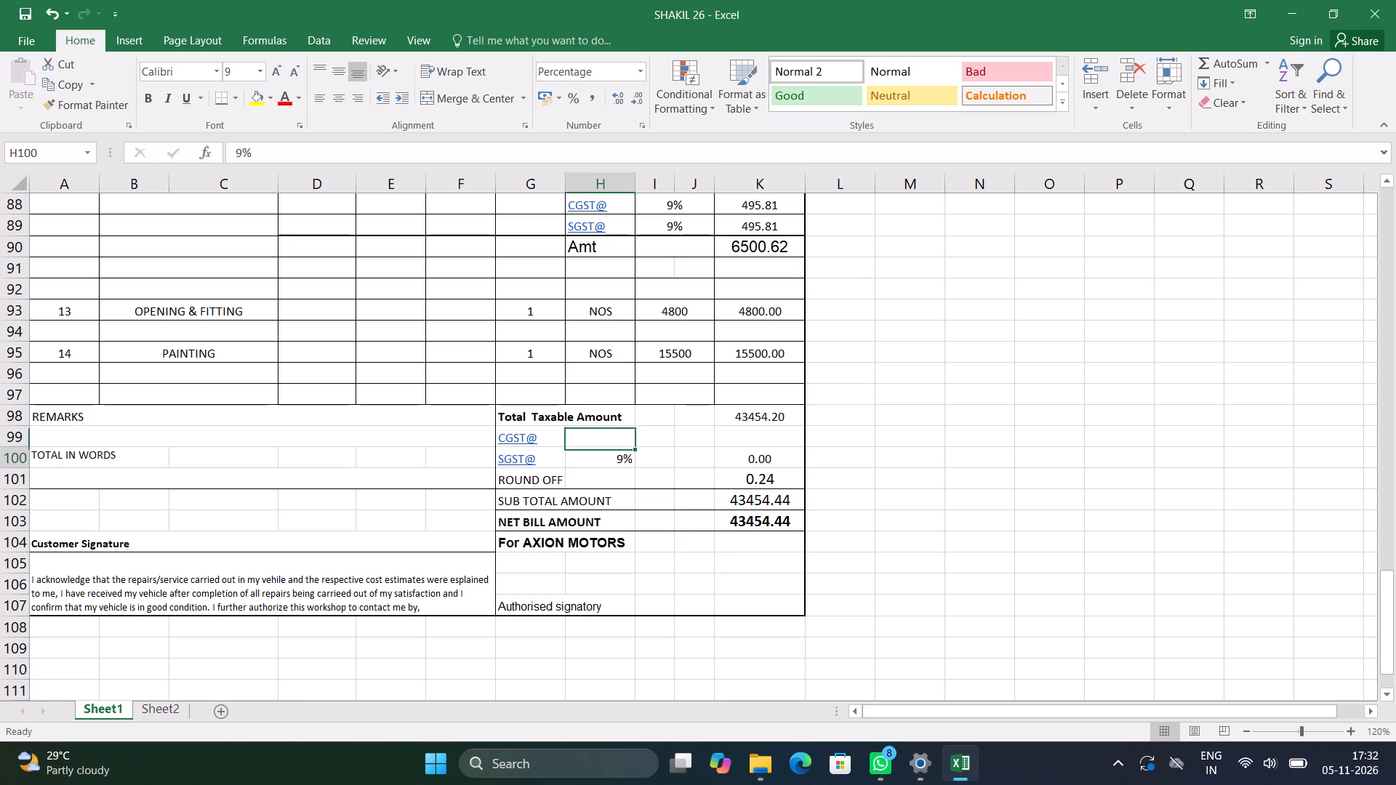
{"action": "key", "text": "Delete"}
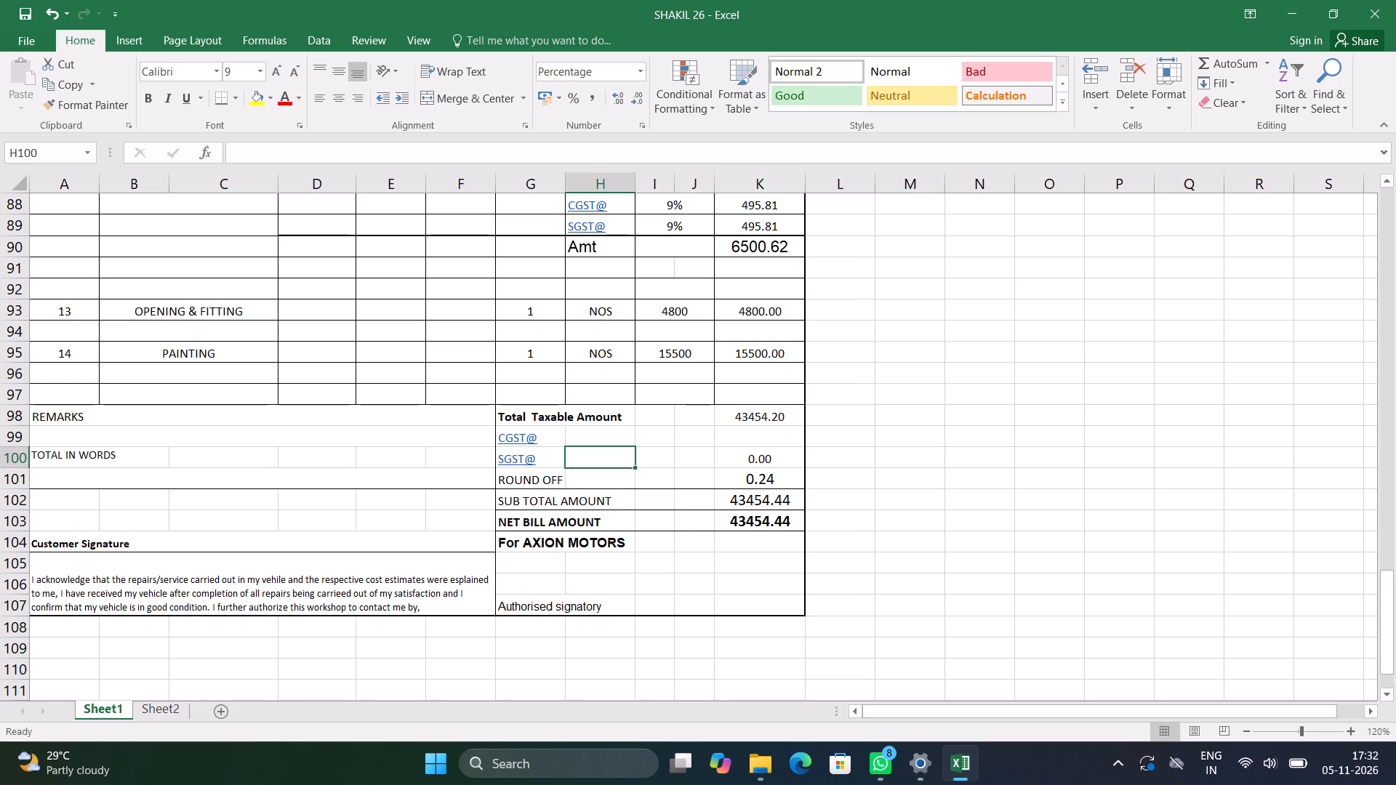
Clear the SGST amount formula from cell K100 in the totals section.
{"action": "left_click", "coordinate": [749, 454]}
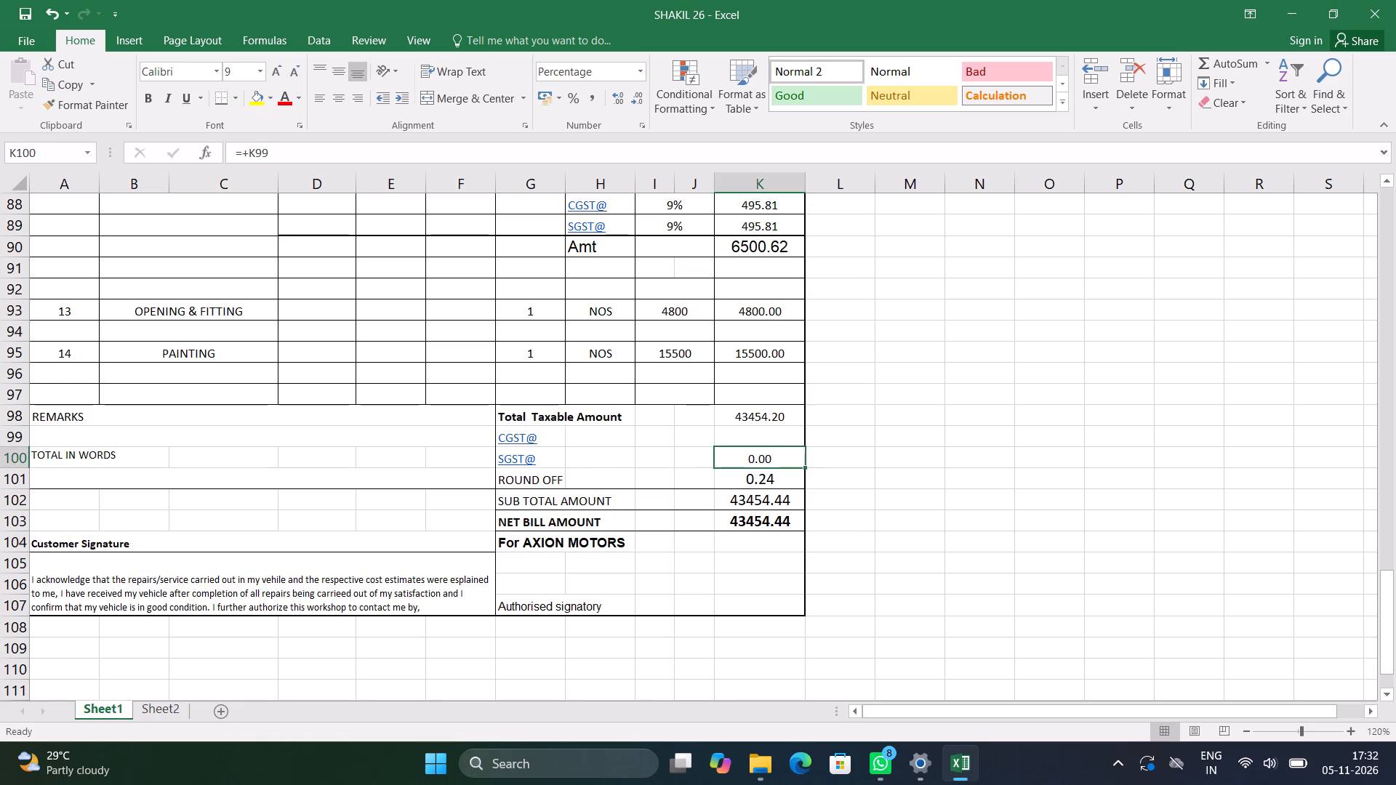
{"action": "key", "text": "Delete"}
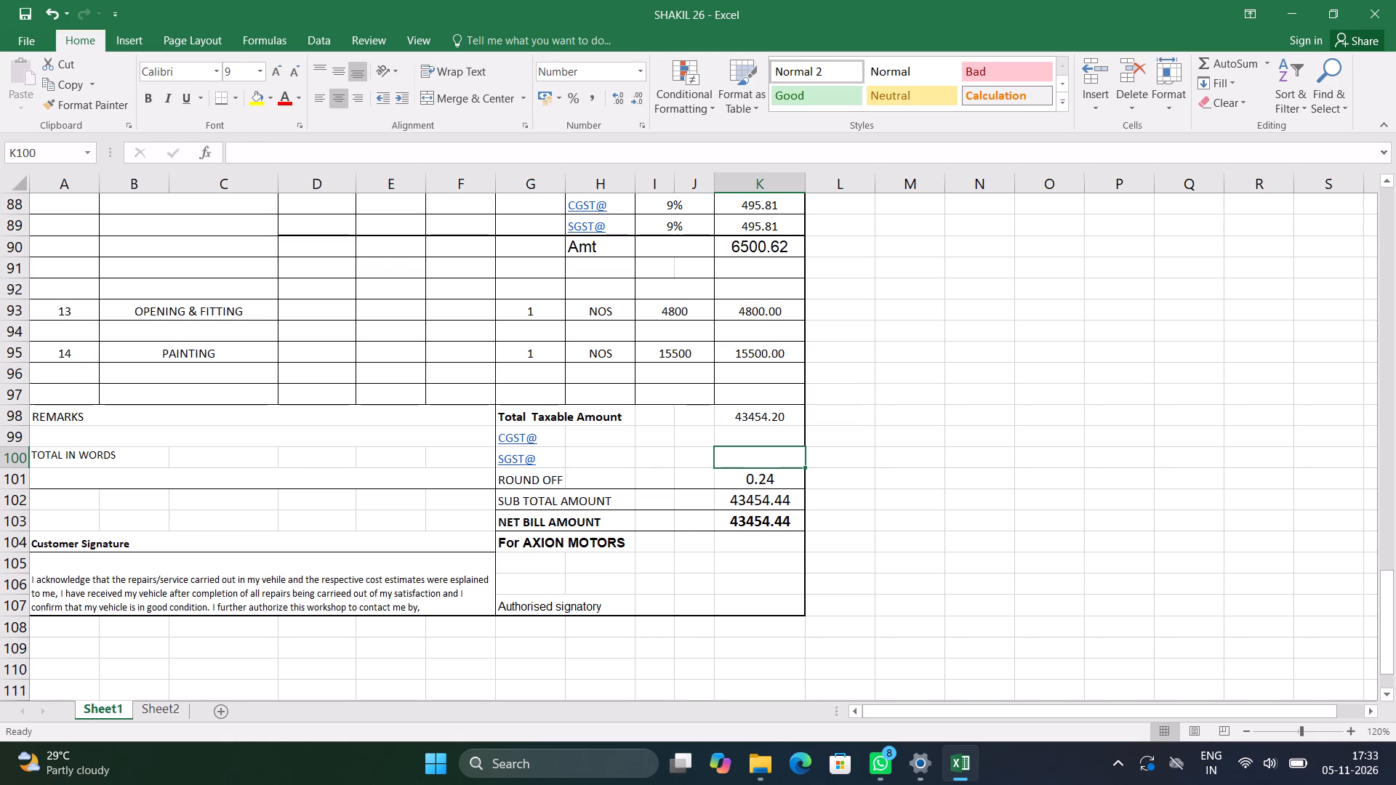
{"action": "left_click", "coordinate": [583, 432]}
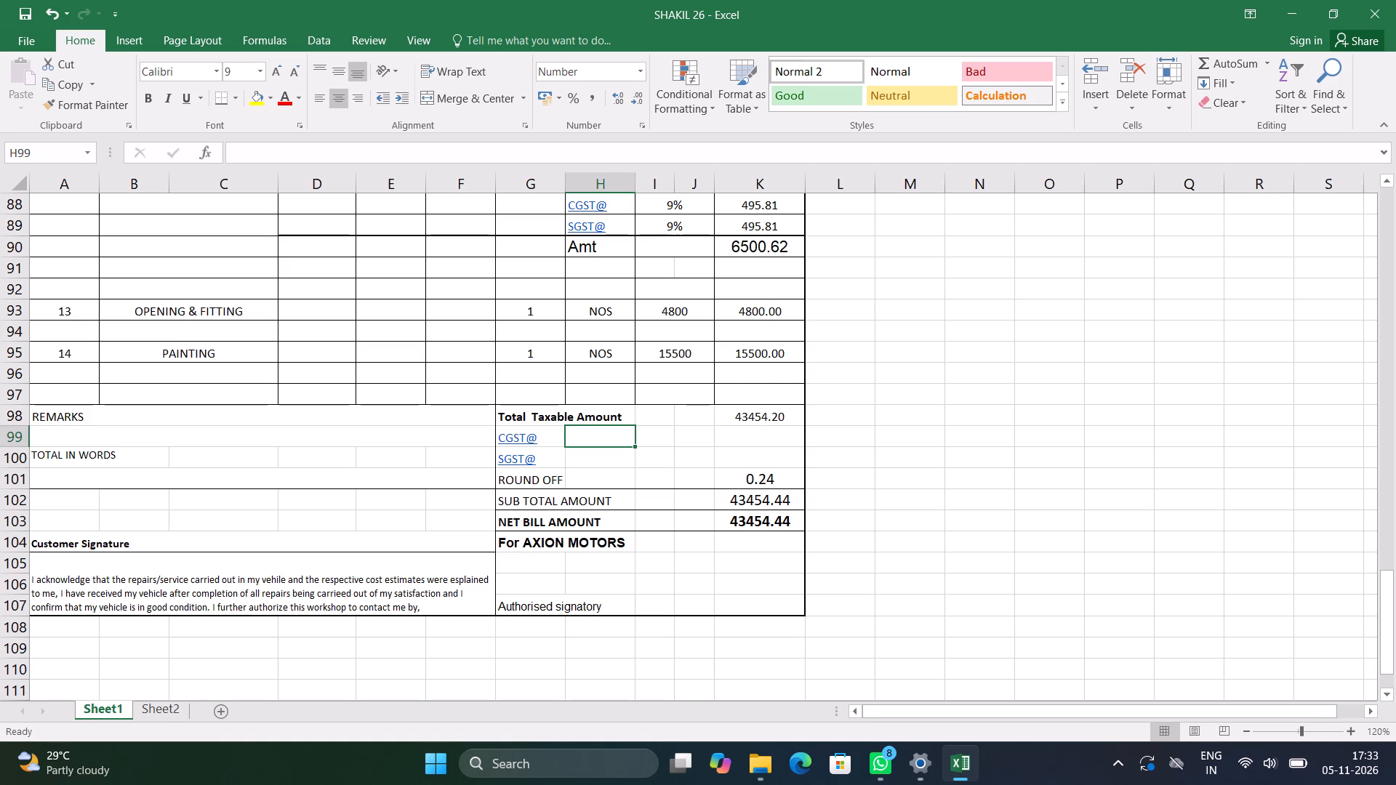
Inspect the Total Taxable Amount formula in K98 and trace each block amount it references up through the invoice.
{"action": "double_click", "coordinate": [773, 414]}
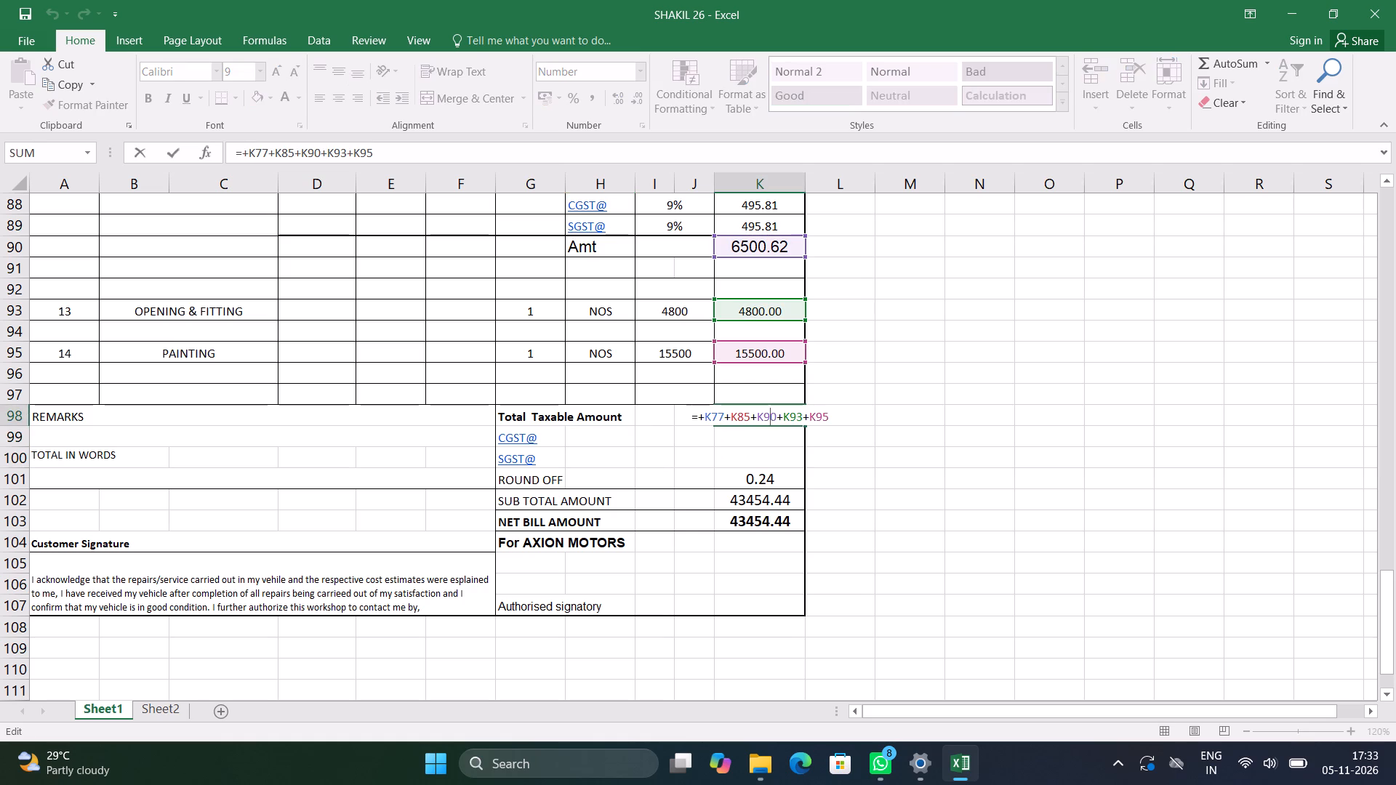
{"action": "triple_click", "coordinate": [1386, 182]}
{"action": "triple_click", "coordinate": [1386, 182]}
{"action": "triple_click", "coordinate": [1386, 182]}
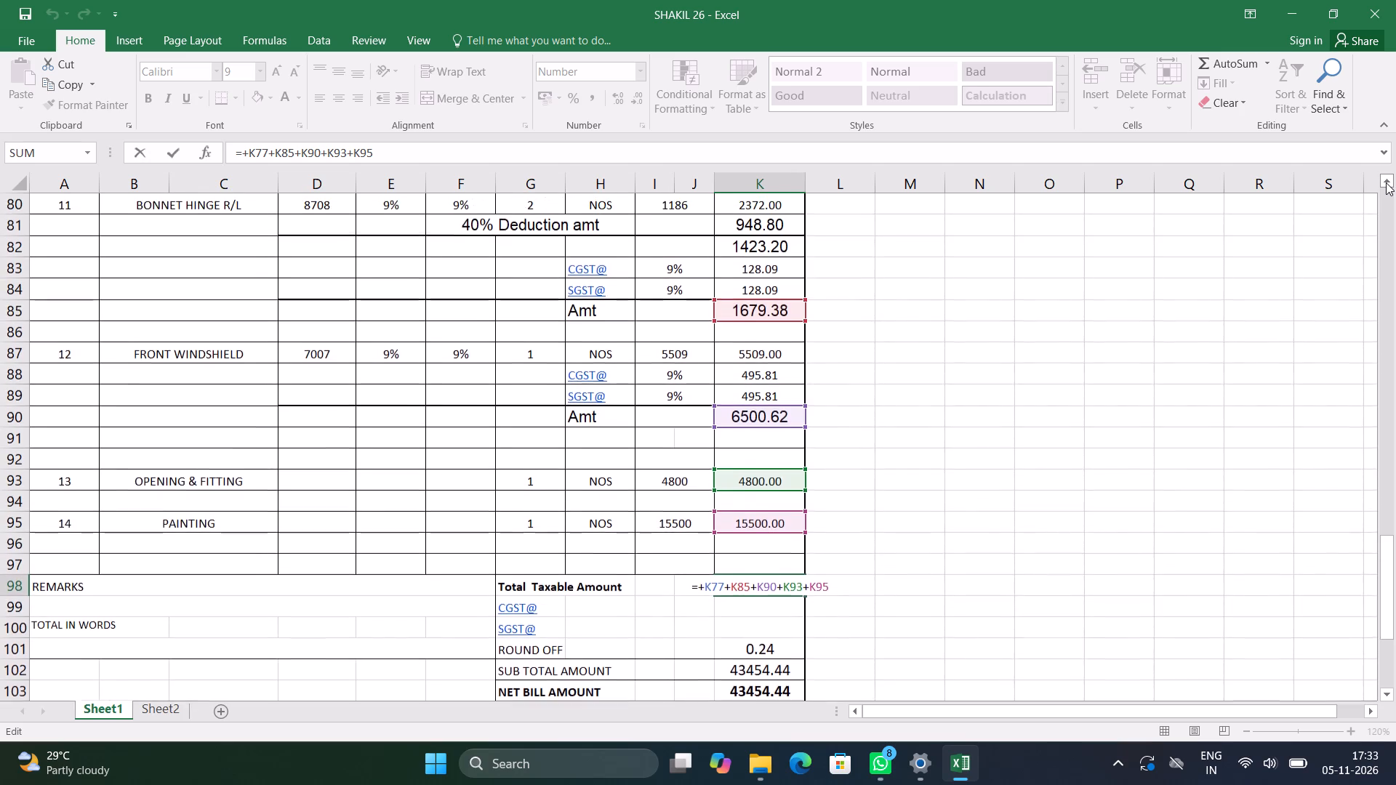
{"action": "triple_click", "coordinate": [1386, 182]}
{"action": "triple_click", "coordinate": [1386, 182]}
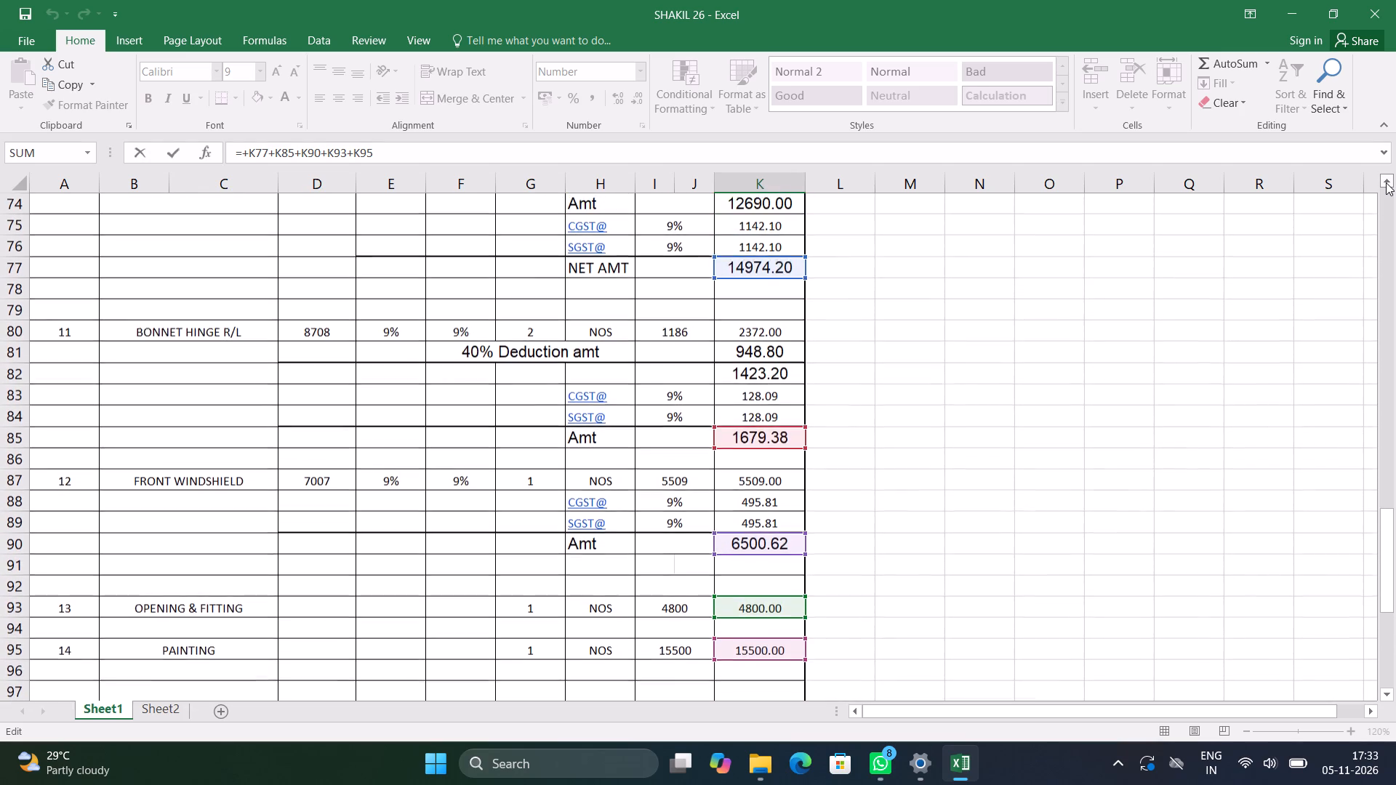
{"action": "triple_click", "coordinate": [1386, 182]}
{"action": "triple_click", "coordinate": [1386, 182]}
{"action": "triple_click", "coordinate": [1386, 182]}
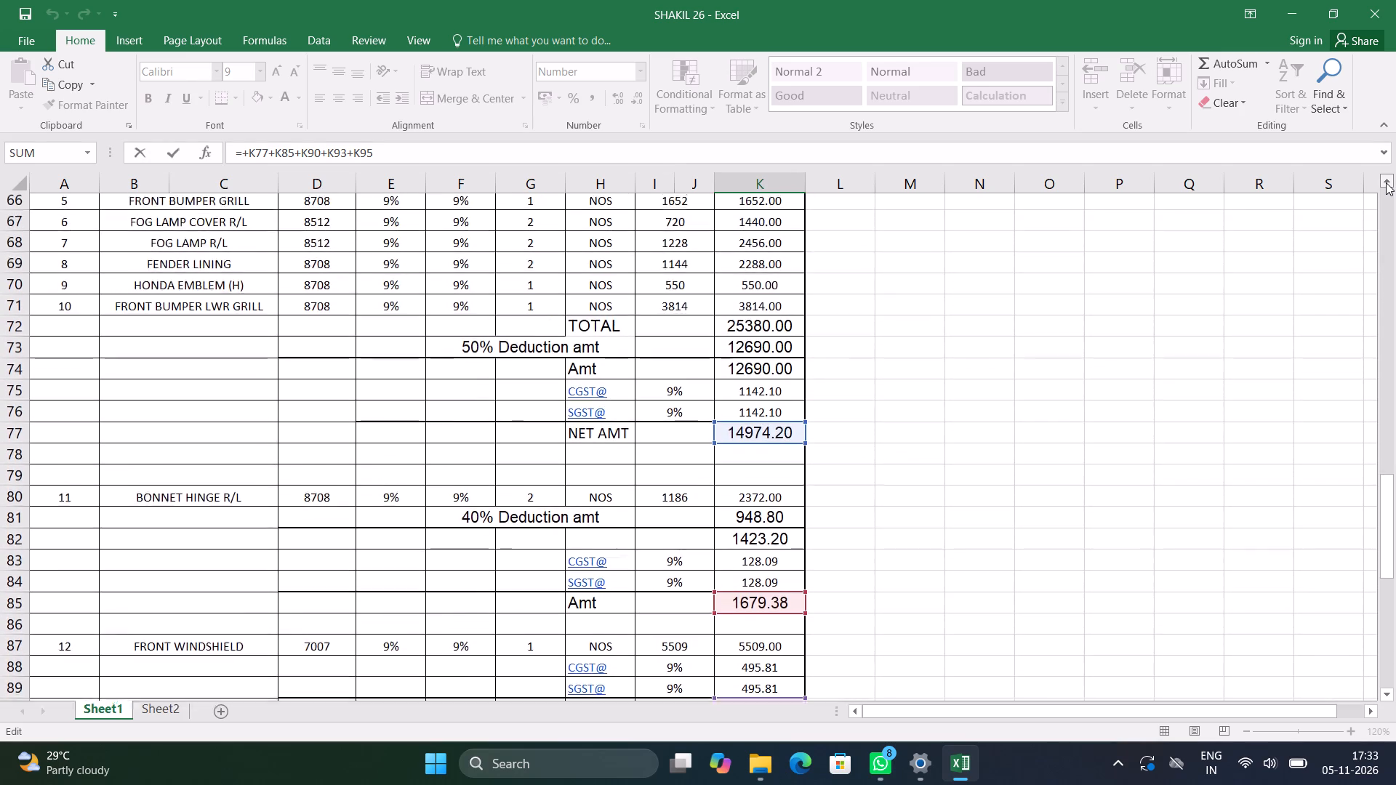
{"action": "triple_click", "coordinate": [1386, 182]}
{"action": "double_click", "coordinate": [1386, 182]}
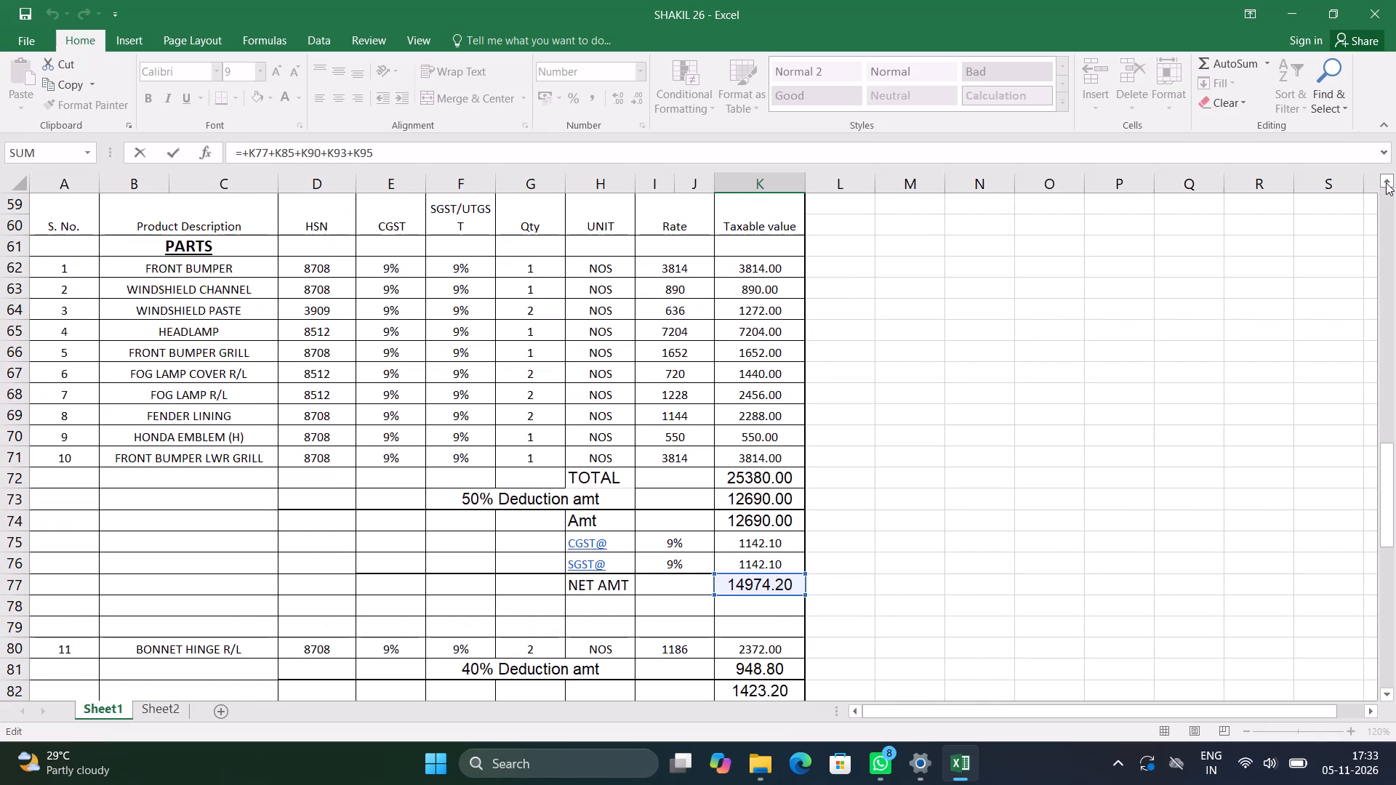
{"action": "key", "text": "Return"}
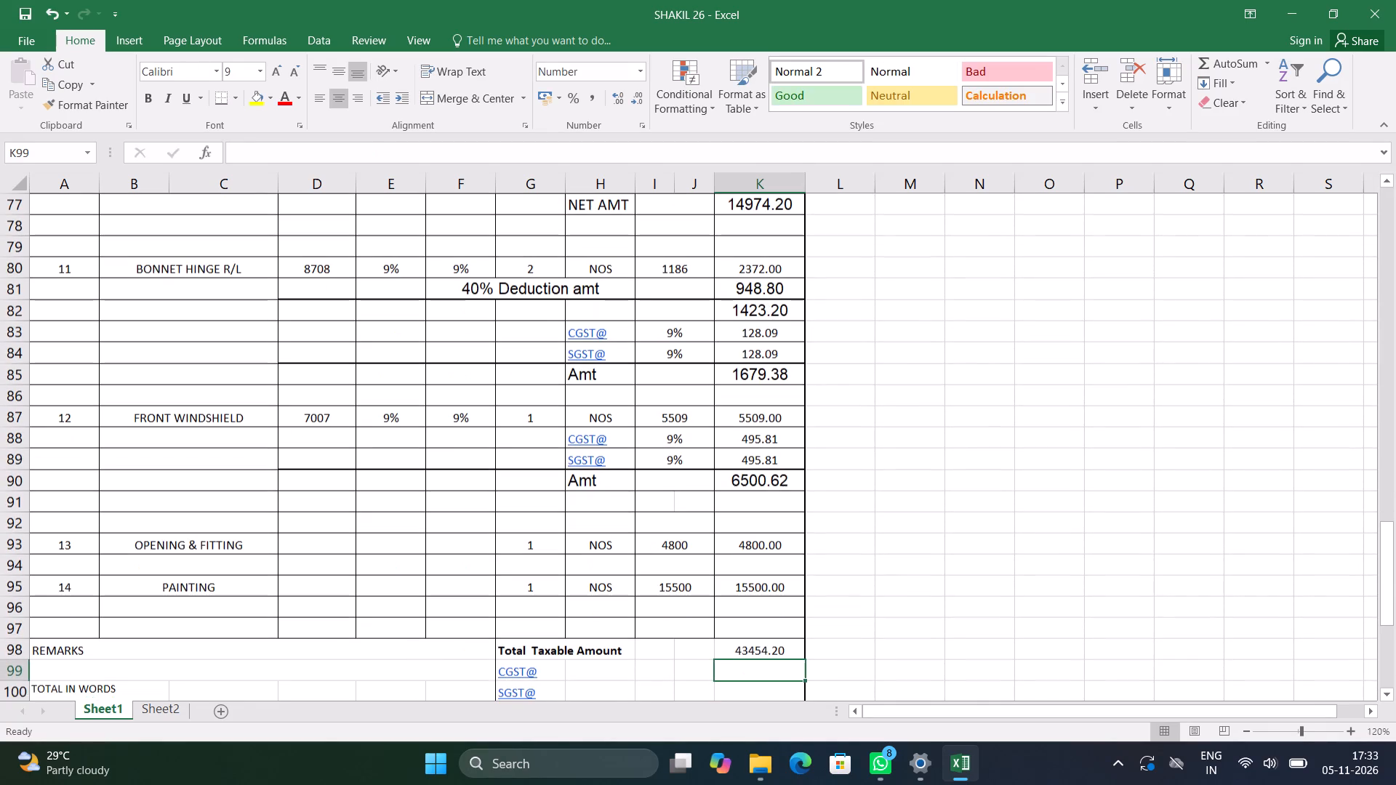
Check the sum of the taxable values in K62:K71 against the TOTAL of the 50% deduction block.
{"action": "triple_click", "coordinate": [1389, 181]}
{"action": "left_click", "coordinate": [1389, 181]}
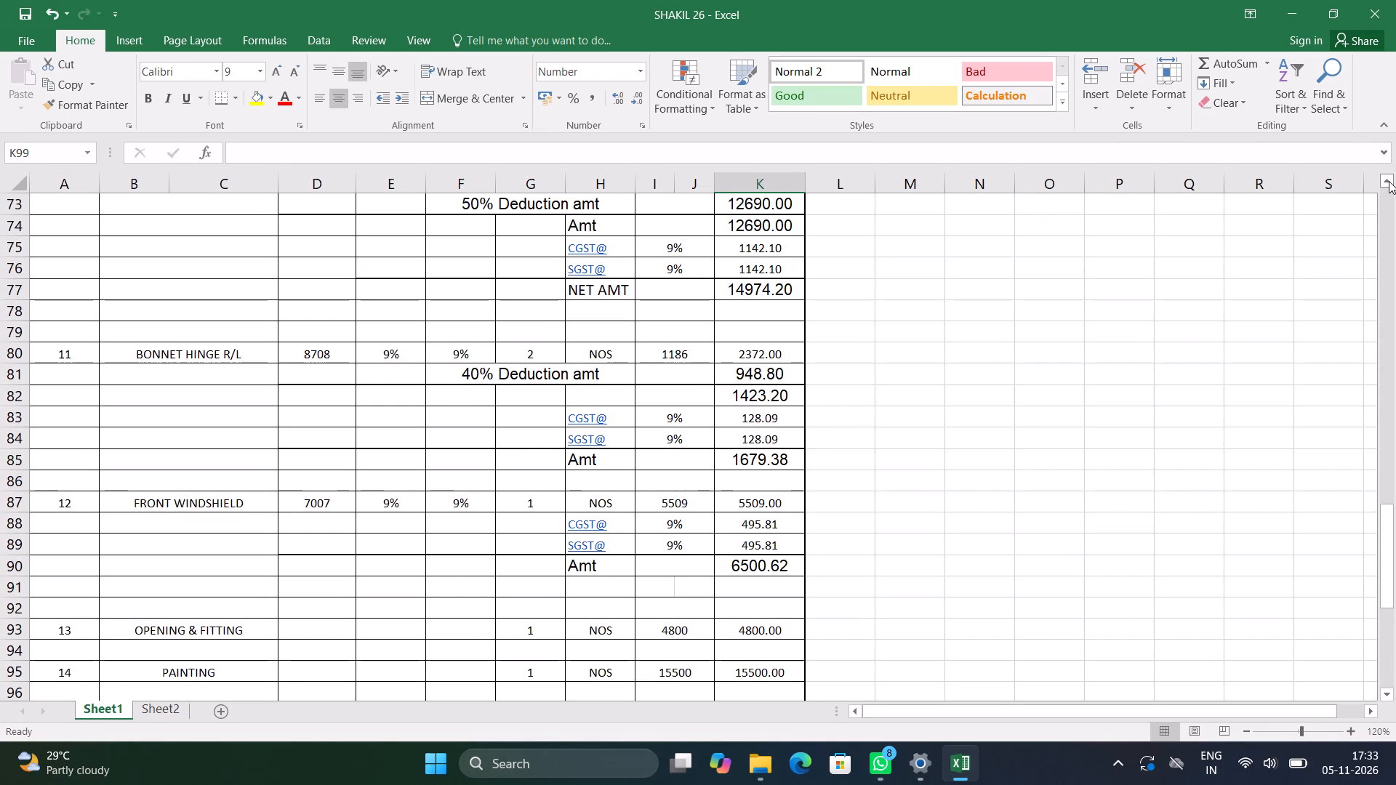
{"action": "triple_click", "coordinate": [1389, 181]}
{"action": "triple_click", "coordinate": [1389, 181]}
{"action": "triple_click", "coordinate": [1389, 181]}
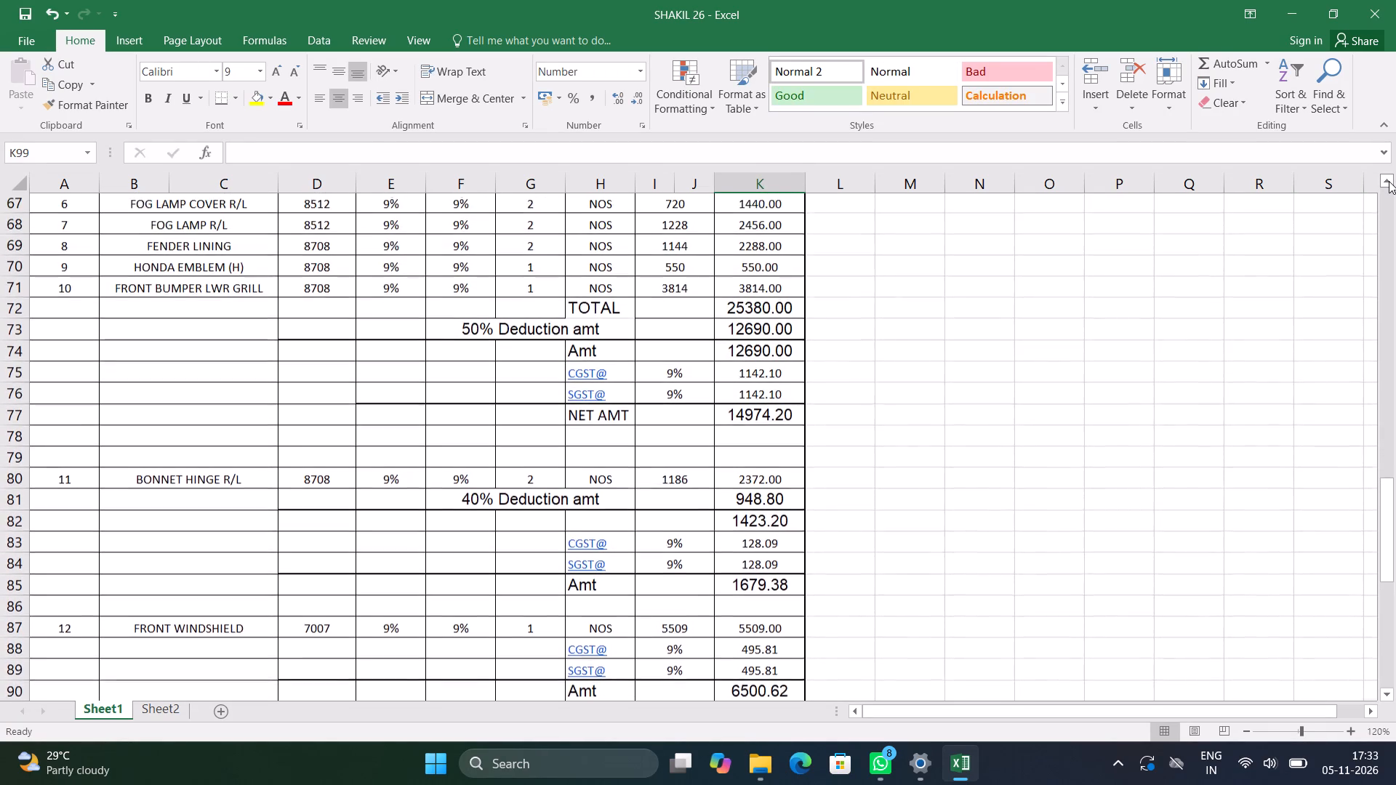
{"action": "triple_click", "coordinate": [1389, 181]}
{"action": "triple_click", "coordinate": [1389, 181]}
{"action": "left_click", "coordinate": [1389, 181]}
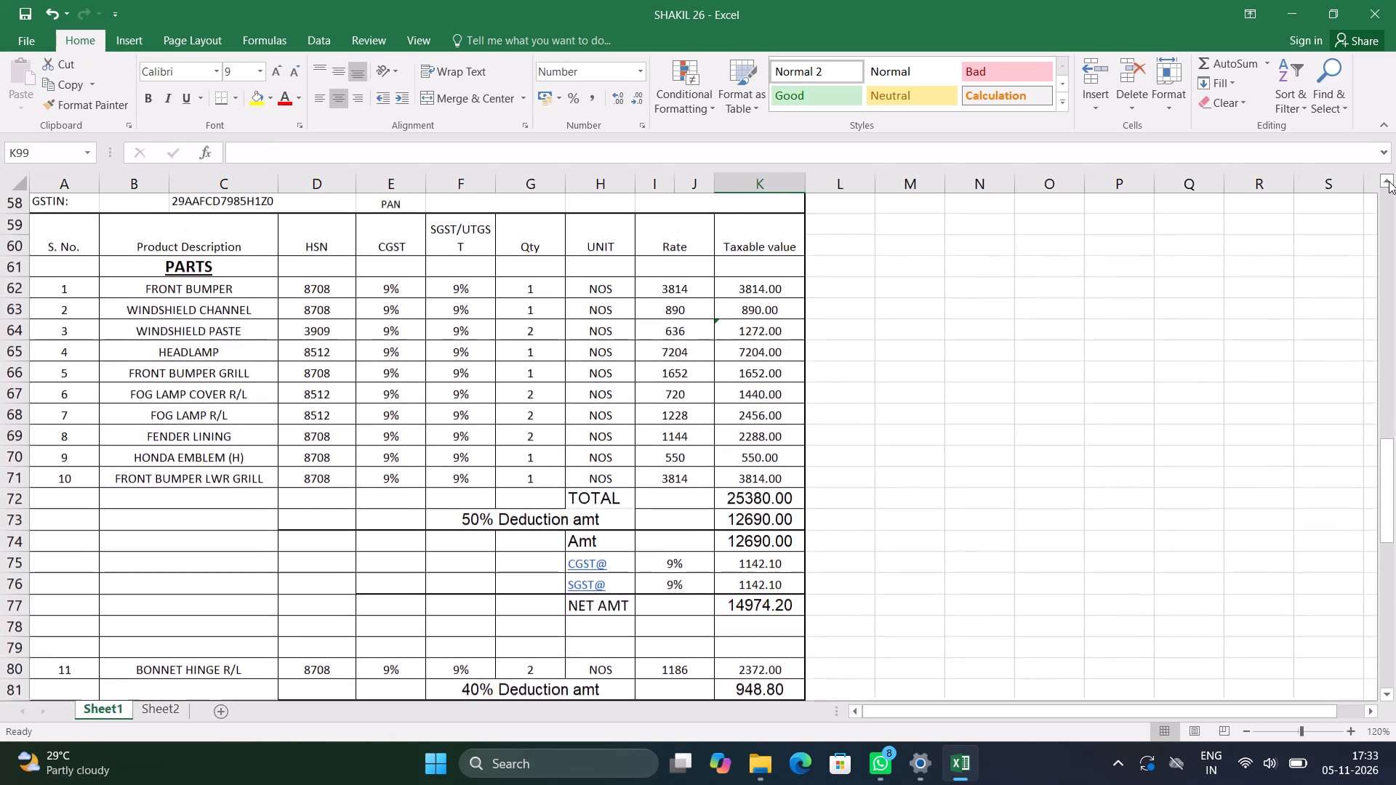
{"action": "double_click", "coordinate": [1389, 181]}
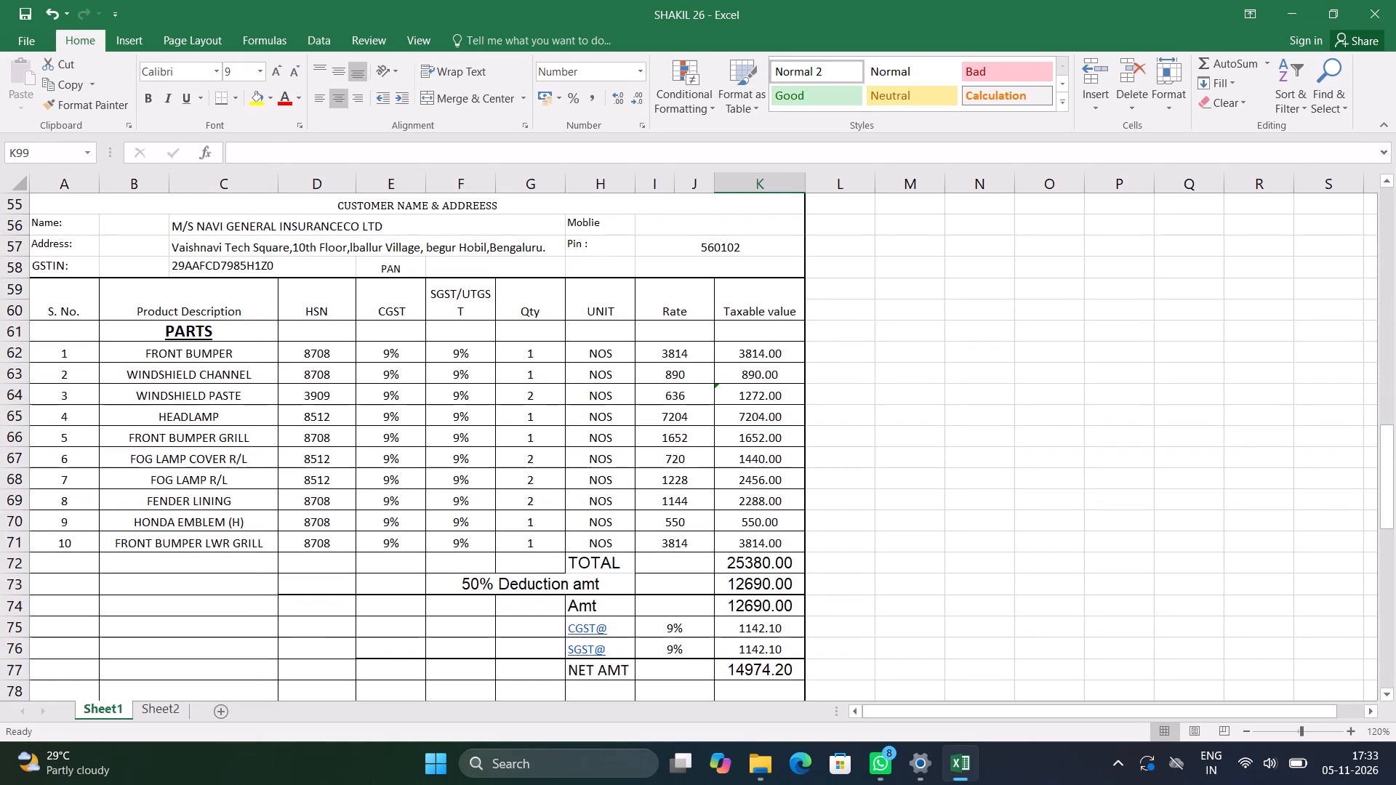
{"action": "left_click_drag", "start_coordinate": [745, 353], "coordinate": [746, 524]}
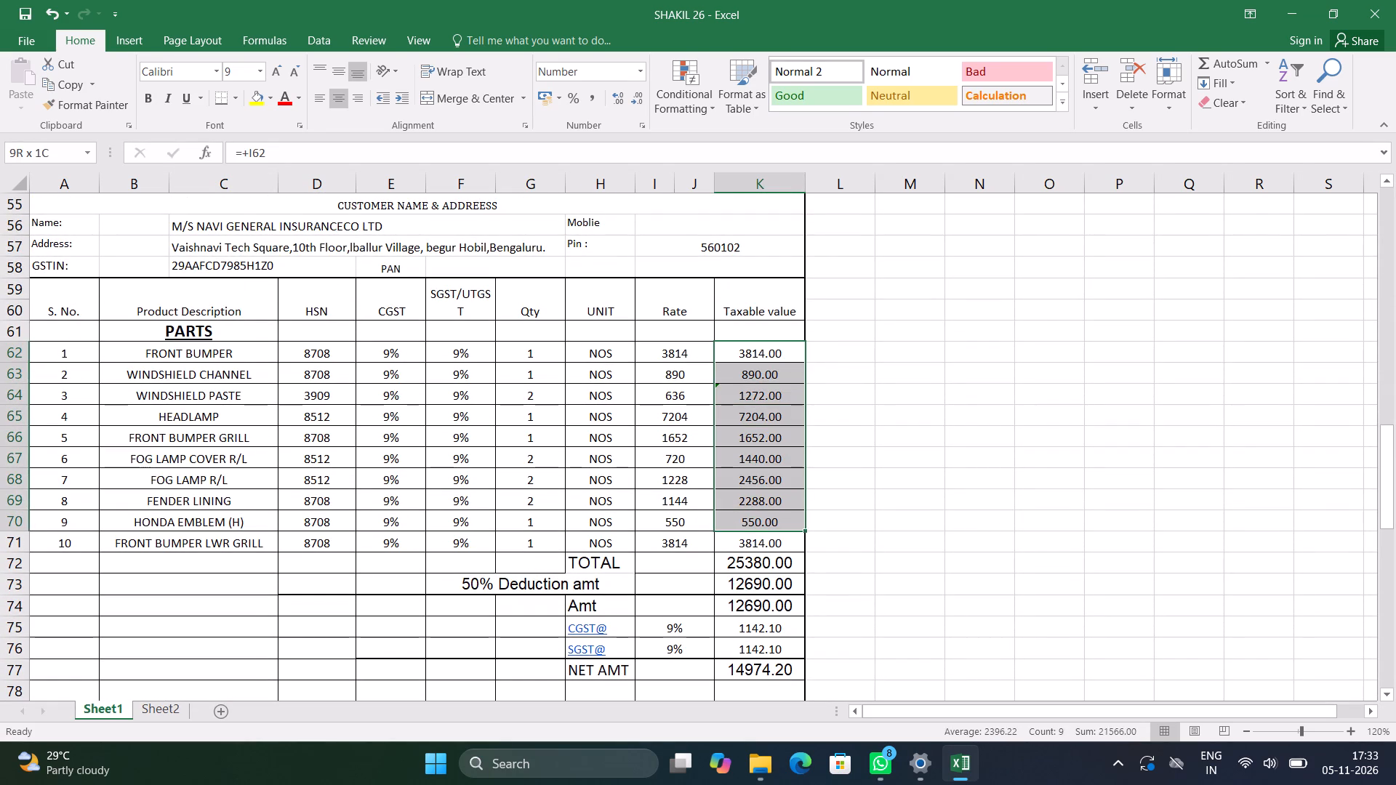
{"action": "left_click_drag", "start_coordinate": [746, 524], "coordinate": [746, 536]}
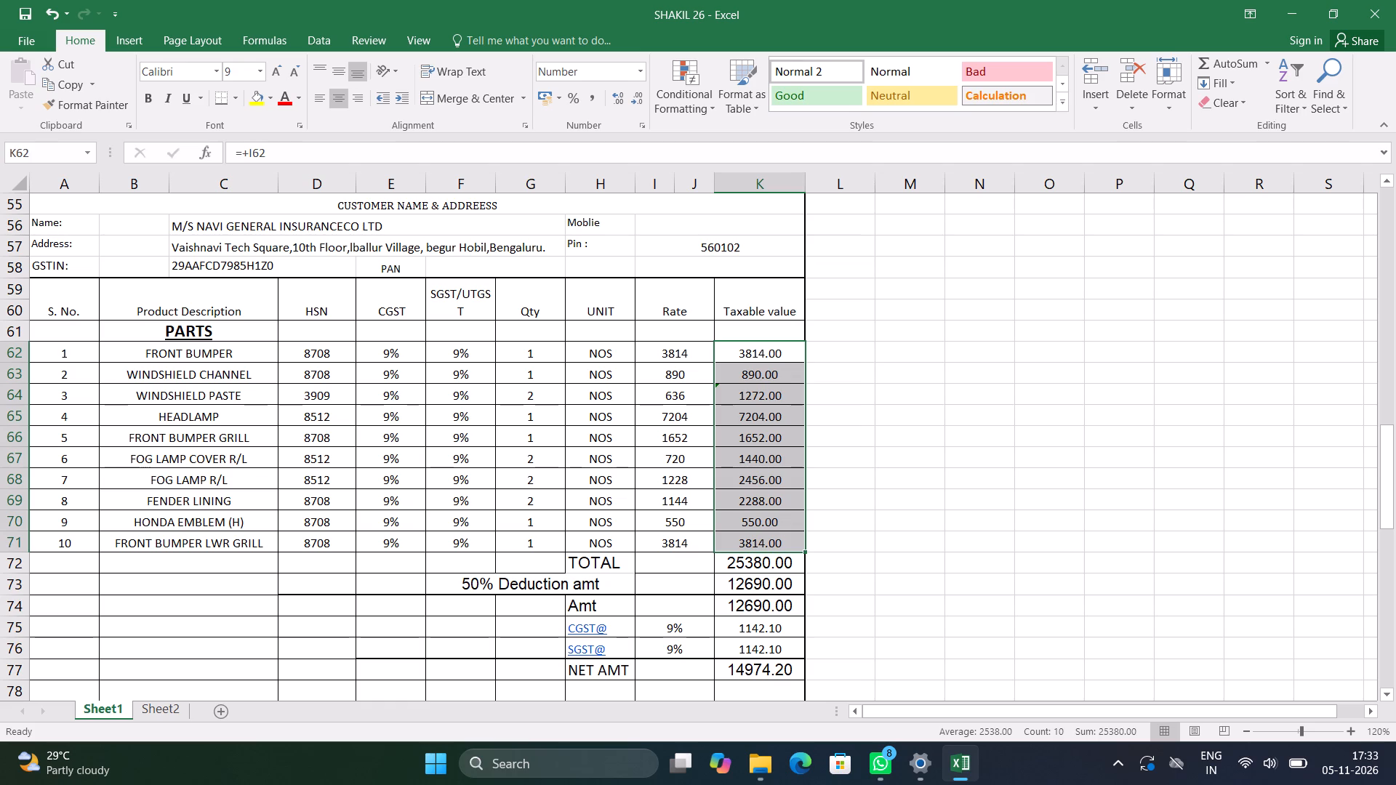
{"action": "left_click", "coordinate": [1003, 471]}
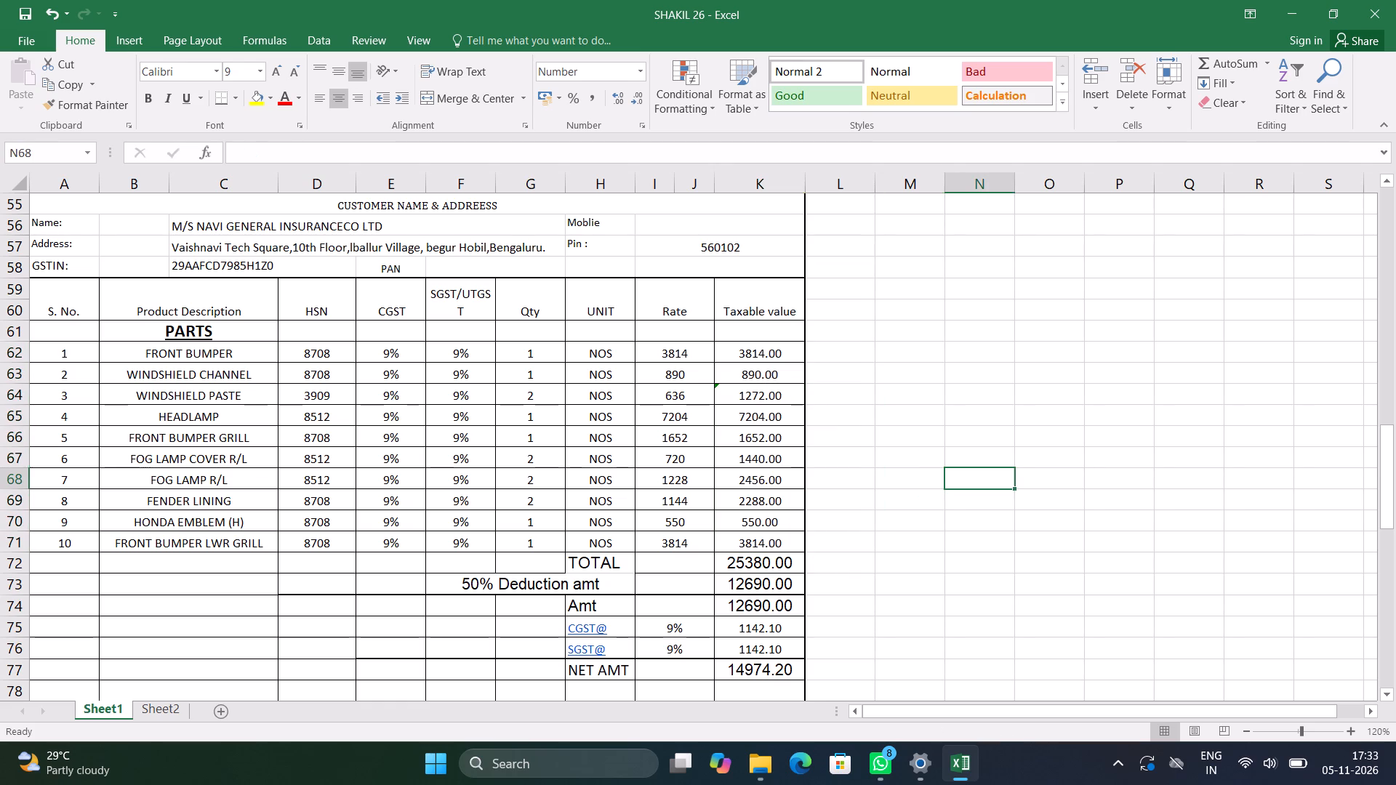
Save the SHAKIL 26 workbook.
{"action": "key", "text": "ctrl+s"}
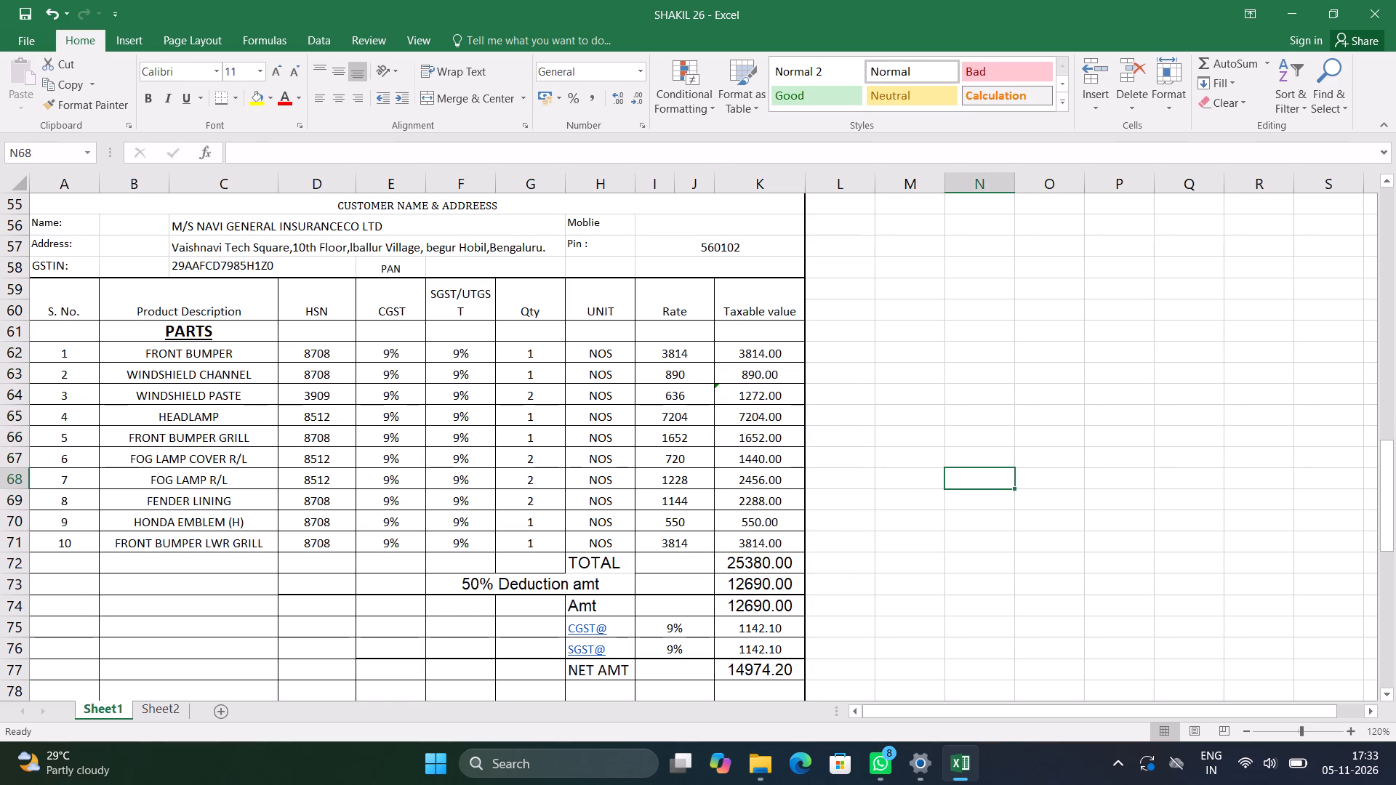
Set the invoice date in cell K52 to 06.11.26 and save the workbook.
{"action": "key", "text": "Up"}
{"action": "key", "text": "Up"}
{"action": "key", "text": "Up"}
{"action": "key", "text": "Up"}
{"action": "key", "text": "Up"}
{"action": "key", "text": "Up"}
{"action": "key", "text": "Up"}
{"action": "key", "text": "Up"}
{"action": "key", "text": "Up"}
{"action": "key", "text": "Up"}
{"action": "key", "text": "Up"}
{"action": "key", "text": "Up"}
{"action": "key", "text": "Up"}
{"action": "key", "text": "Up"}
{"action": "key", "text": "Up"}
{"action": "key", "text": "Up"}
{"action": "key", "text": "Up"}
{"action": "key", "text": "Up"}
{"action": "key", "text": "Up"}
{"action": "key", "text": "Up"}
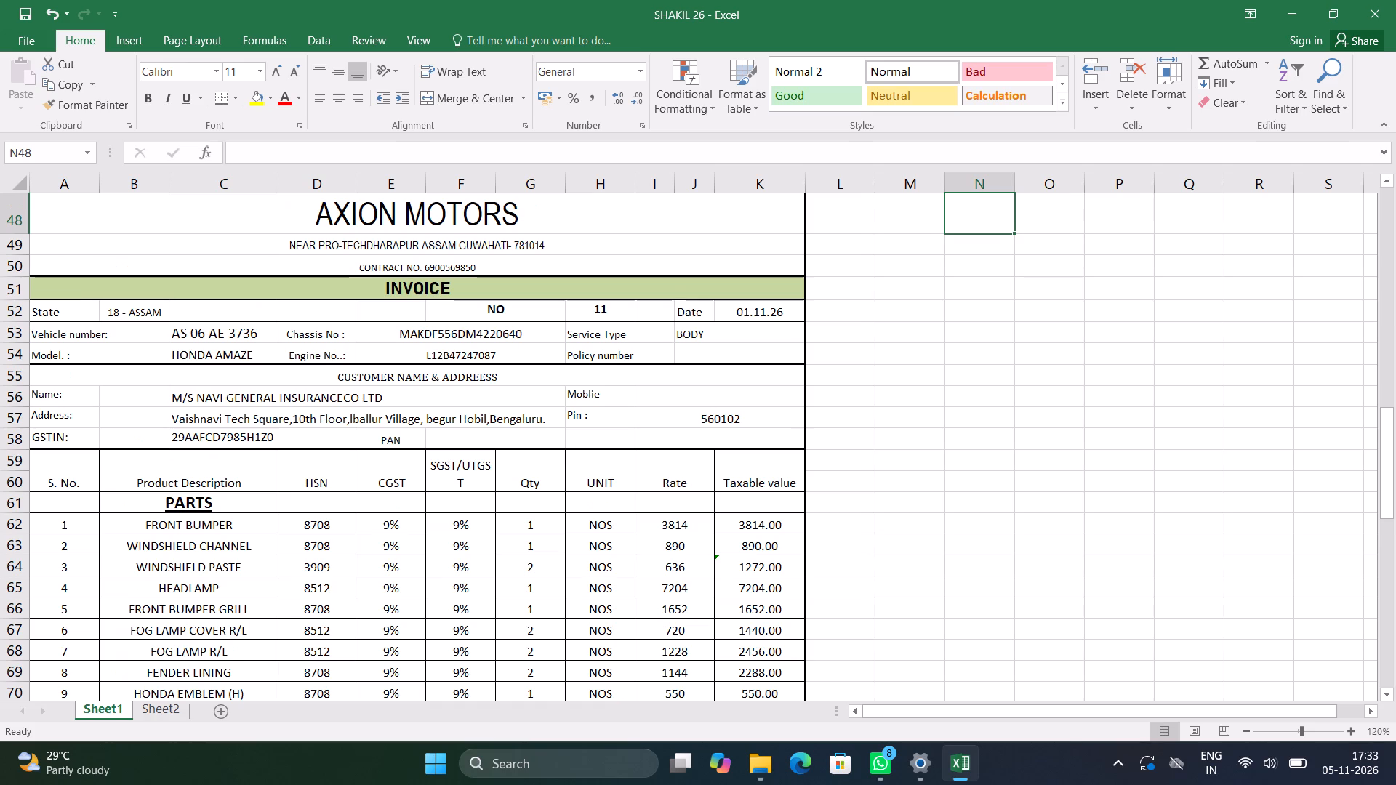
{"action": "left_click", "coordinate": [739, 313]}
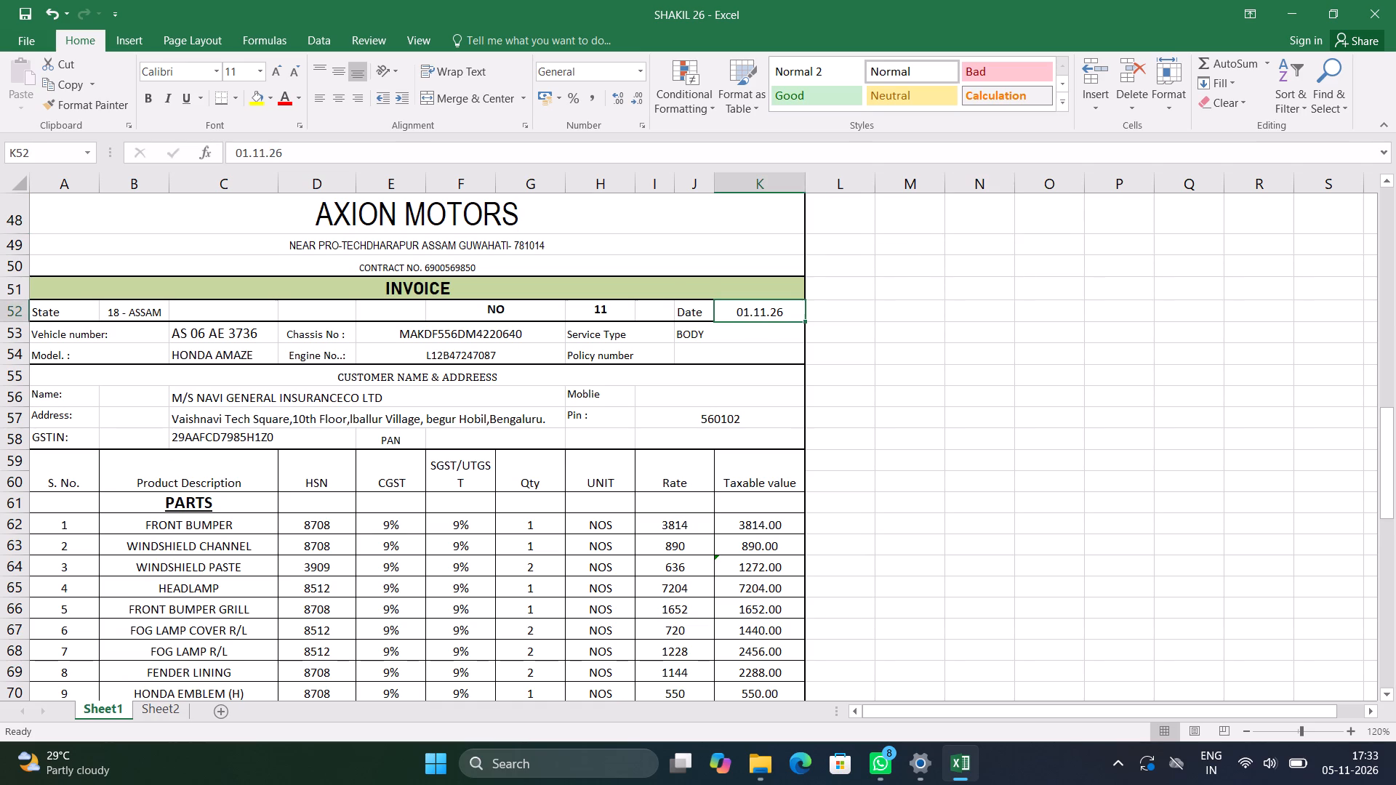
{"action": "type", "text": "06.11."}
{"action": "type", "text": "26"}
{"action": "left_click", "coordinate": [1056, 345]}
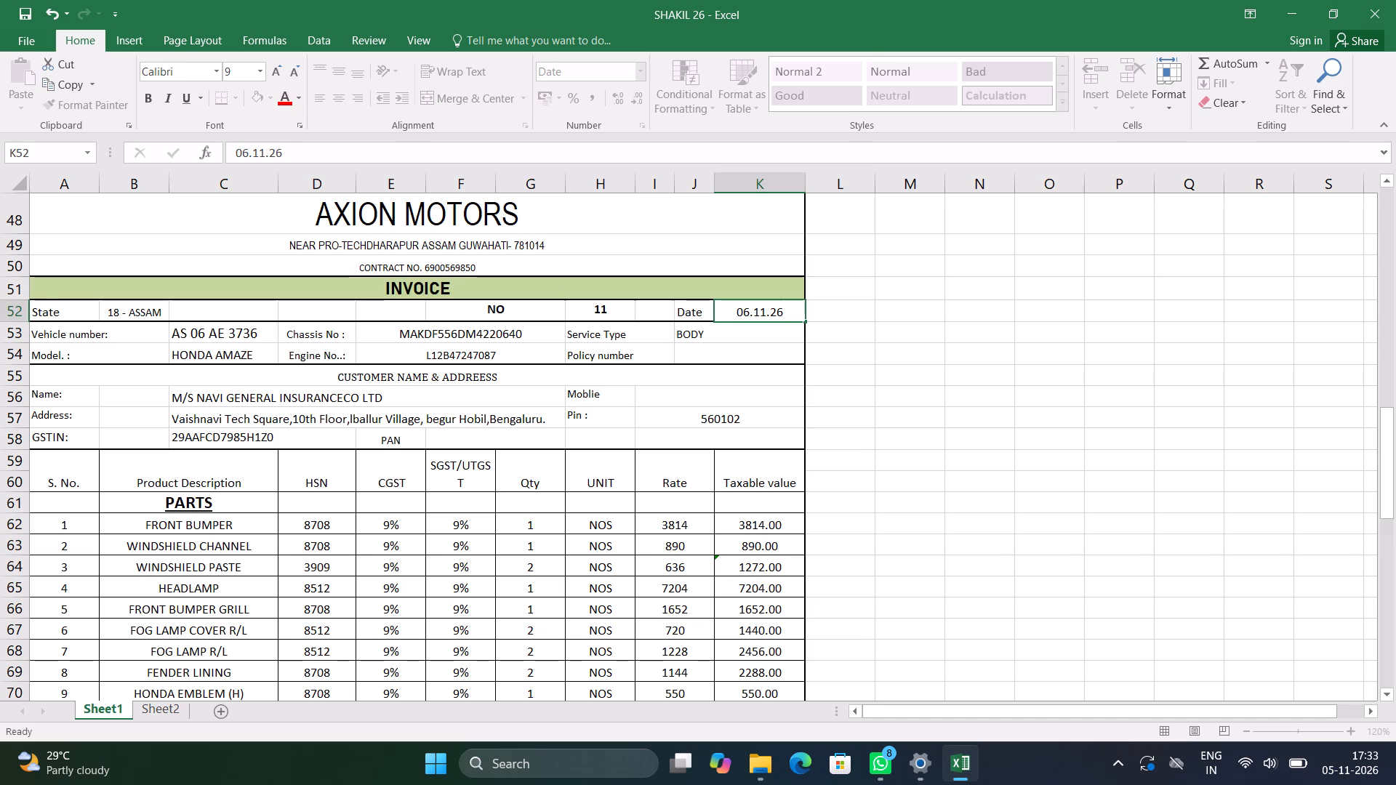
{"action": "key", "text": "ctrl+s"}
{"action": "key", "text": "ctrl+s"}
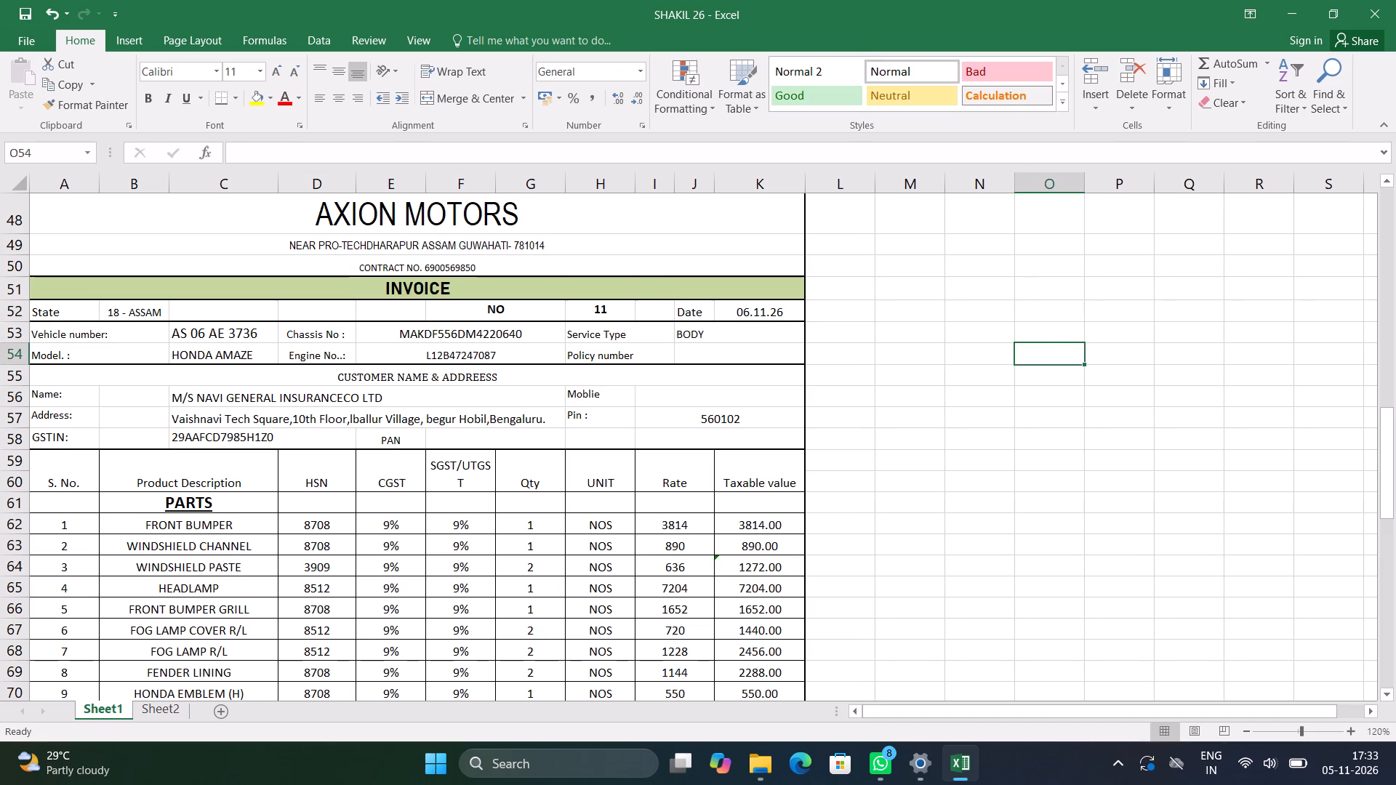
Review the HONDA AMAZE invoice from its header down through the deduction blocks and labour items to the totals section.
{"action": "key", "text": "Down"}
{"action": "key", "text": "Down"}
{"action": "key", "text": "Down"}
{"action": "key", "text": "Down"}
{"action": "key", "text": "Down"}
{"action": "key", "text": "Down"}
{"action": "key", "text": "Down"}
{"action": "key", "text": "Down"}
{"action": "key", "text": "Down"}
{"action": "key", "text": "Down"}
{"action": "key", "text": "Down"}
{"action": "key", "text": "Down"}
{"action": "key", "text": "Down"}
{"action": "key", "text": "Down"}
{"action": "key", "text": "Down"}
{"action": "key", "text": "Down"}
{"action": "key", "text": "Down"}
{"action": "key", "text": "Down"}
{"action": "key", "text": "Down"}
{"action": "key", "text": "Down"}
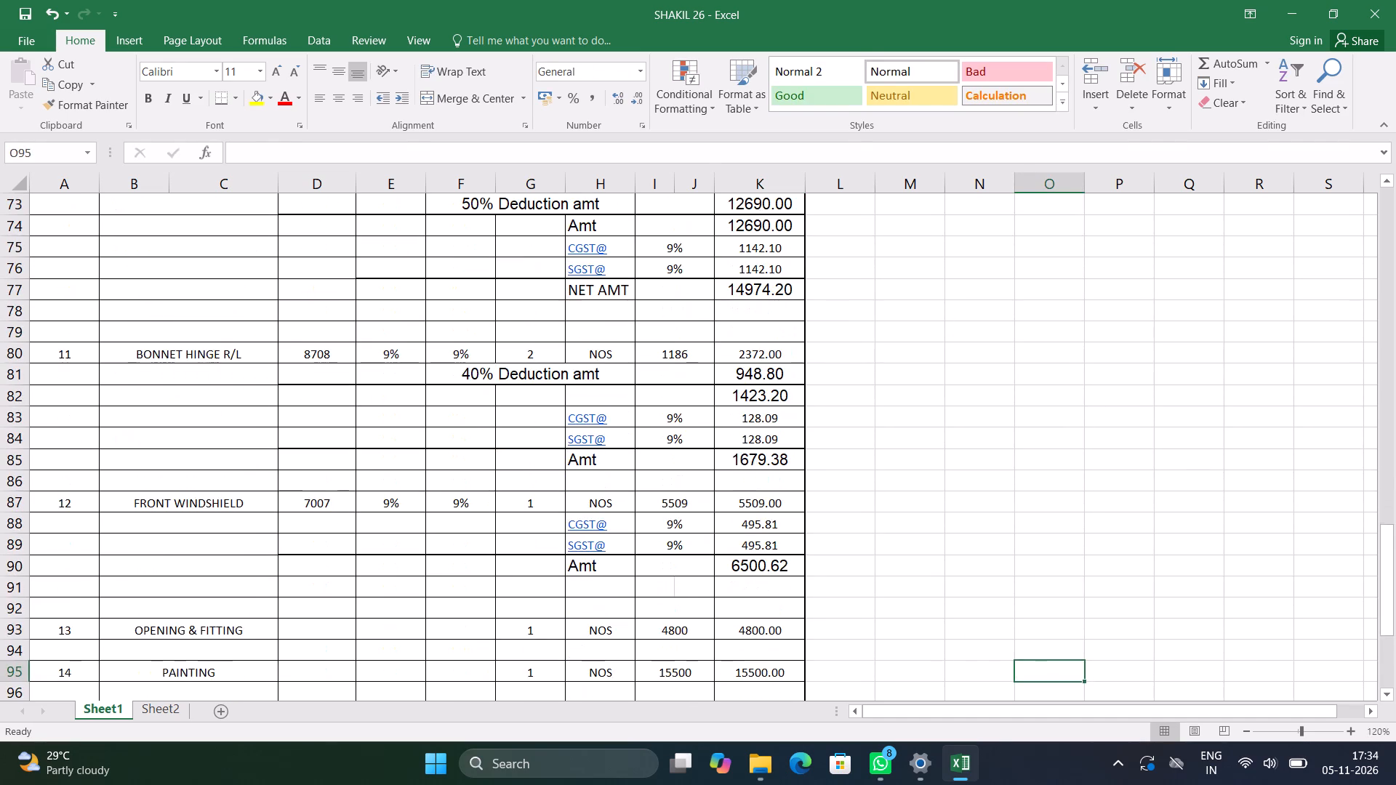
{"action": "key", "text": "Down"}
{"action": "key", "text": "Down"}
{"action": "key", "text": "Down"}
{"action": "key", "text": "Down"}
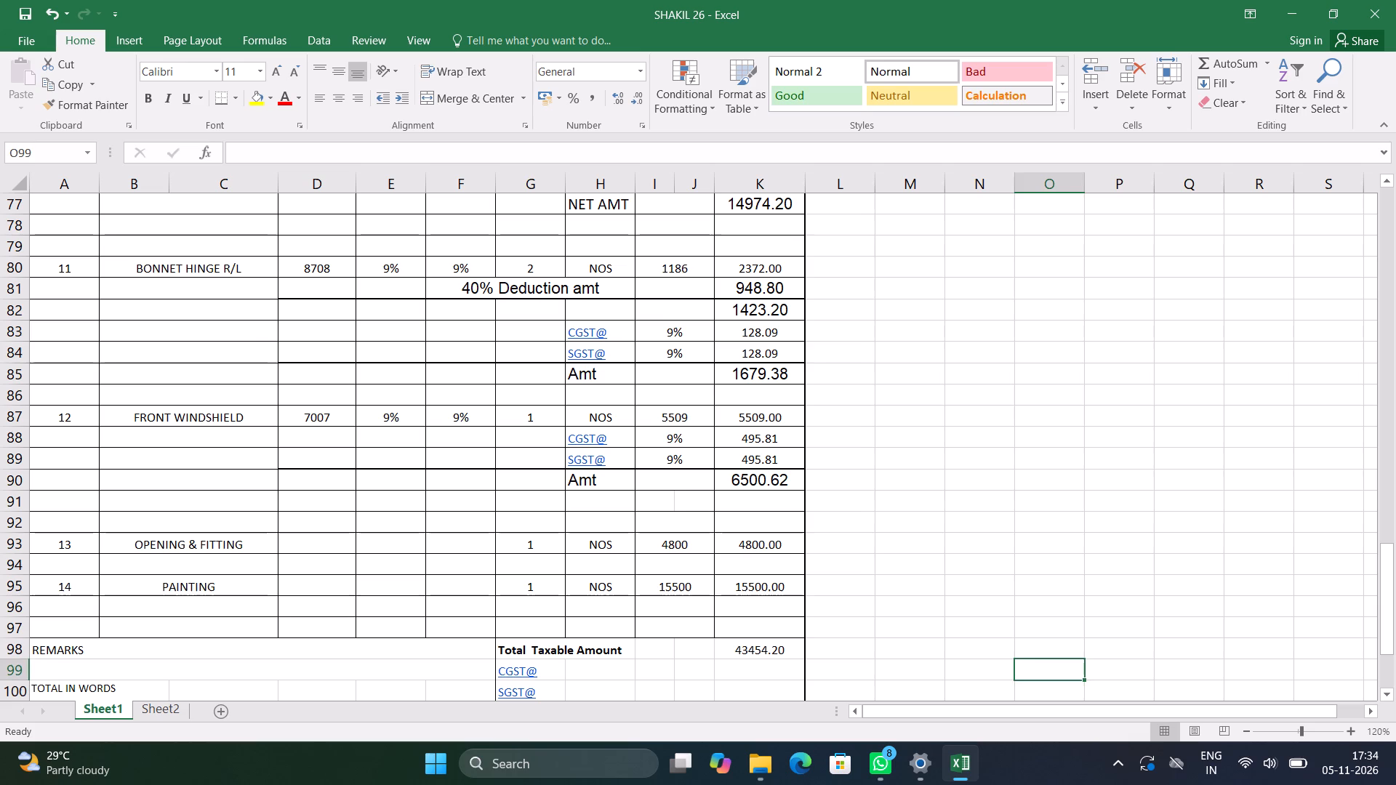
Copy the whole HONDA AMAZE invoice, from the AXION MOTORS heading in row 48 down to the signature block in row 107.
{"action": "key", "text": "Up"}
{"action": "key", "text": "Up"}
{"action": "key", "text": "Up"}
{"action": "key", "text": "Up"}
{"action": "key", "text": "Up"}
{"action": "key", "text": "Up"}
{"action": "key", "text": "Up"}
{"action": "key", "text": "Up"}
{"action": "key", "text": "Up"}
{"action": "key", "text": "Up"}
{"action": "key", "text": "Up"}
{"action": "key", "text": "Up"}
{"action": "key", "text": "Up"}
{"action": "key", "text": "Up"}
{"action": "key", "text": "Up"}
{"action": "key", "text": "Up"}
{"action": "key", "text": "Up"}
{"action": "key", "text": "Up"}
{"action": "key", "text": "Up"}
{"action": "key", "text": "Up"}
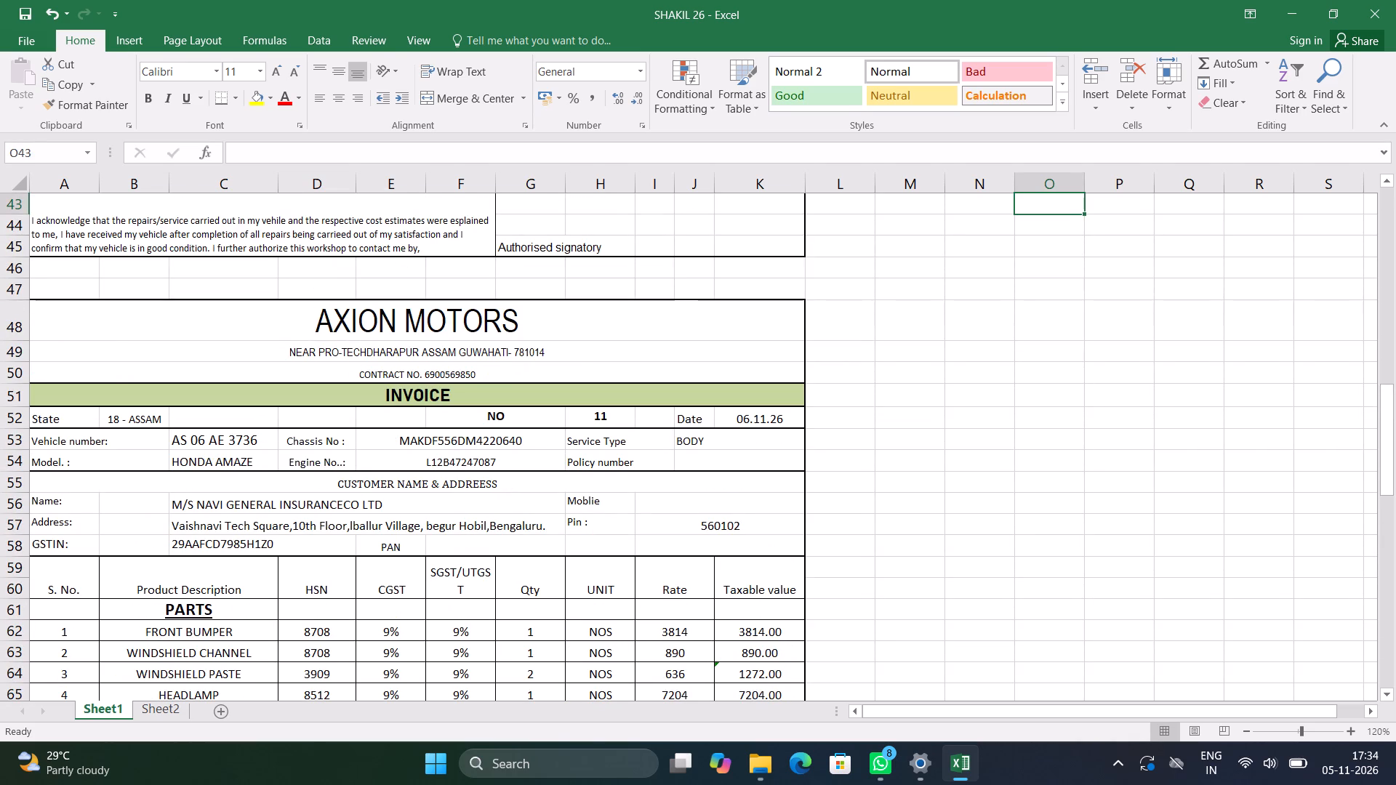
{"action": "left_click", "coordinate": [357, 318]}
{"action": "key", "text": "shift+Down"}
{"action": "key", "text": "shift+Down"}
{"action": "key", "text": "shift+Down"}
{"action": "key", "text": "shift+Down"}
{"action": "key", "text": "shift+Down"}
{"action": "key", "text": "shift+Down"}
{"action": "key", "text": "shift+Down"}
{"action": "key", "text": "shift+Down"}
{"action": "key", "text": "shift+Down"}
{"action": "key", "text": "shift+Down"}
{"action": "key", "text": "shift+Down"}
{"action": "key", "text": "shift+Down"}
{"action": "key", "text": "shift+Down"}
{"action": "key", "text": "shift+Down"}
{"action": "key", "text": "shift+Down"}
{"action": "key", "text": "shift+Down"}
{"action": "key", "text": "shift+Down"}
{"action": "key", "text": "shift+Down"}
{"action": "key", "text": "shift+Down"}
{"action": "key", "text": "shift+Down"}
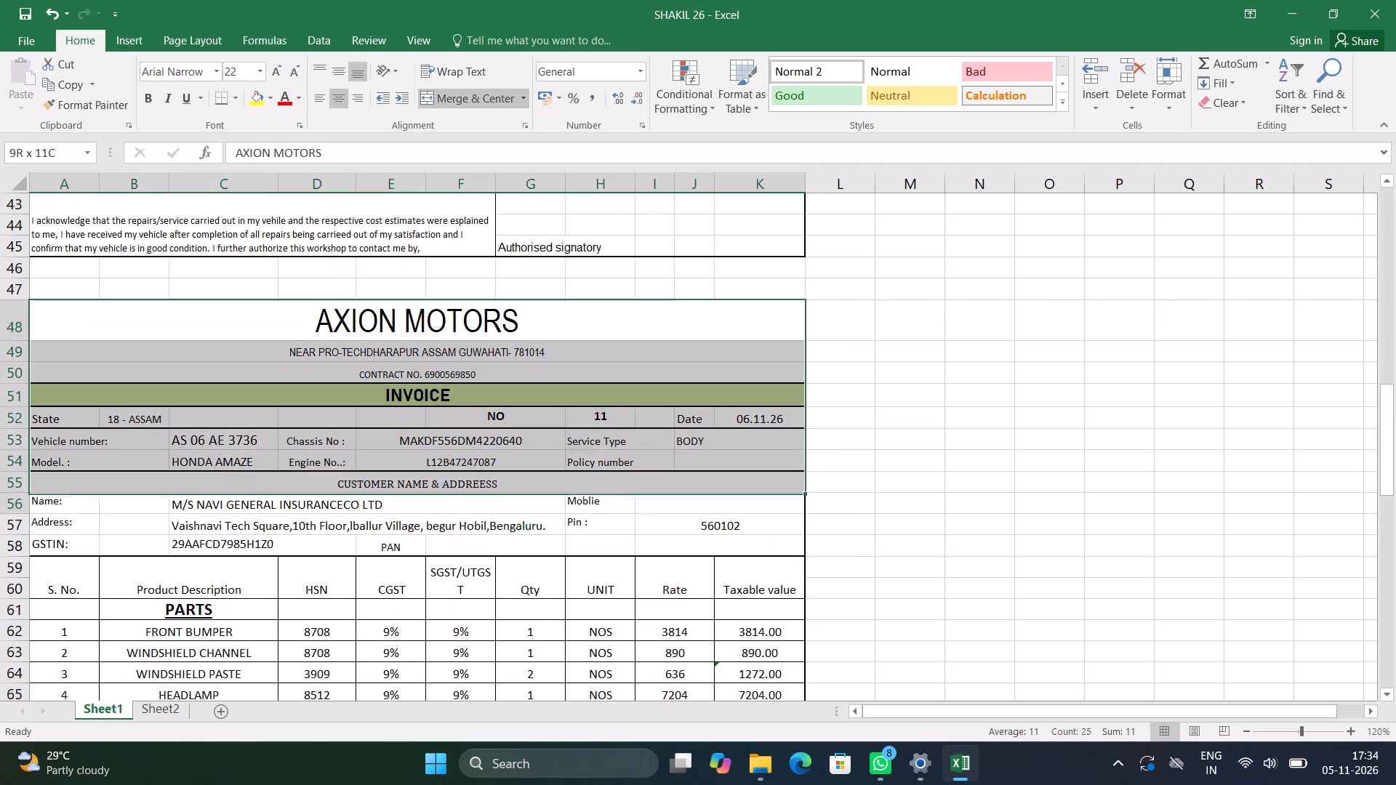
{"action": "key", "text": "shift+Down"}
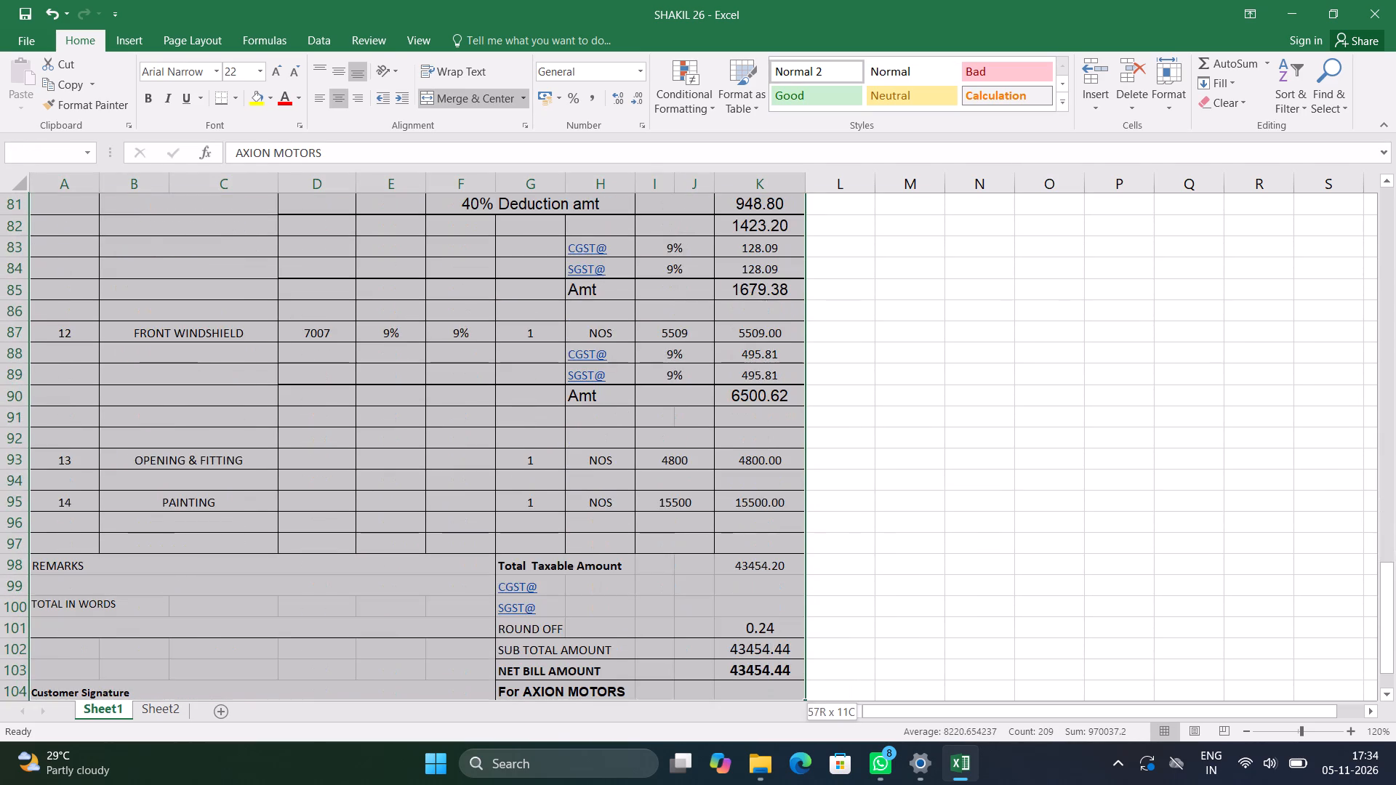
{"action": "key", "text": "shift+Down"}
{"action": "key", "text": "shift+Down"}
{"action": "key", "text": "shift+Down"}
{"action": "key", "text": "shift+Up"}
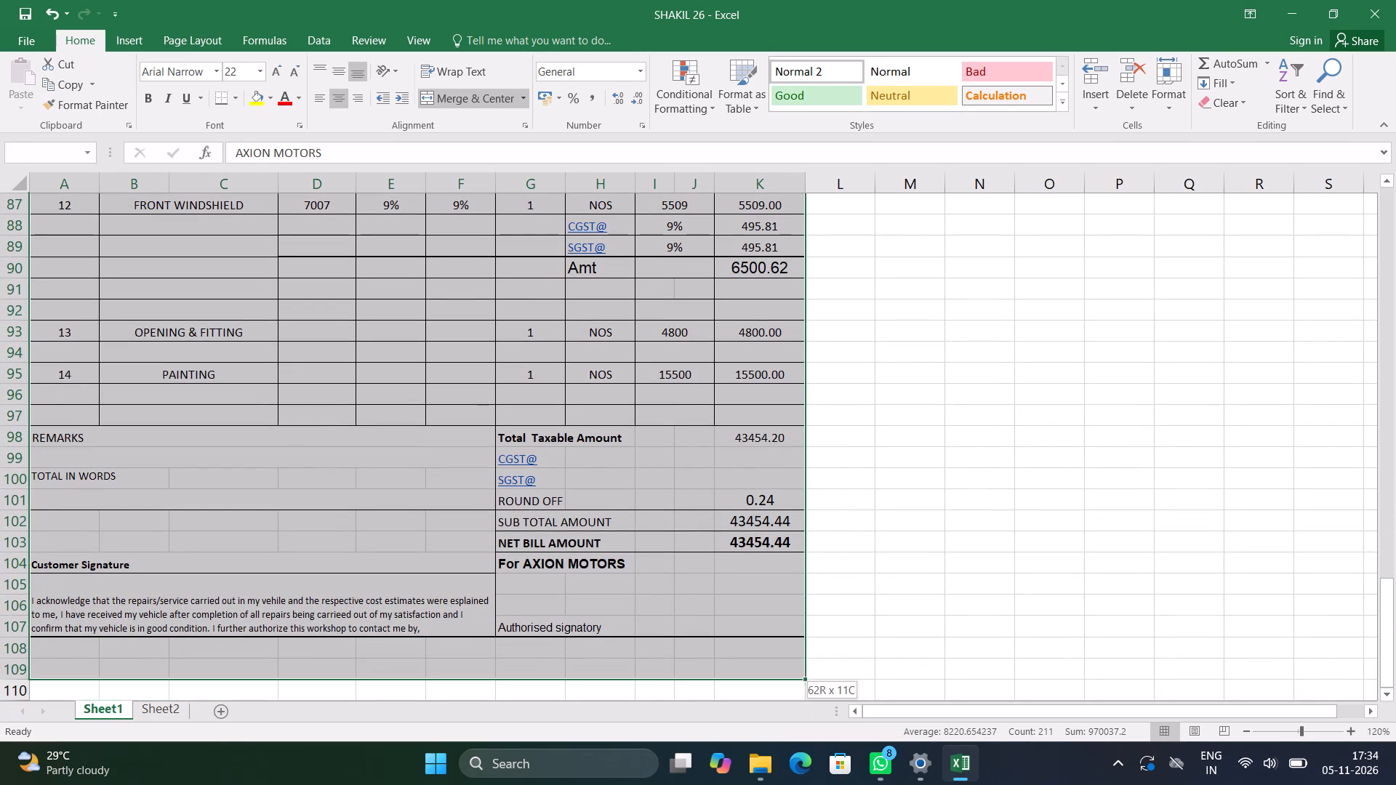
{"action": "key", "text": "shift+Up"}
{"action": "key", "text": "shift+Up"}
{"action": "key", "text": "ctrl+c"}
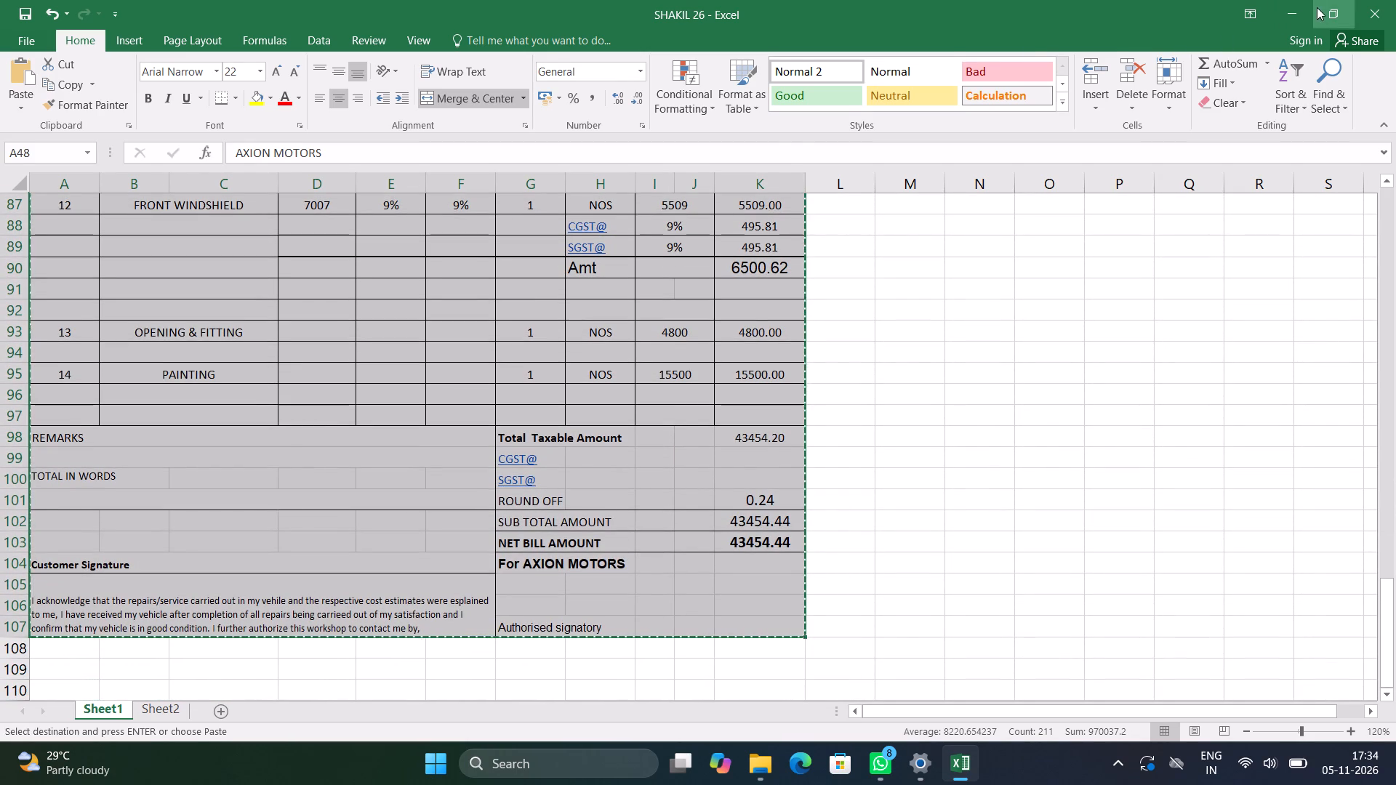
Switch to the SHAKIL folder in File Explorer and create a new Microsoft Excel worksheet there, keeping its default name.
{"action": "left_click", "coordinate": [1280, 18]}
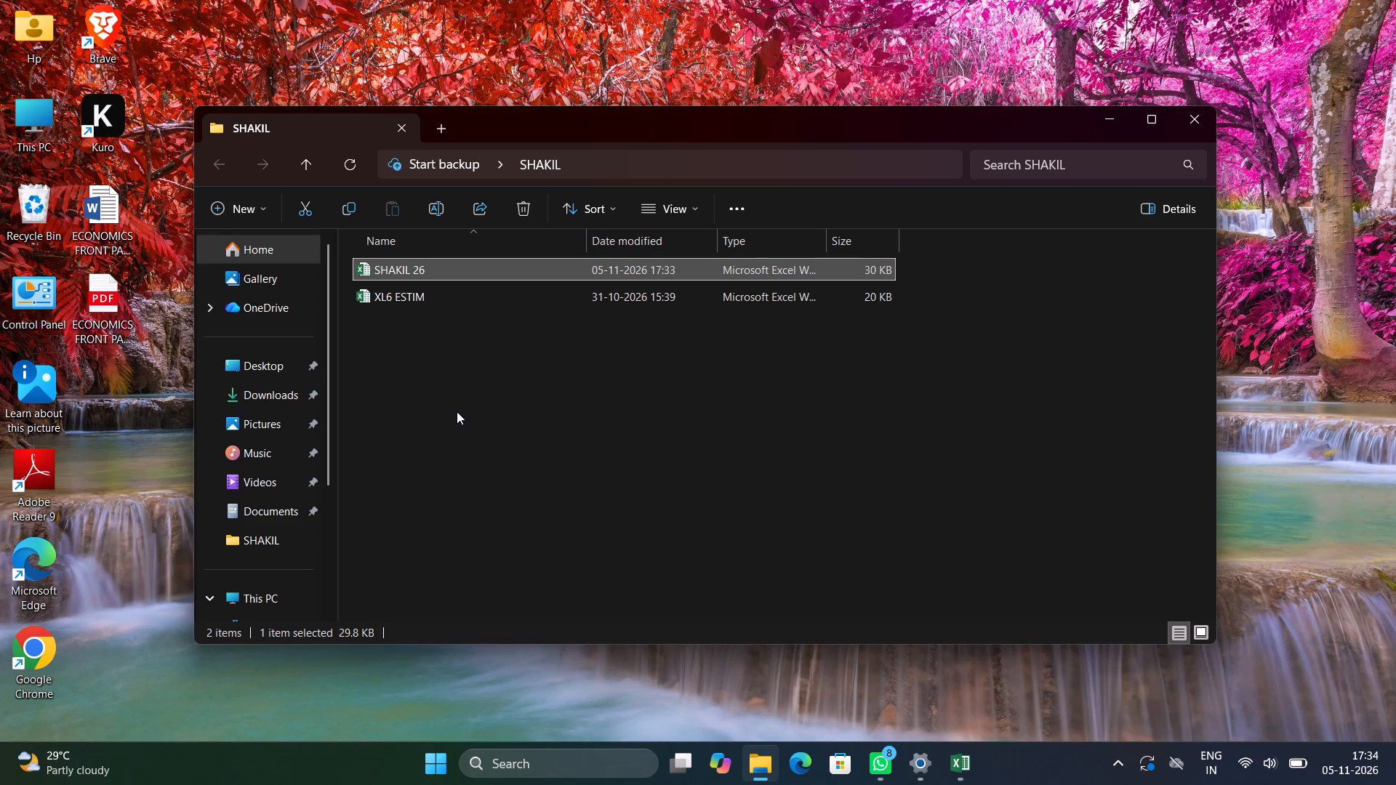
{"action": "right_click", "coordinate": [445, 390]}
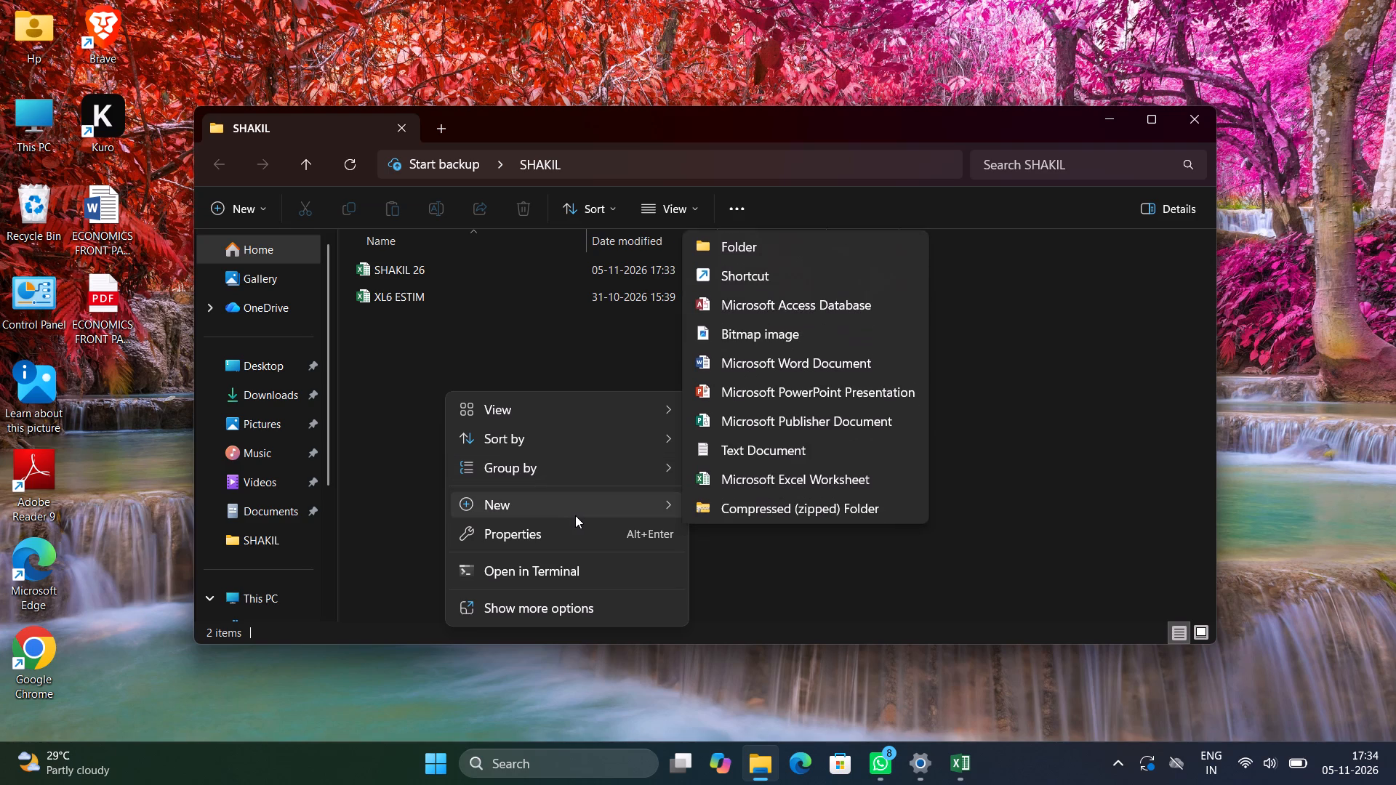
{"action": "left_click", "coordinate": [737, 472]}
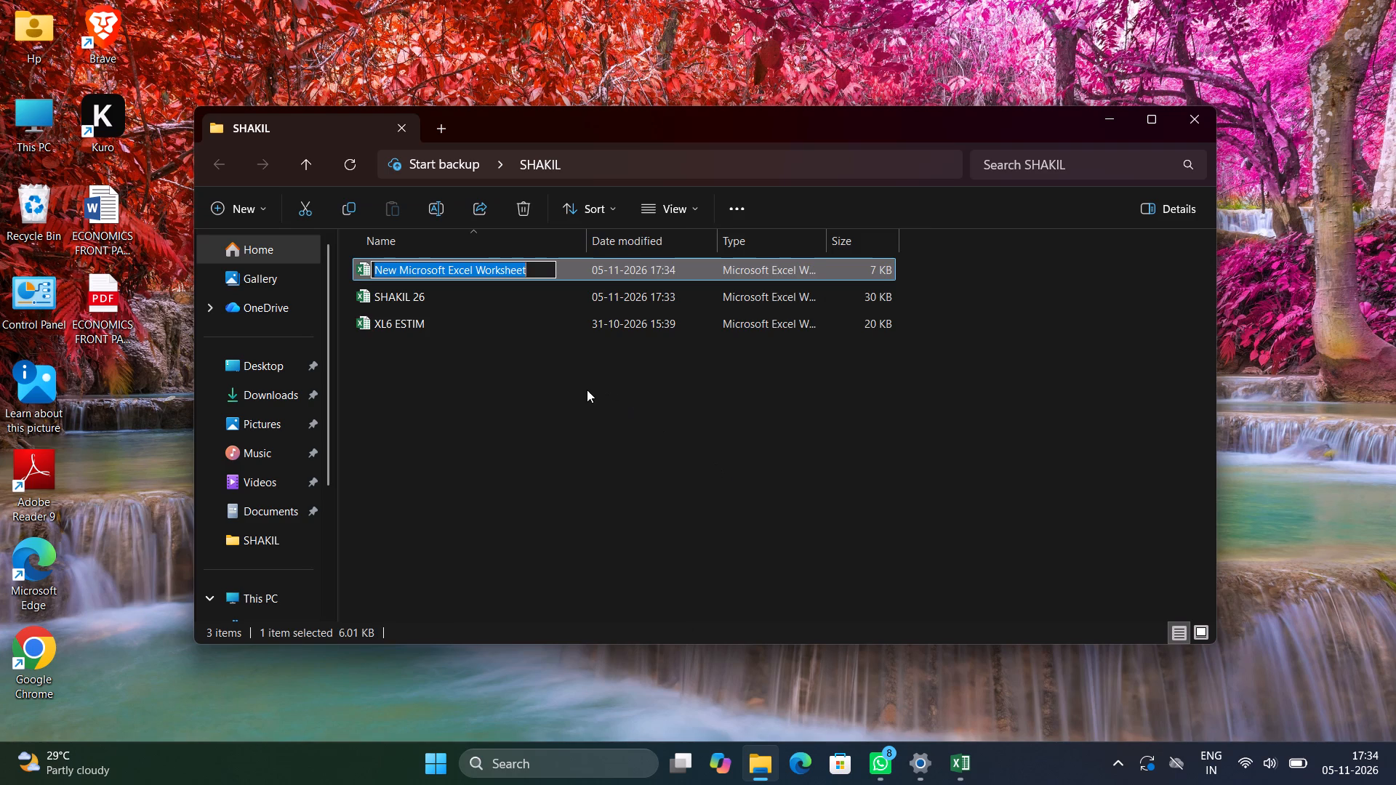
{"action": "left_click", "coordinate": [586, 390]}
Open the new Excel worksheet and paste the copied invoice starting at cell B2.
{"action": "double_click", "coordinate": [498, 273]}
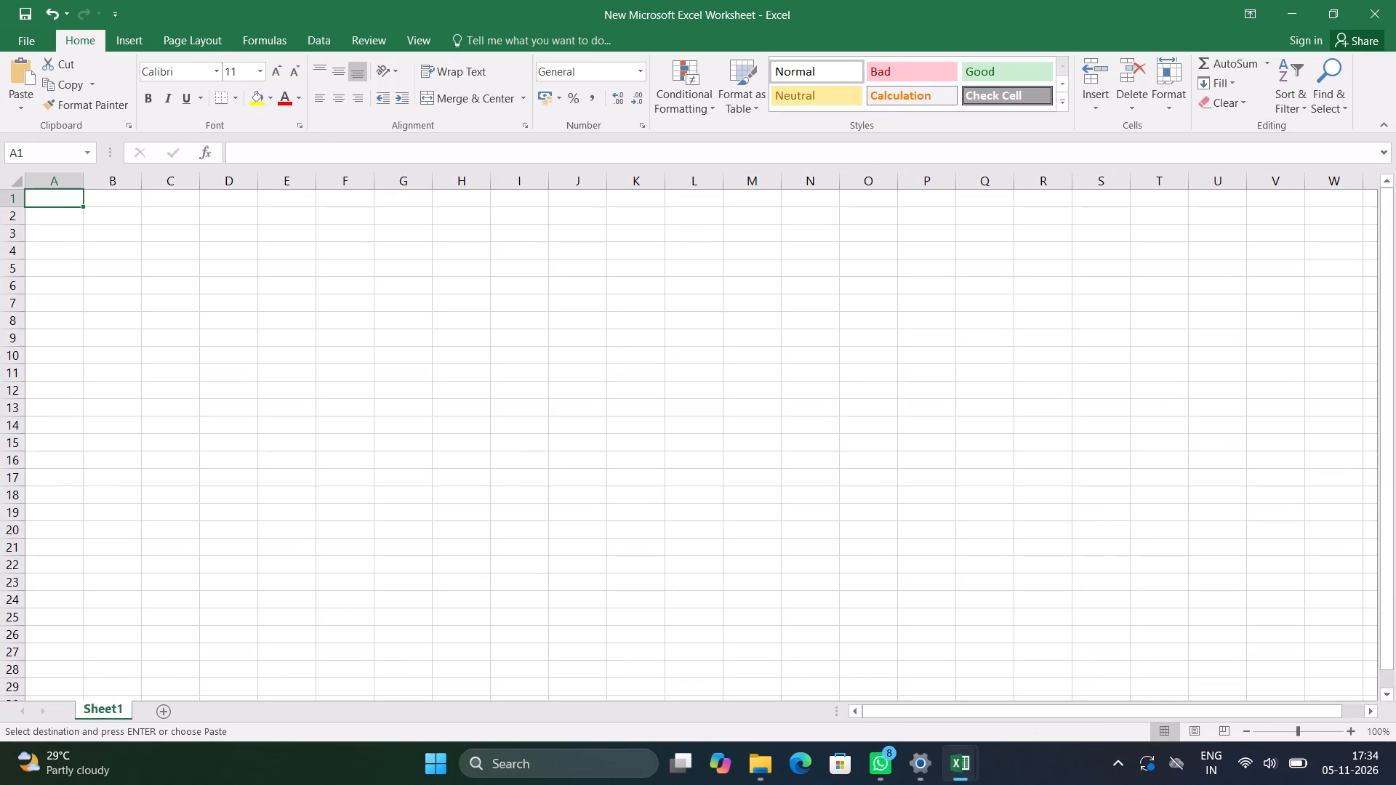
{"action": "left_click", "coordinate": [97, 217]}
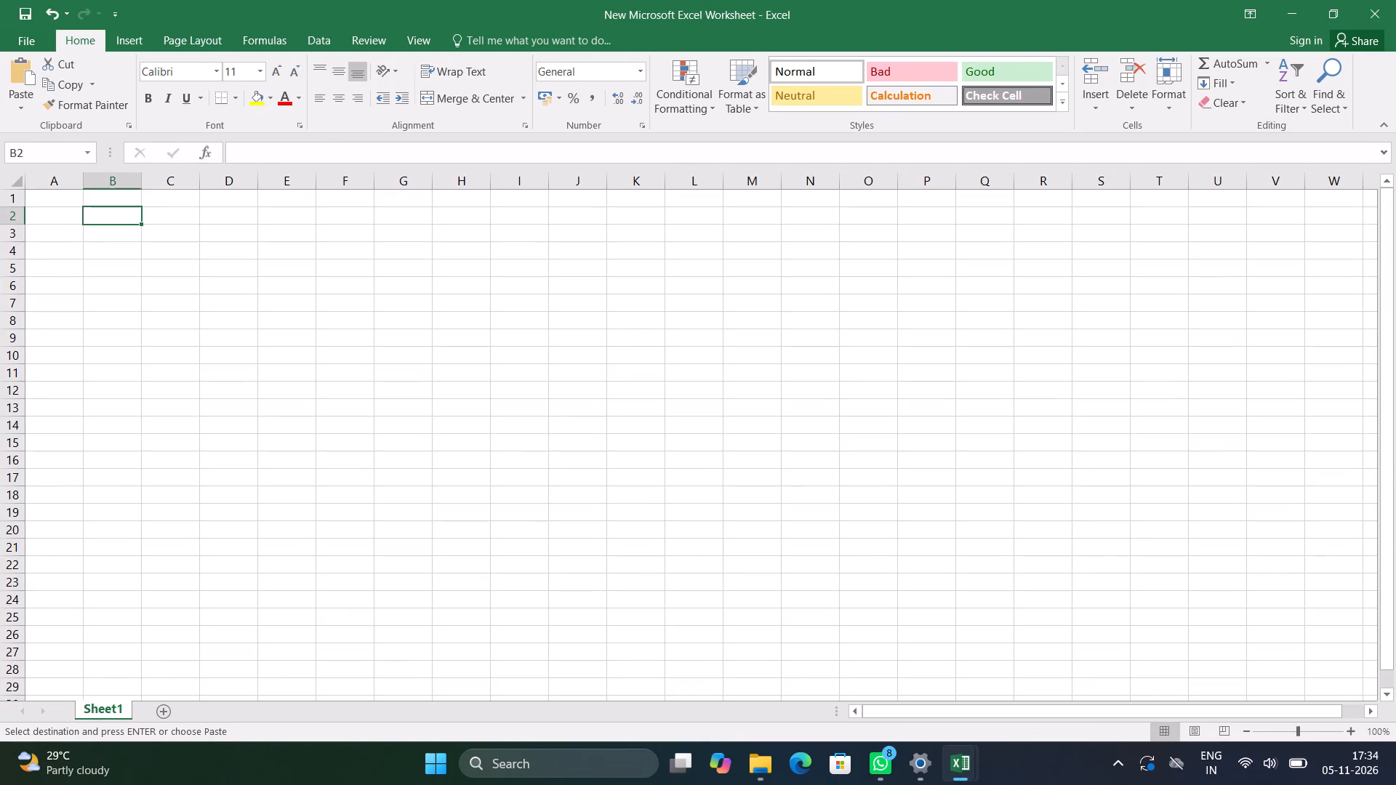
{"action": "key", "text": "ctrl+v"}
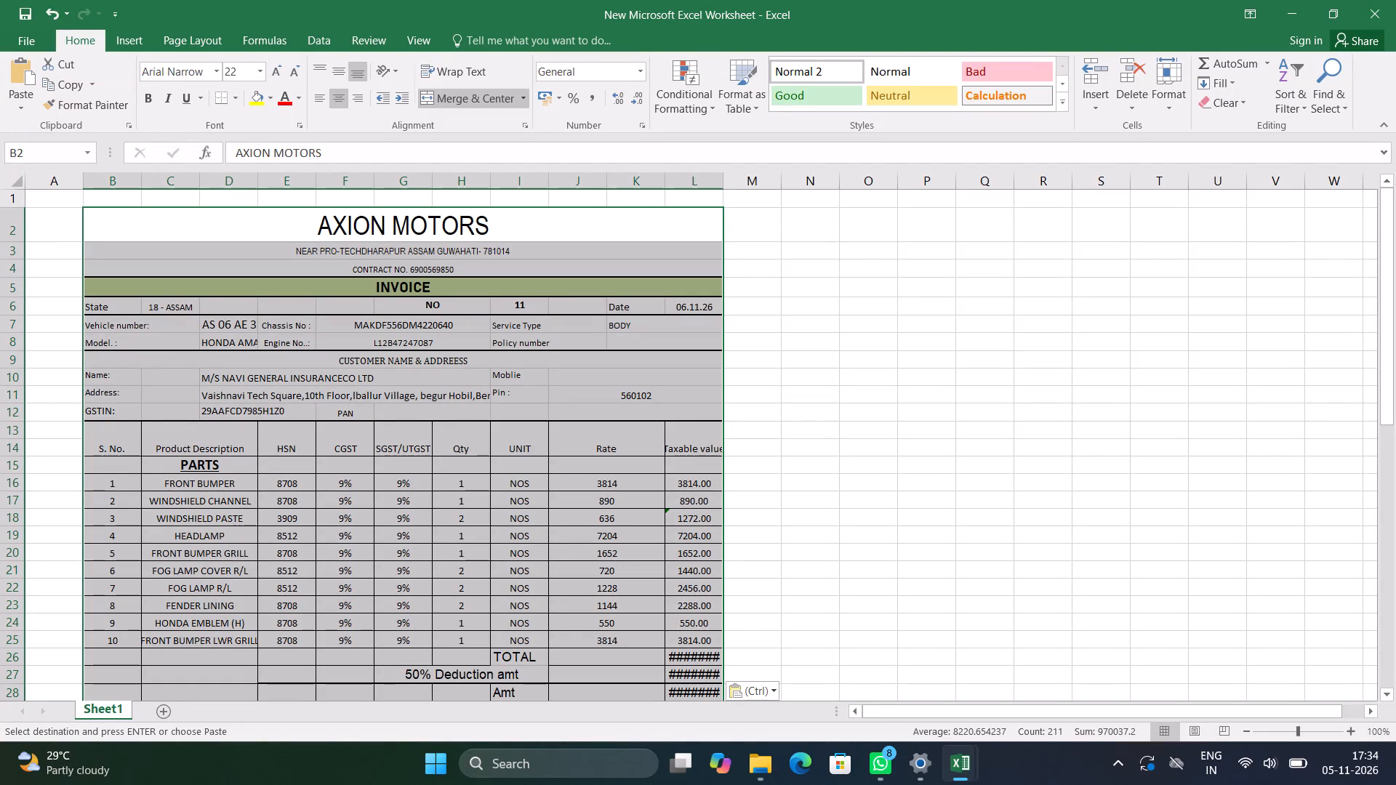
Widen column D of the pasted invoice to about double so the vehicle number, model and product descriptions fit.
{"action": "left_click_drag", "start_coordinate": [259, 185], "coordinate": [310, 185]}
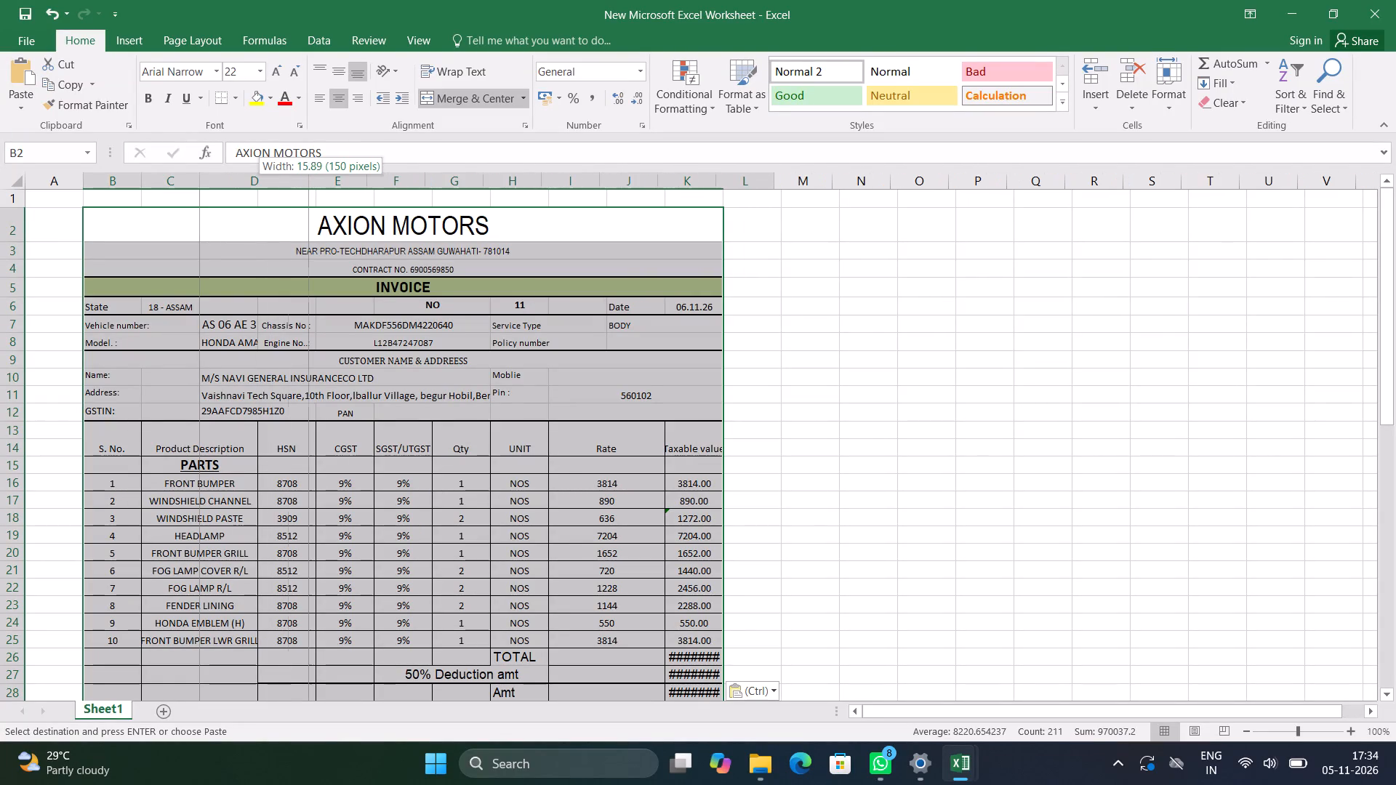
{"action": "left_click_drag", "start_coordinate": [310, 185], "coordinate": [317, 185]}
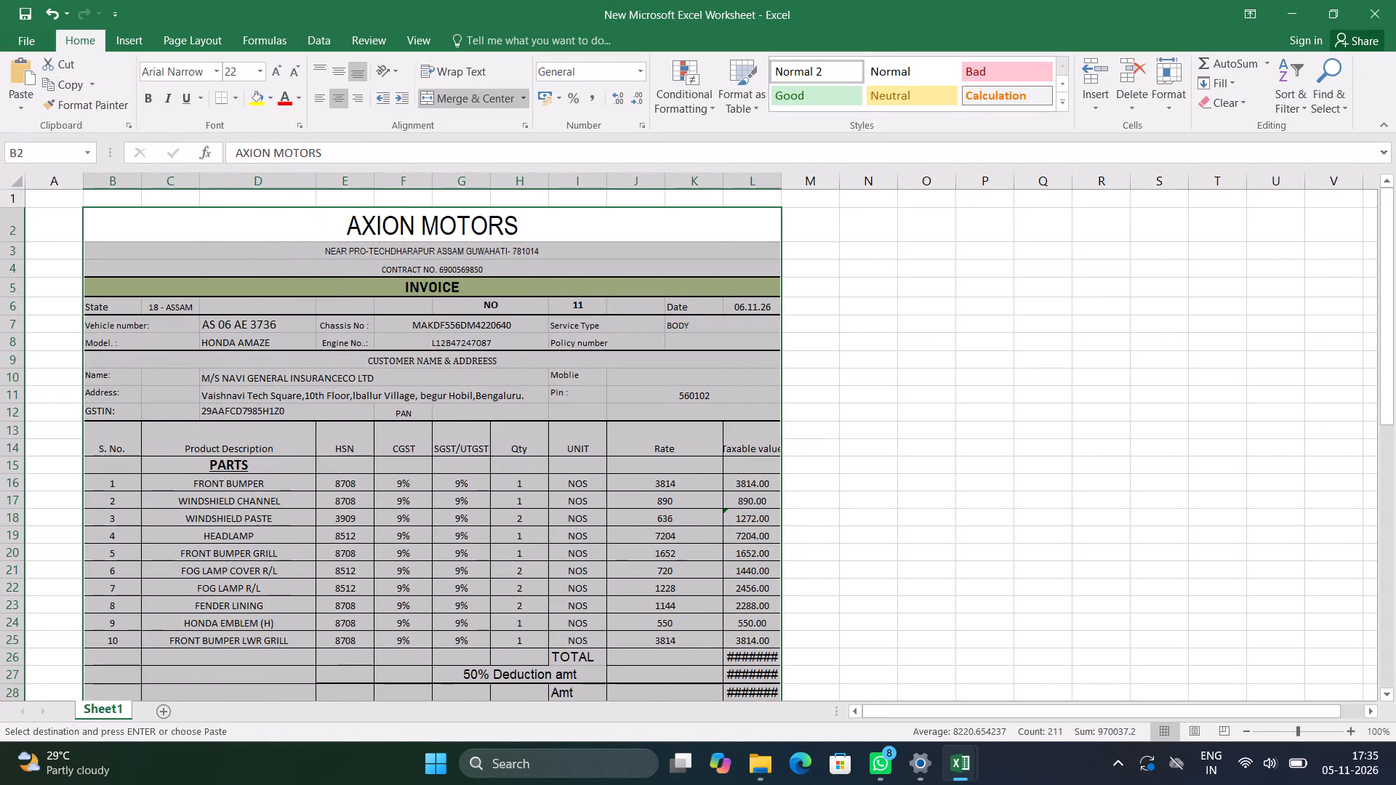
Narrow column J, the first of the two Rate columns in the pasted invoice, to about half its width.
{"action": "left_click_drag", "start_coordinate": [667, 182], "coordinate": [643, 183]}
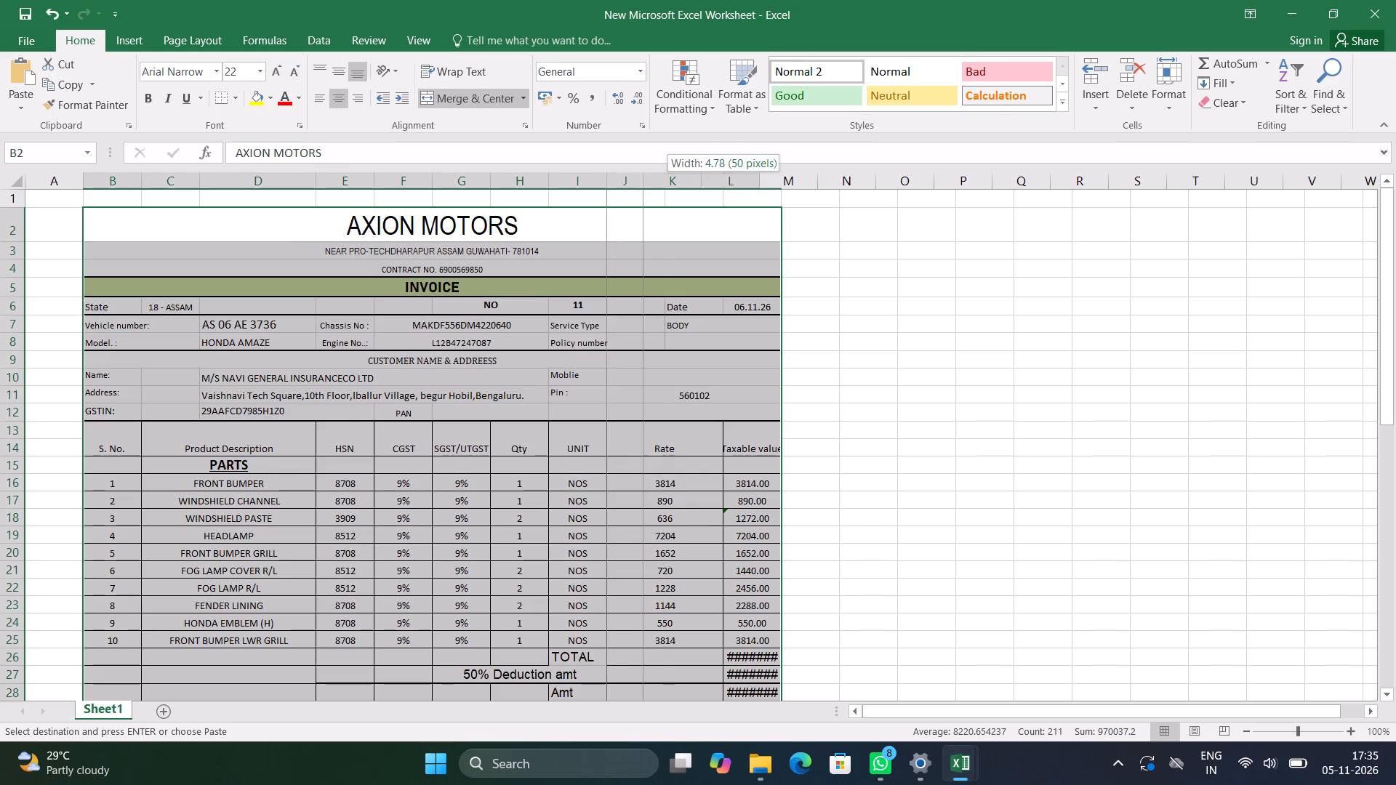
{"action": "left_click_drag", "start_coordinate": [643, 183], "coordinate": [637, 184]}
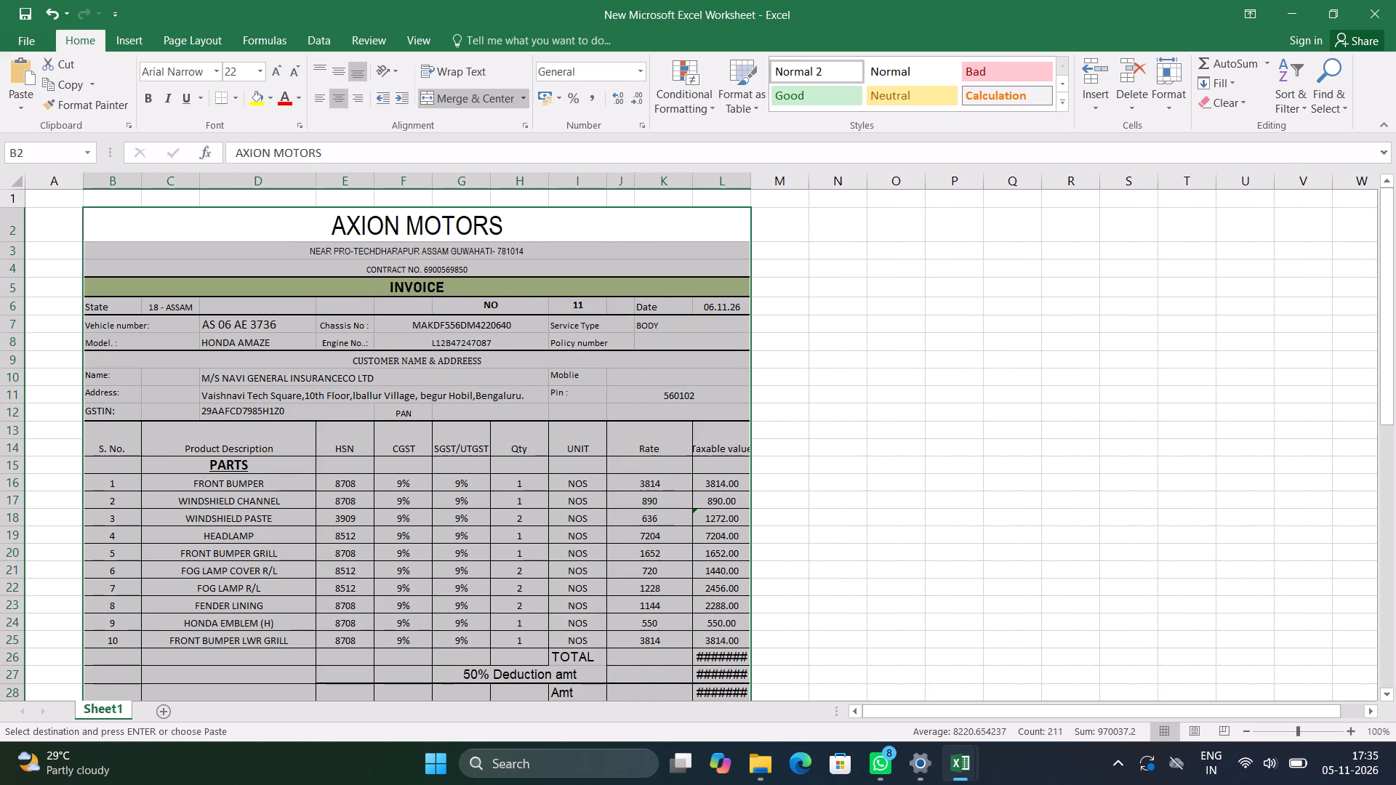
Narrow column K, the remaining Rate column of the pasted invoice, to a width of about 5.
{"action": "left_click_drag", "start_coordinate": [692, 185], "coordinate": [671, 185]}
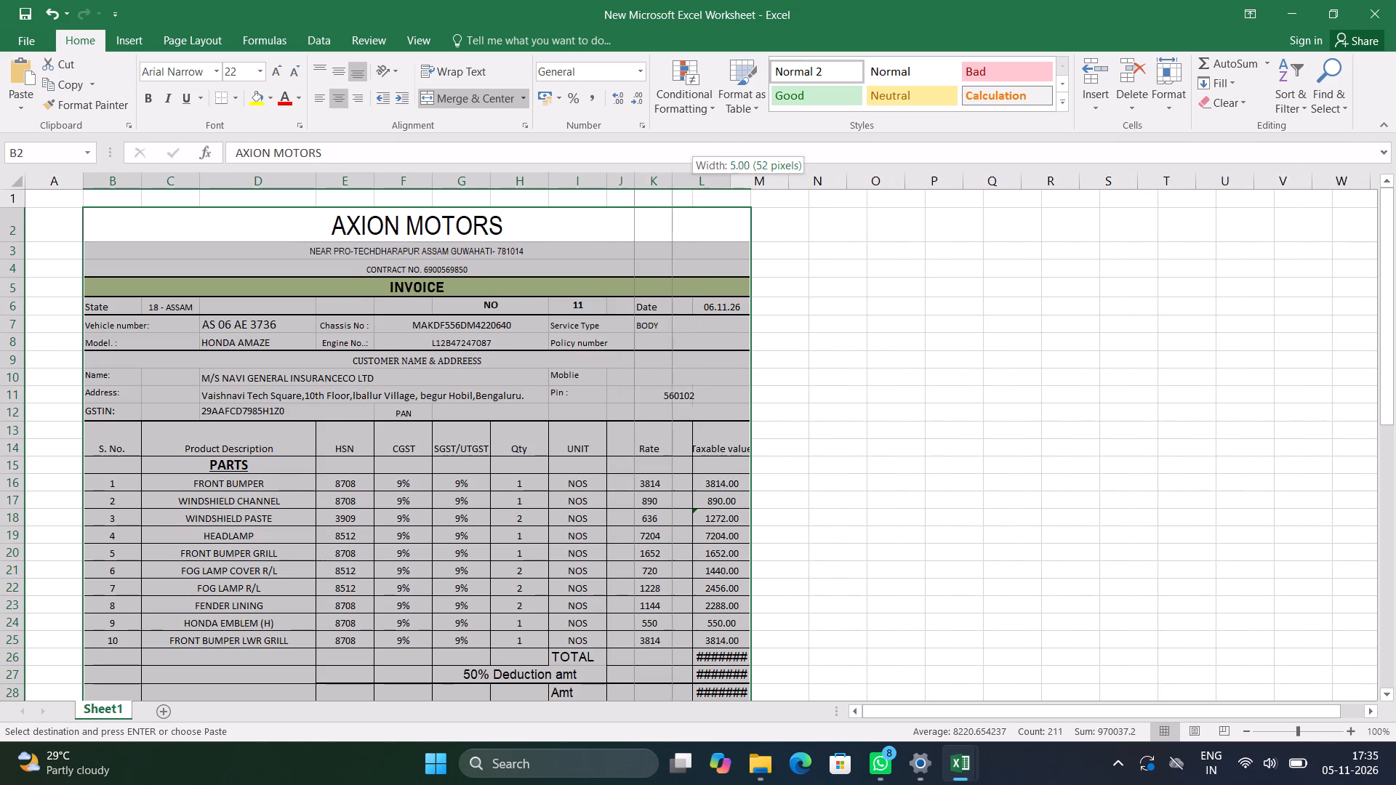
{"action": "left_click_drag", "start_coordinate": [671, 185], "coordinate": [670, 184]}
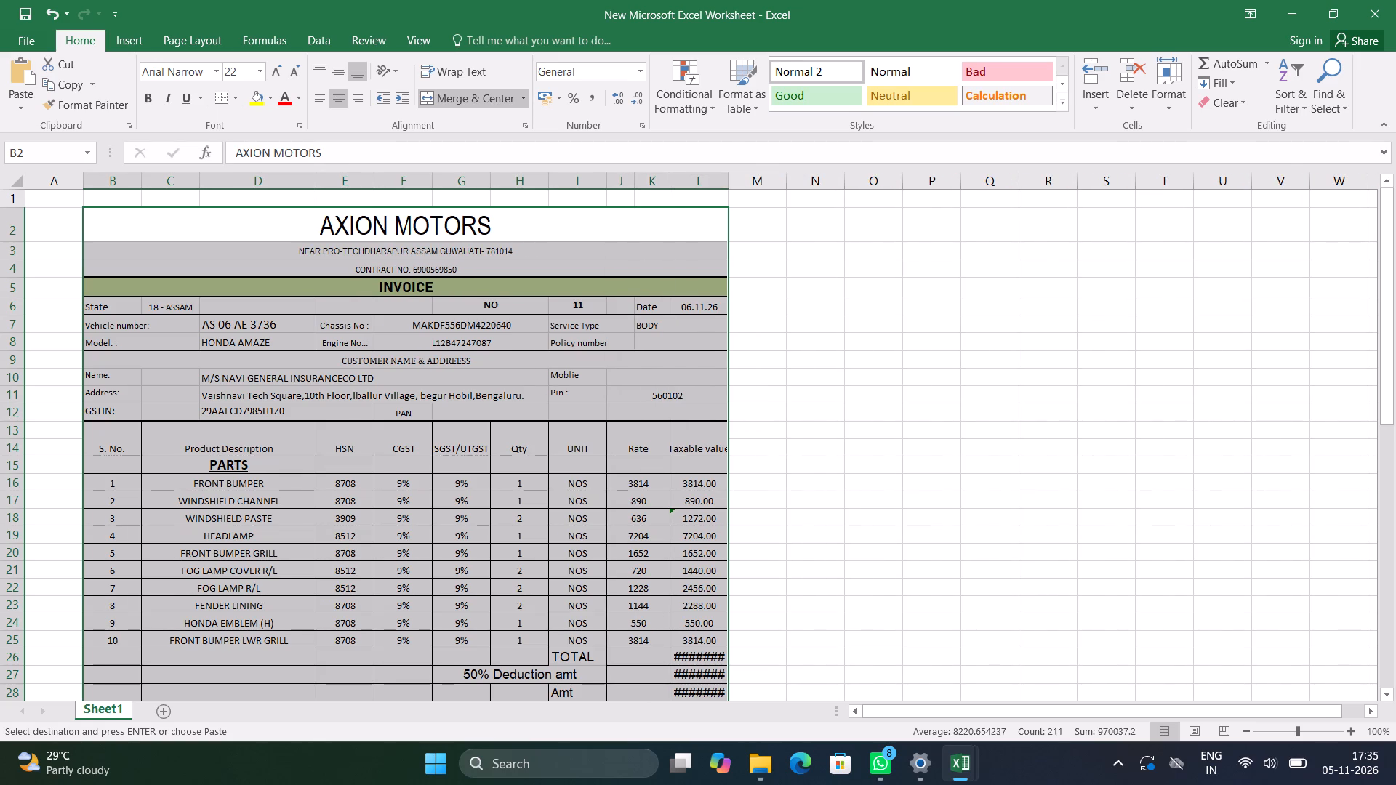
Widen column L slightly so the Taxable value heading and the large totals fit.
{"action": "left_click_drag", "start_coordinate": [729, 184], "coordinate": [755, 184]}
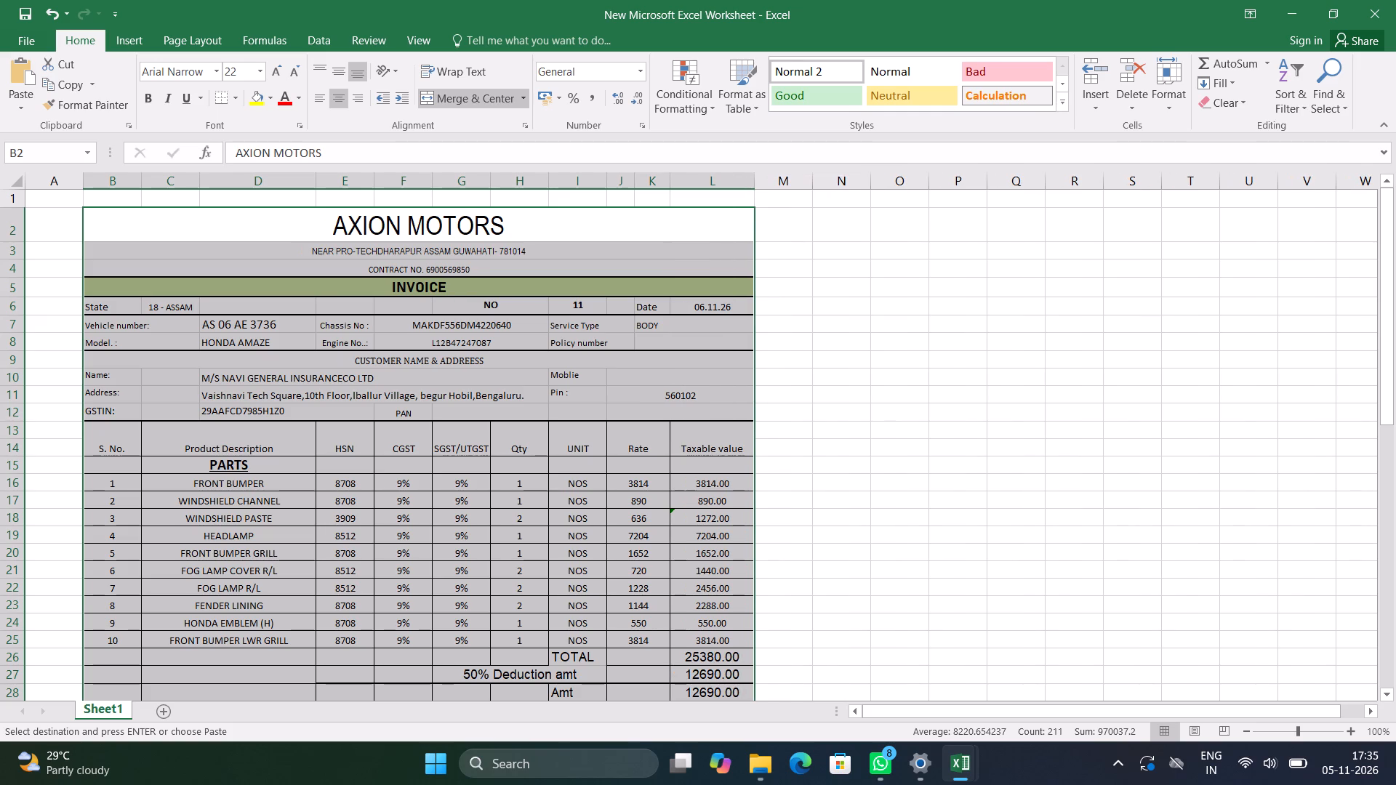
In Page Break Preview, move the vertical break past column L and the horizontal break below row 61 to fit the invoice on one page.
{"action": "left_click_drag", "start_coordinate": [1383, 374], "coordinate": [1395, 607]}
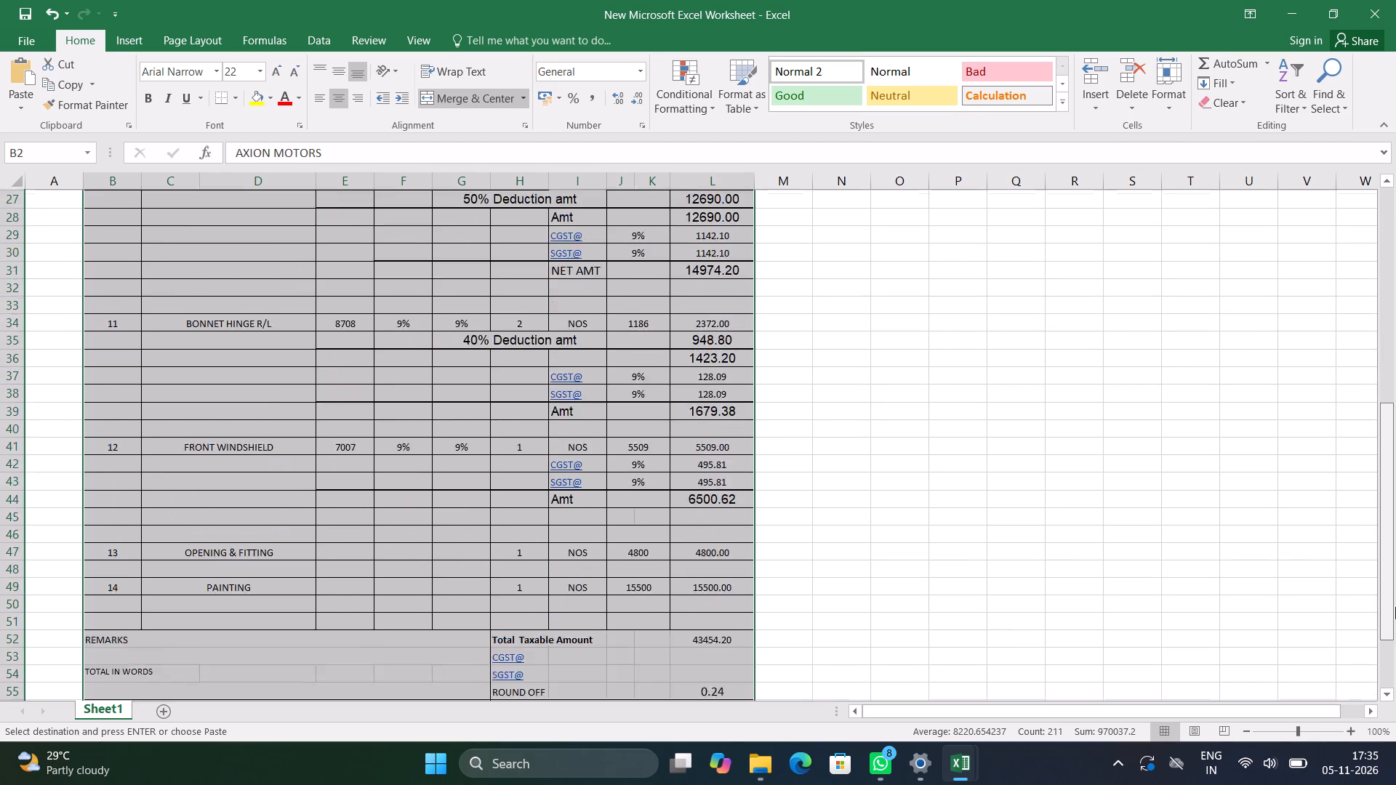
{"action": "left_click_drag", "start_coordinate": [1395, 607], "coordinate": [1395, 701]}
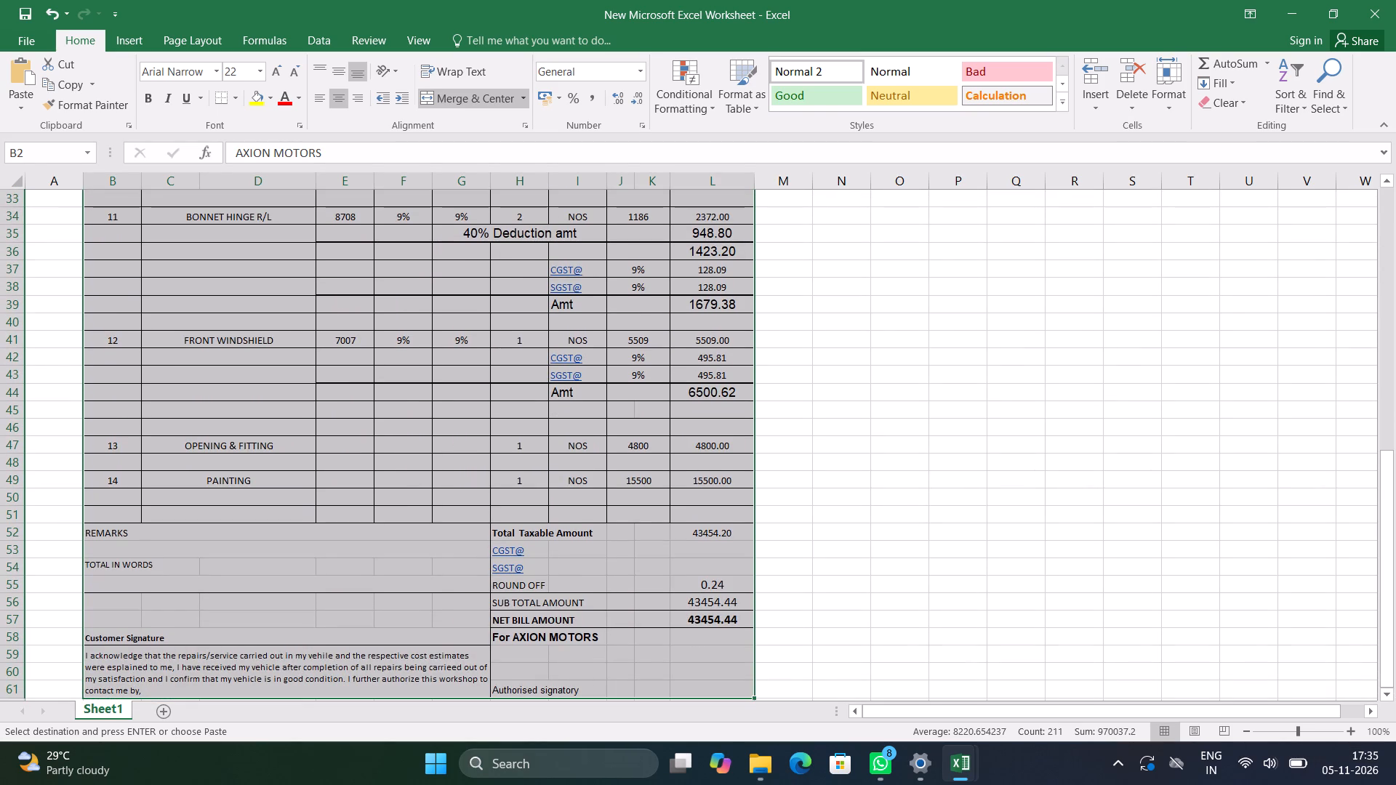
{"action": "key", "text": "ctrl+p"}
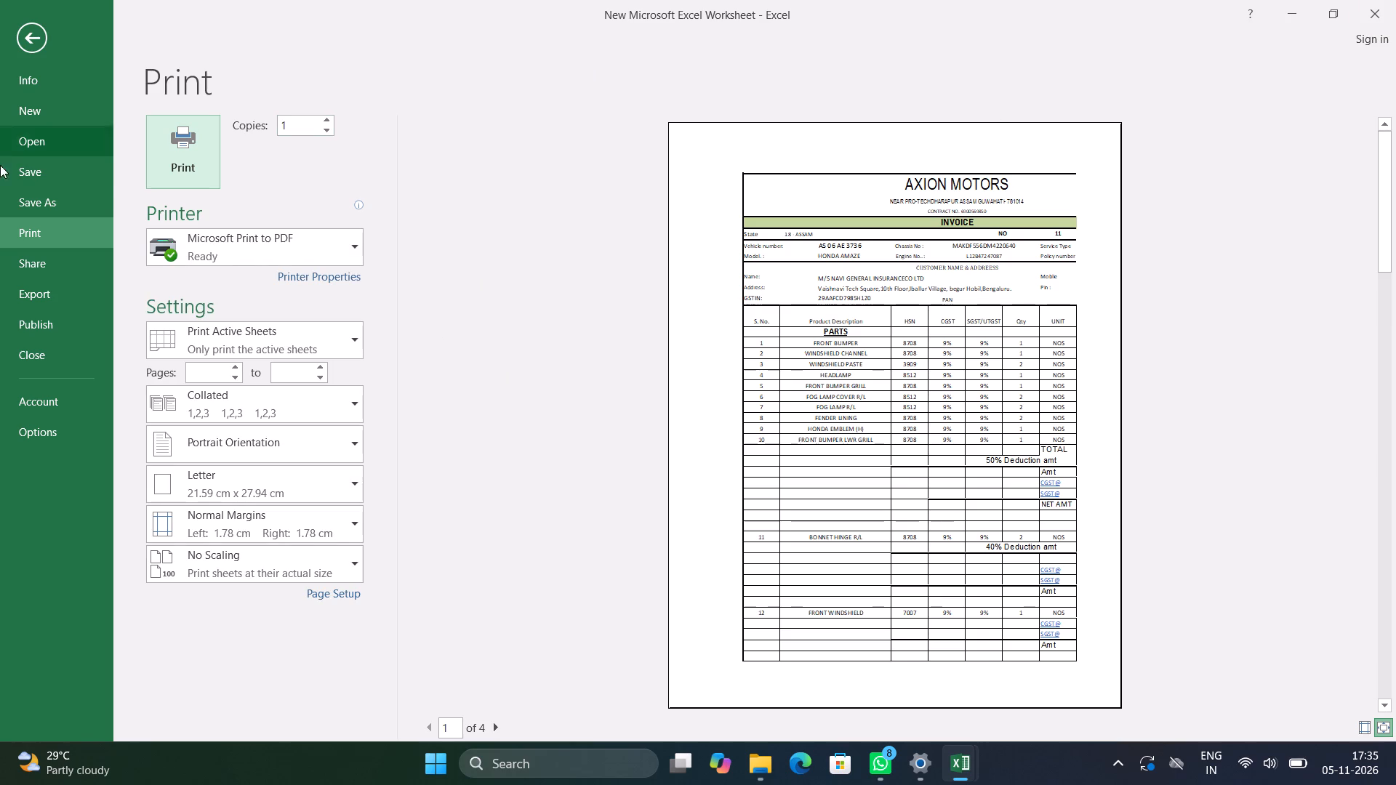
{"action": "left_click", "coordinate": [41, 40]}
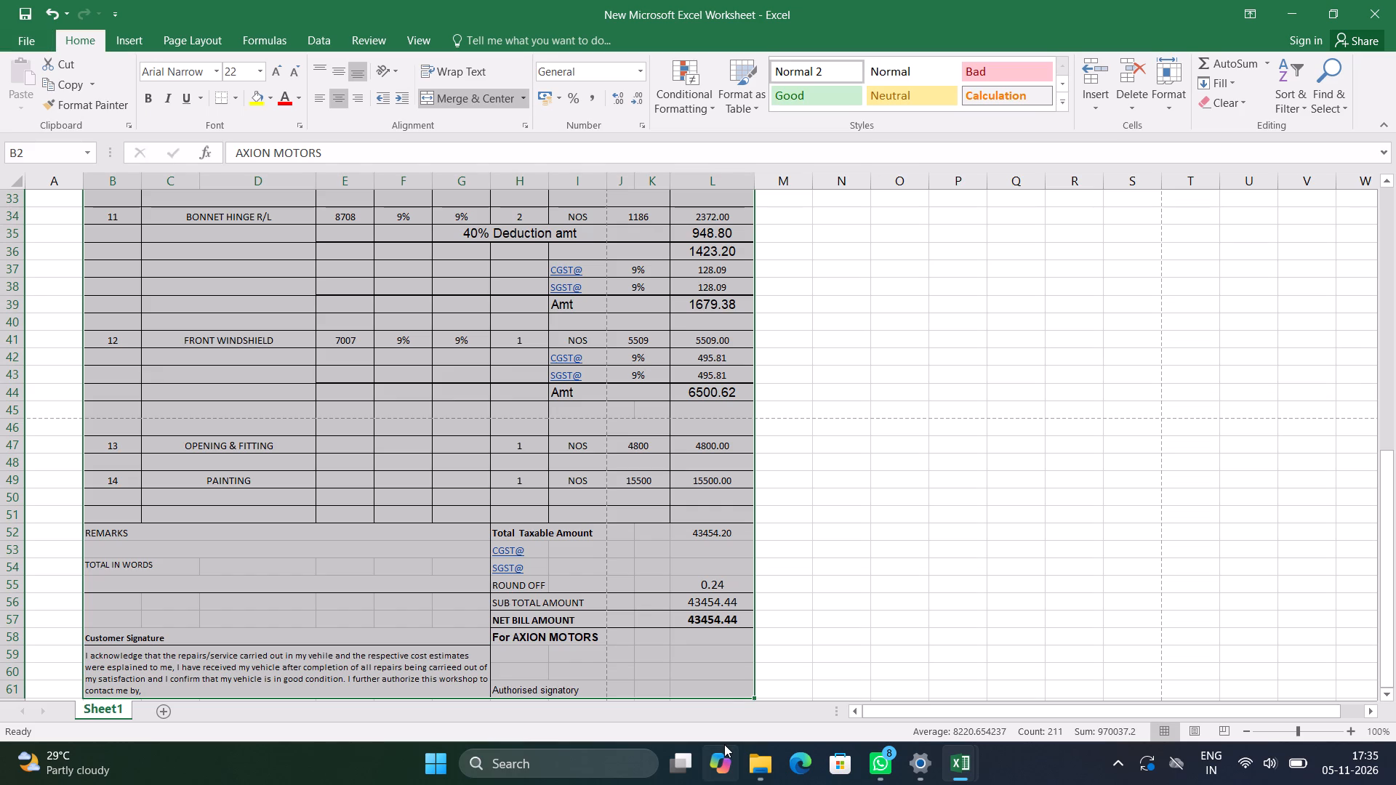
{"action": "left_click", "coordinate": [1222, 733]}
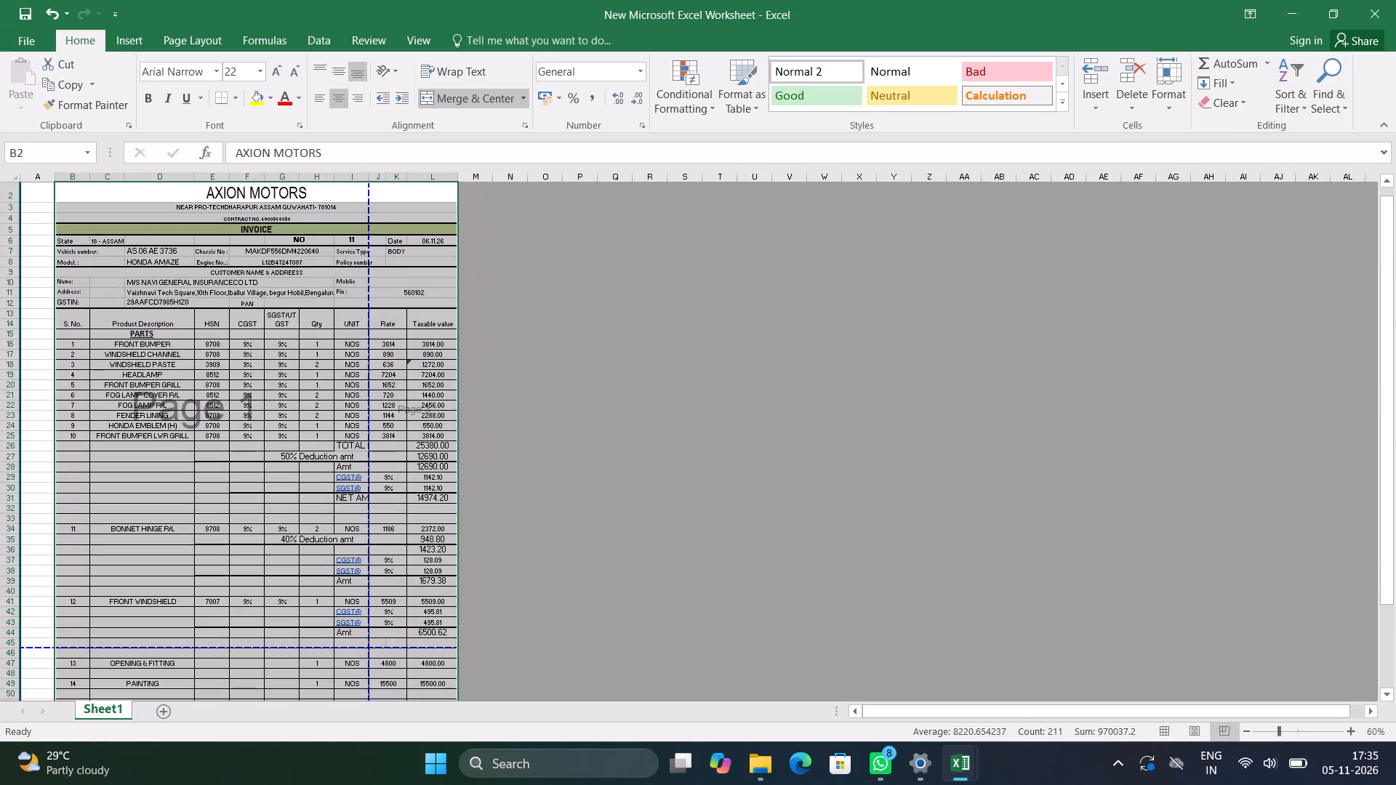
{"action": "left_click_drag", "start_coordinate": [368, 208], "coordinate": [462, 217]}
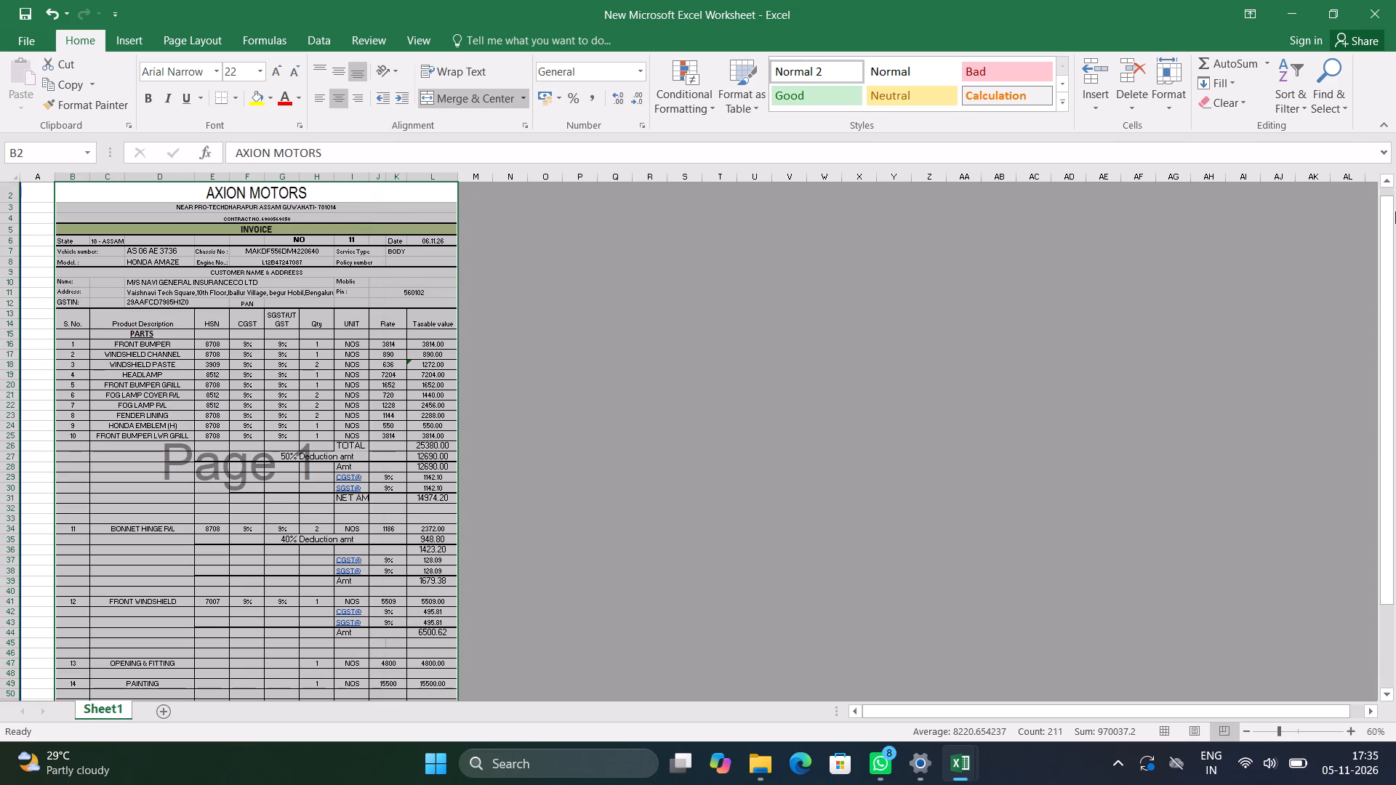
{"action": "left_click_drag", "start_coordinate": [1384, 502], "coordinate": [1384, 612]}
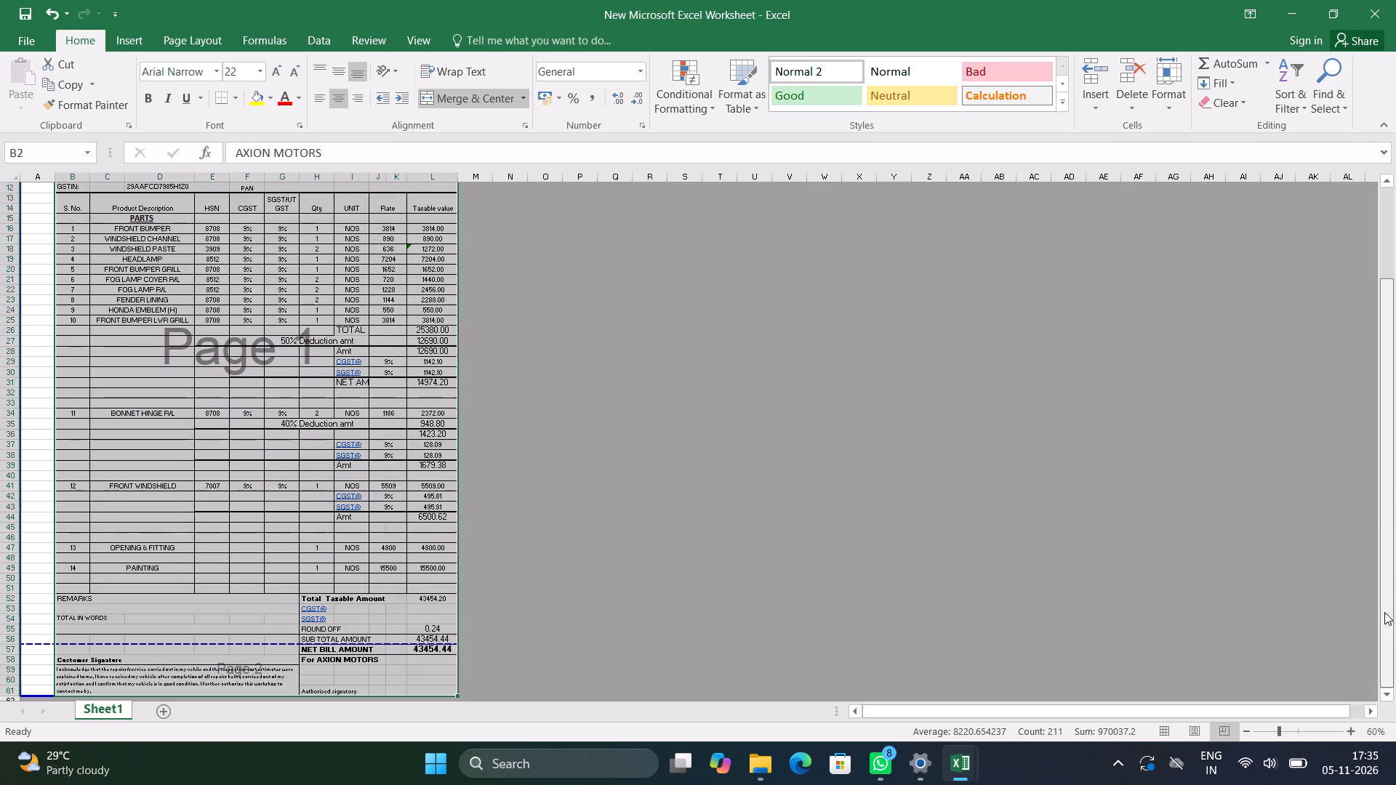
{"action": "left_click_drag", "start_coordinate": [1384, 612], "coordinate": [1385, 639]}
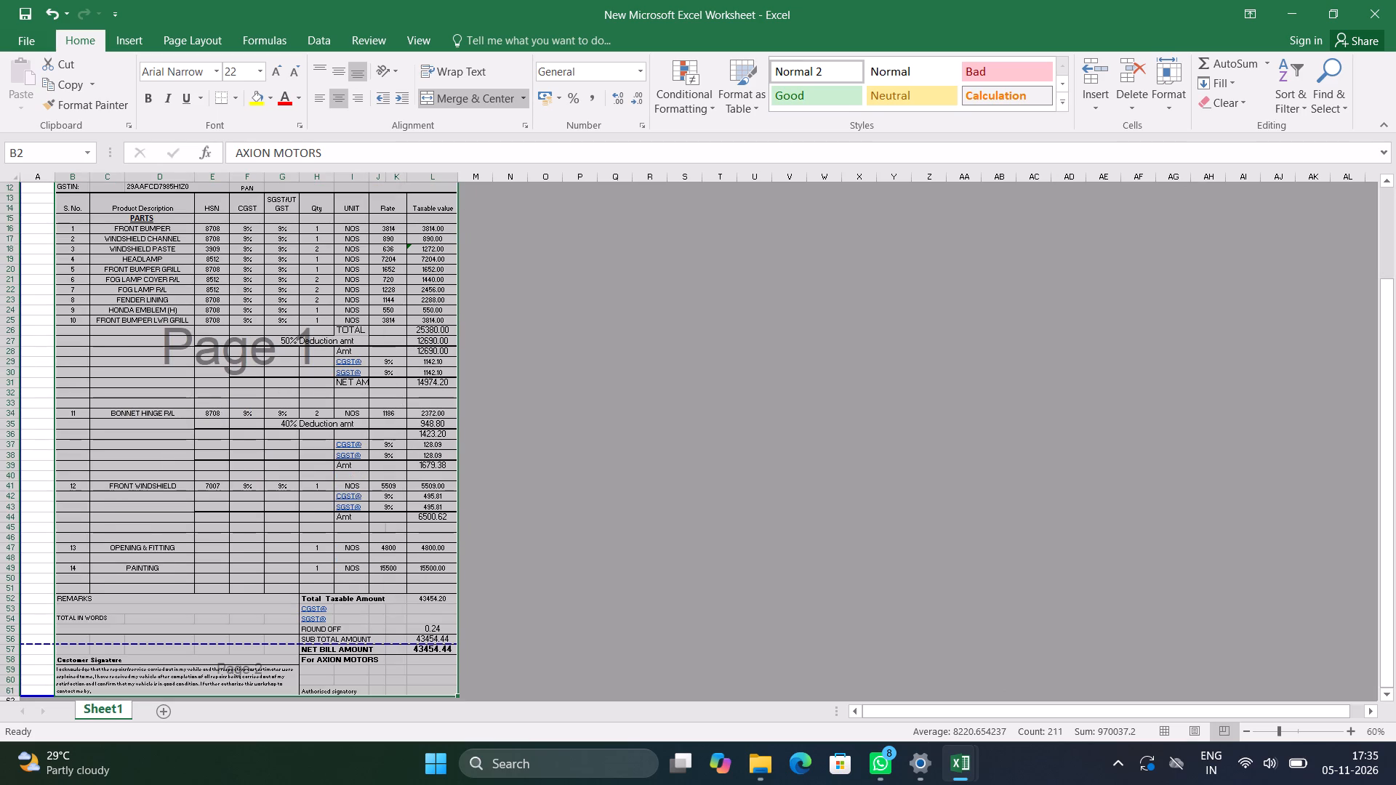
{"action": "left_click_drag", "start_coordinate": [269, 644], "coordinate": [269, 700]}
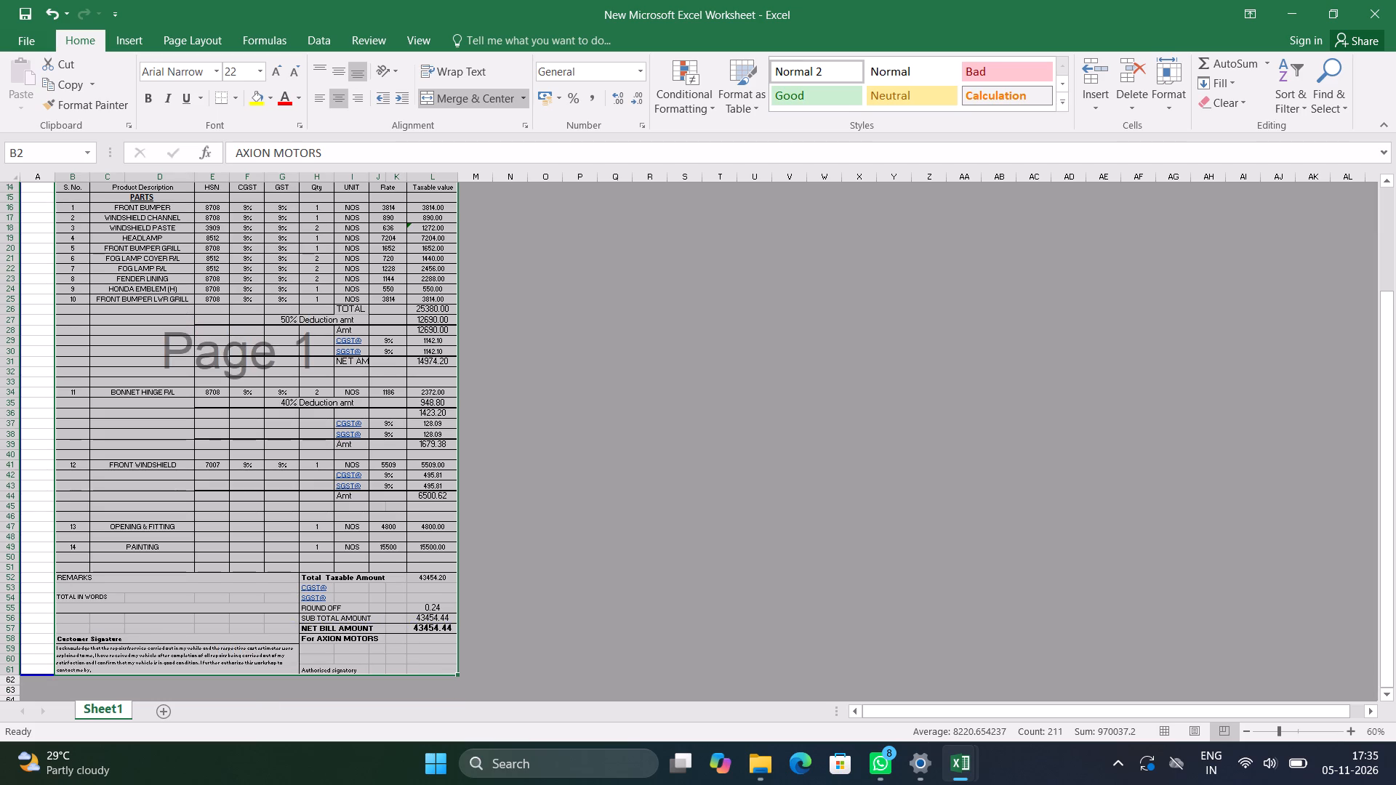
Bring up the print settings and choose to print only the current selection.
{"action": "key", "text": "ctrl+p"}
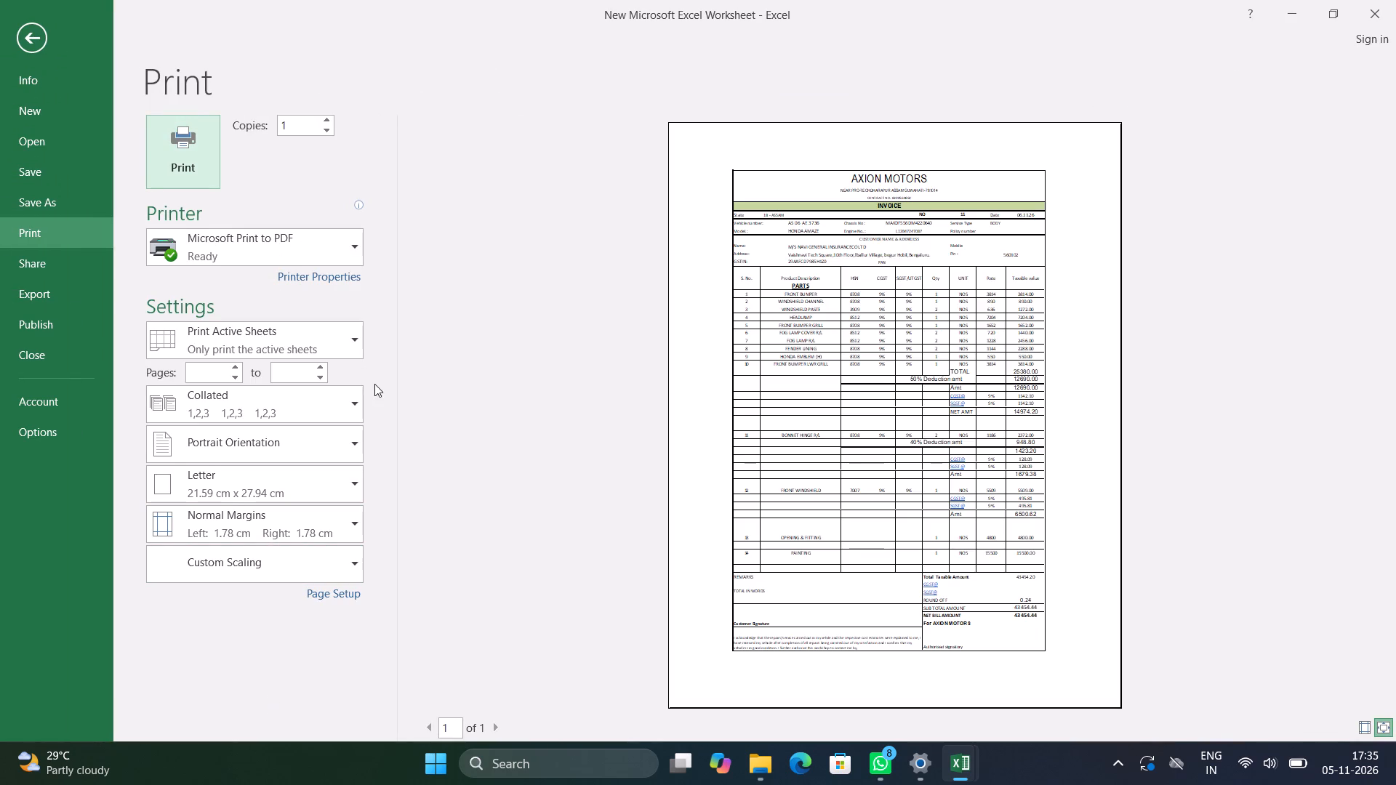
{"action": "left_click", "coordinate": [334, 336]}
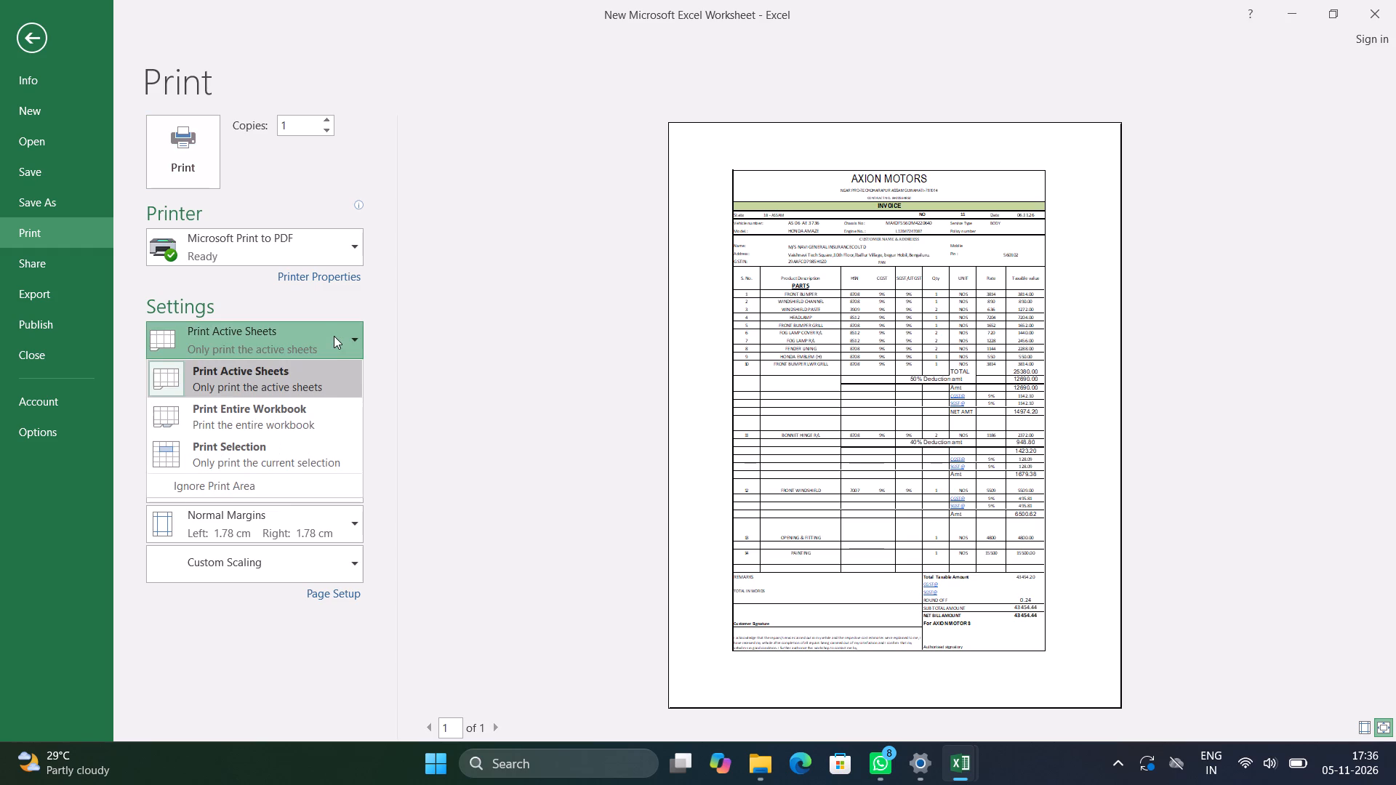
{"action": "left_click", "coordinate": [265, 455]}
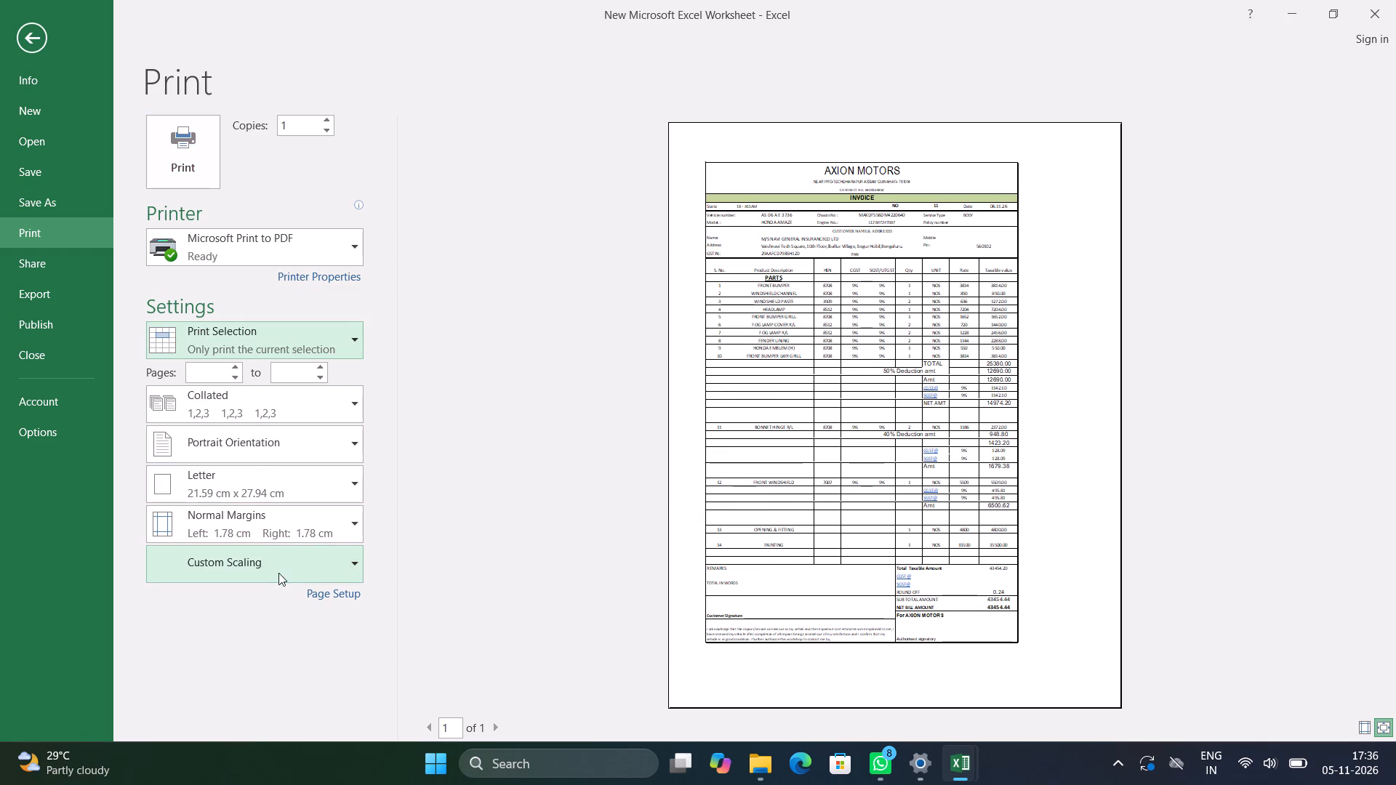
In the page setup, change the paper size to A4 and centre the invoice horizontally on the page.
{"action": "left_click", "coordinate": [322, 592]}
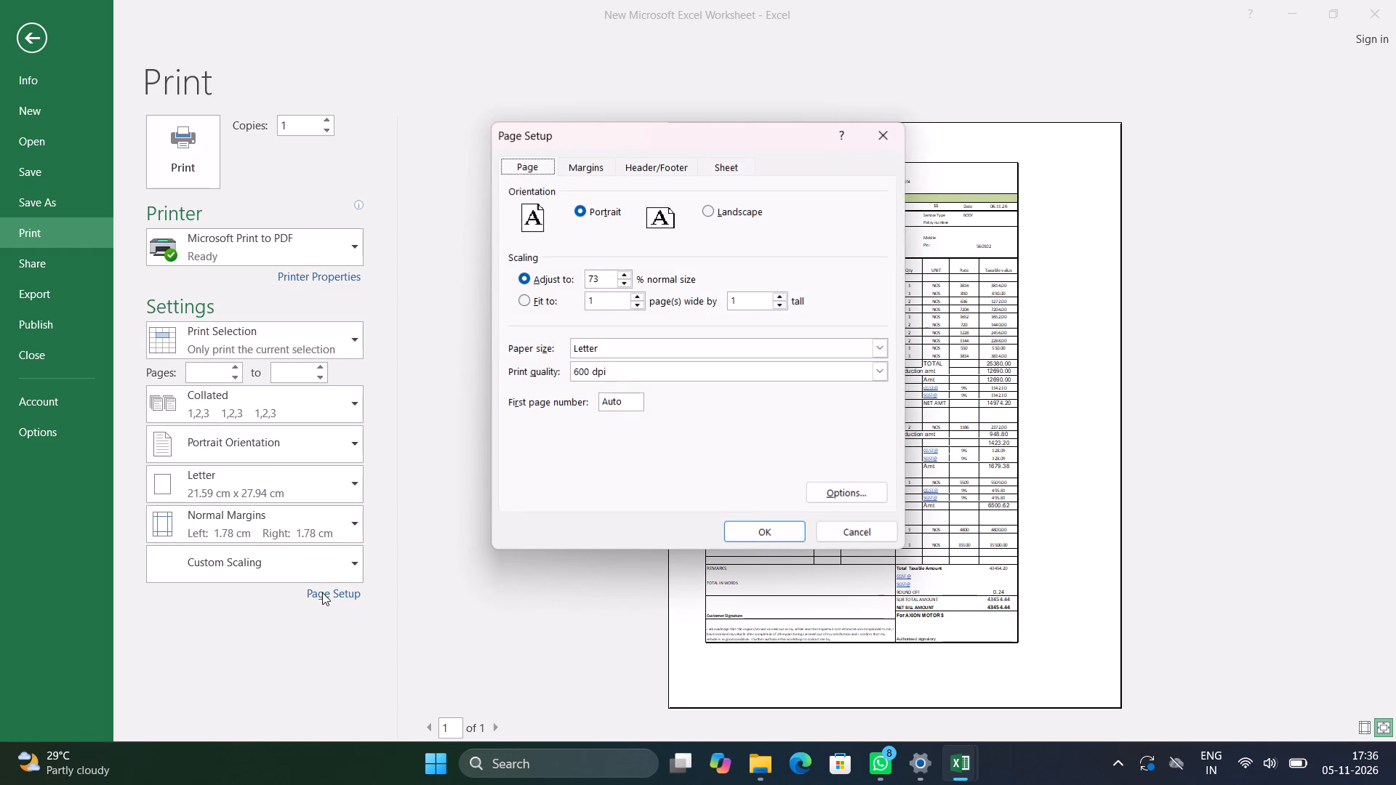
{"action": "left_click", "coordinate": [585, 340]}
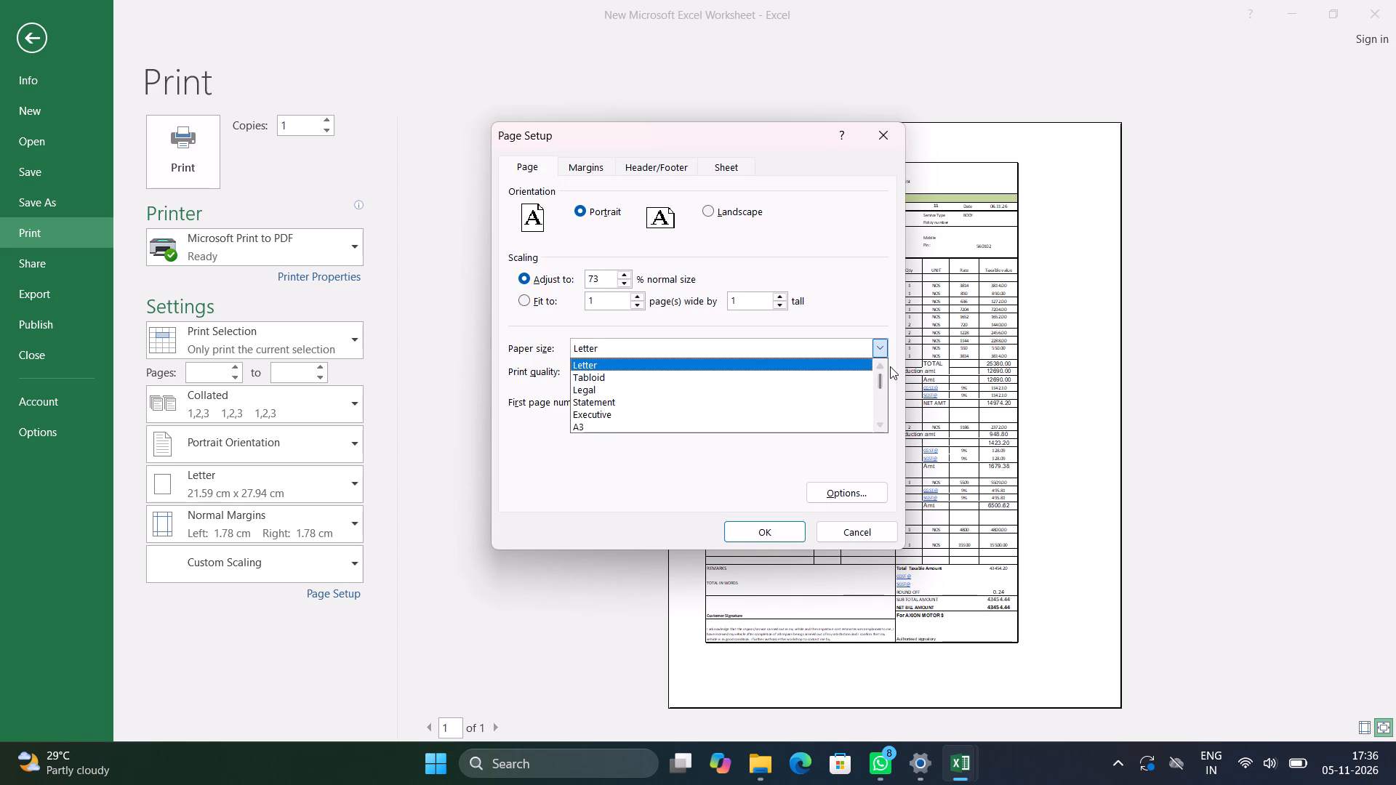
{"action": "left_click_drag", "start_coordinate": [882, 374], "coordinate": [882, 381]}
{"action": "double_click", "coordinate": [882, 381]}
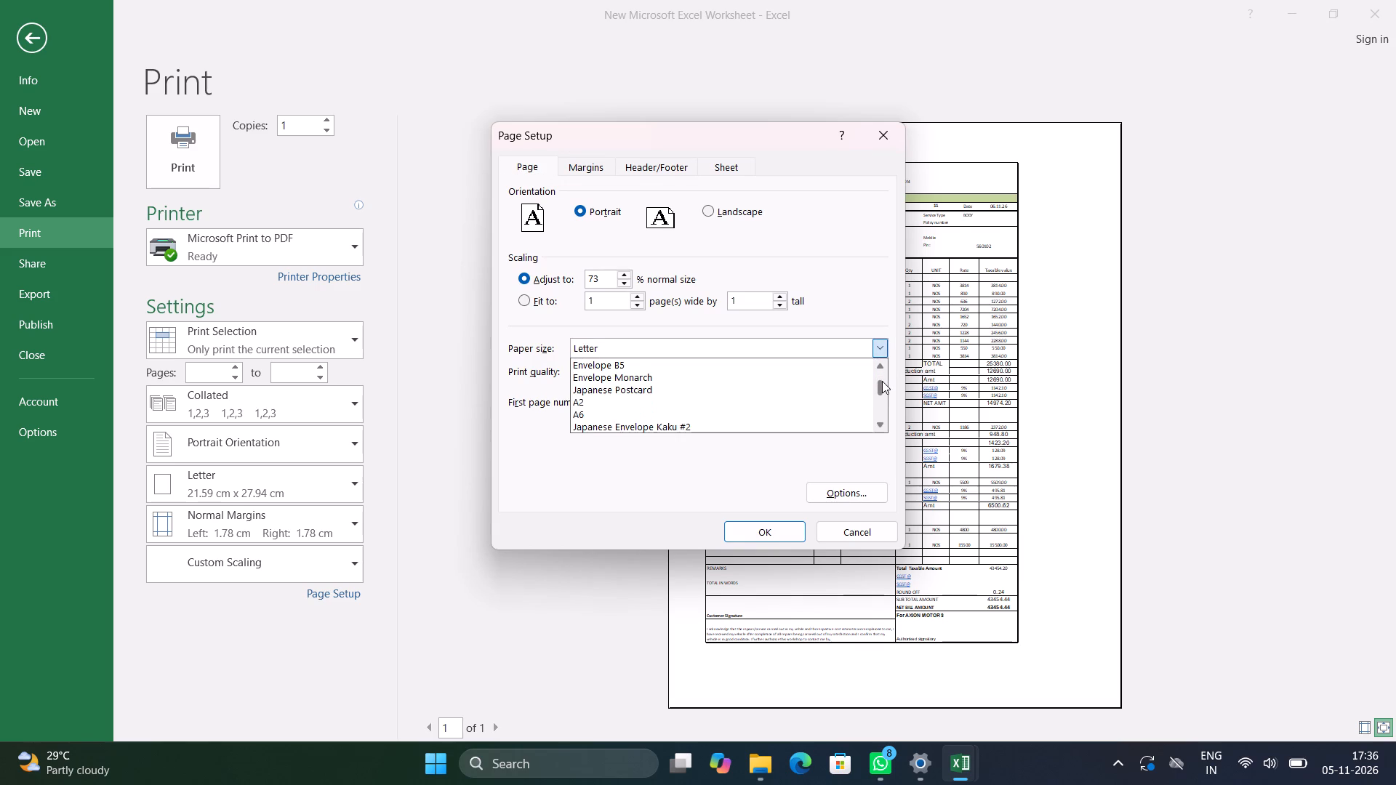
{"action": "left_click_drag", "start_coordinate": [881, 376], "coordinate": [879, 361]}
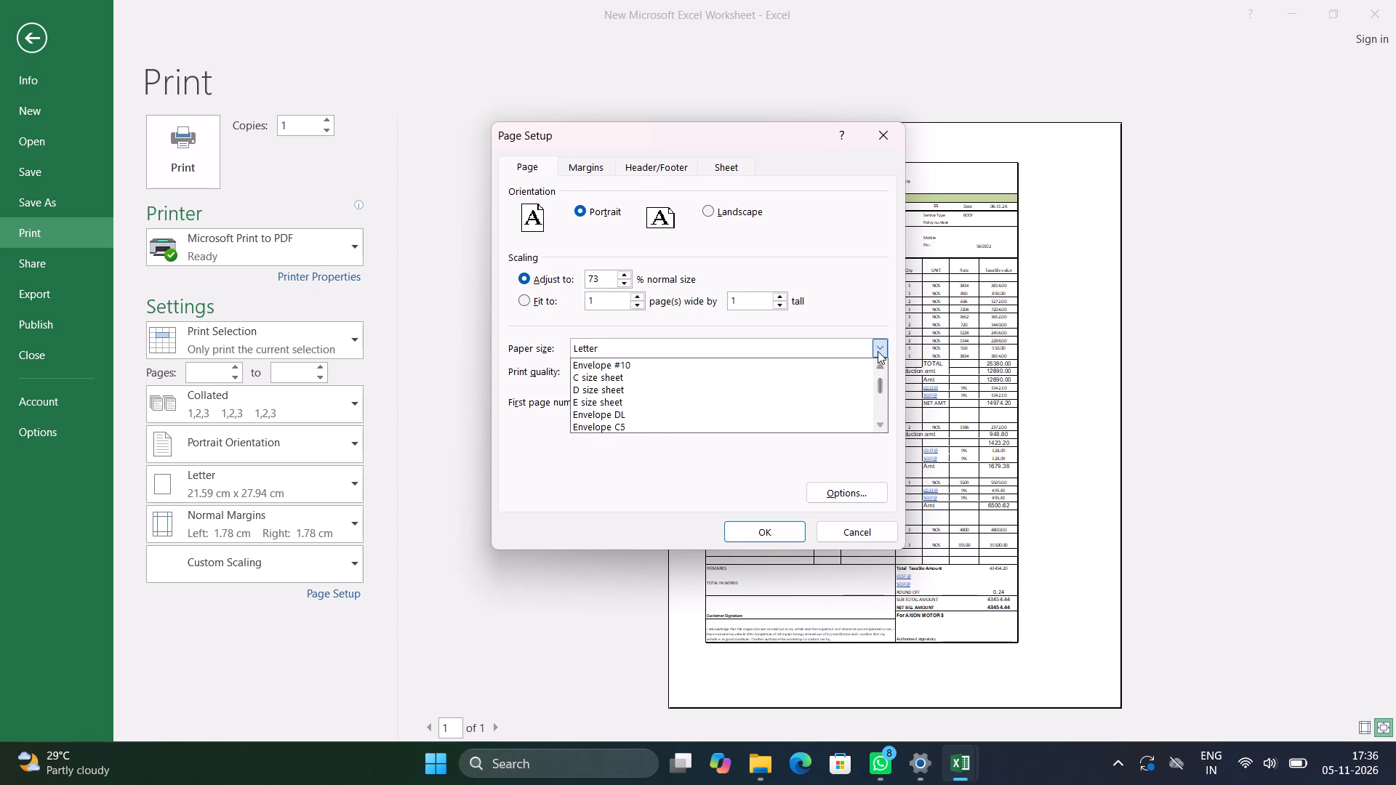
{"action": "left_click_drag", "start_coordinate": [878, 385], "coordinate": [878, 377]}
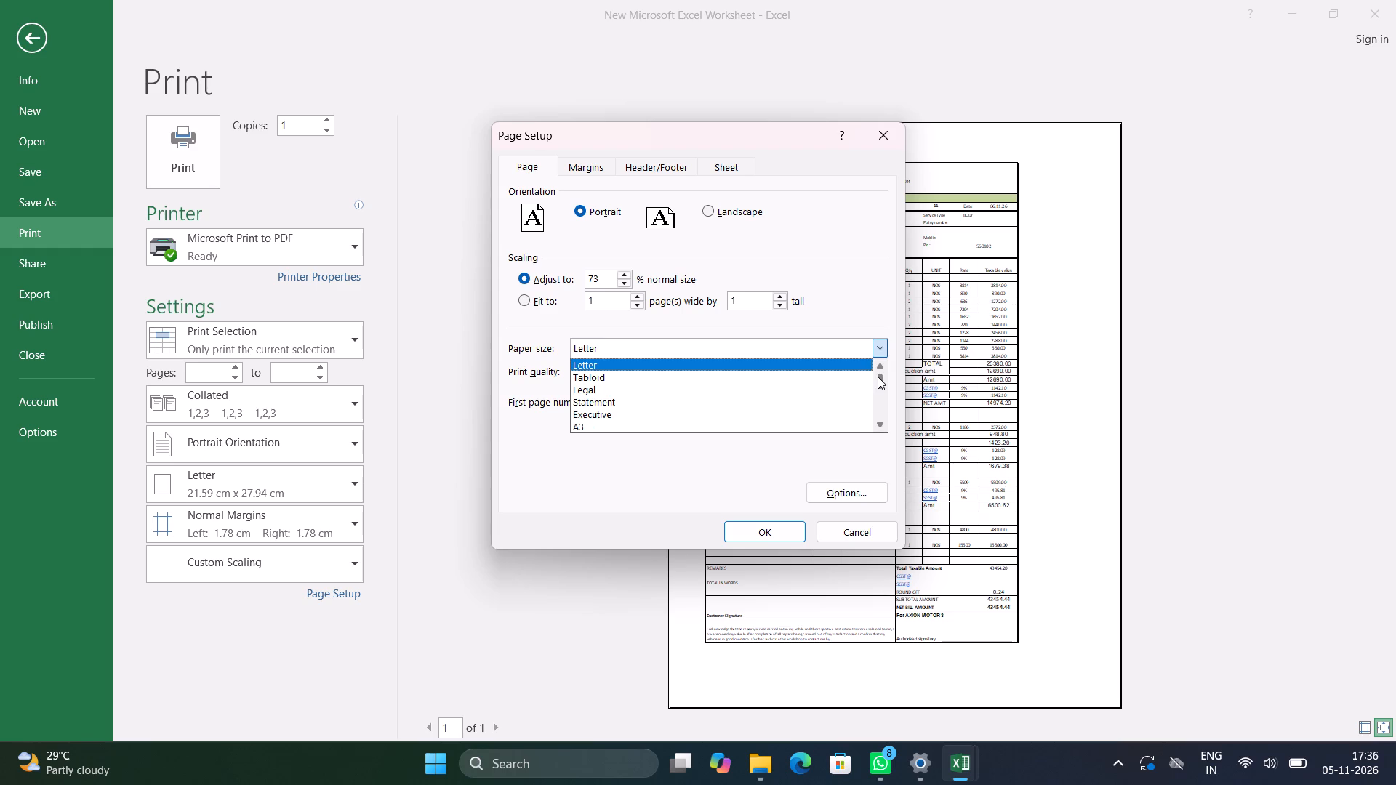
{"action": "double_click", "coordinate": [880, 422]}
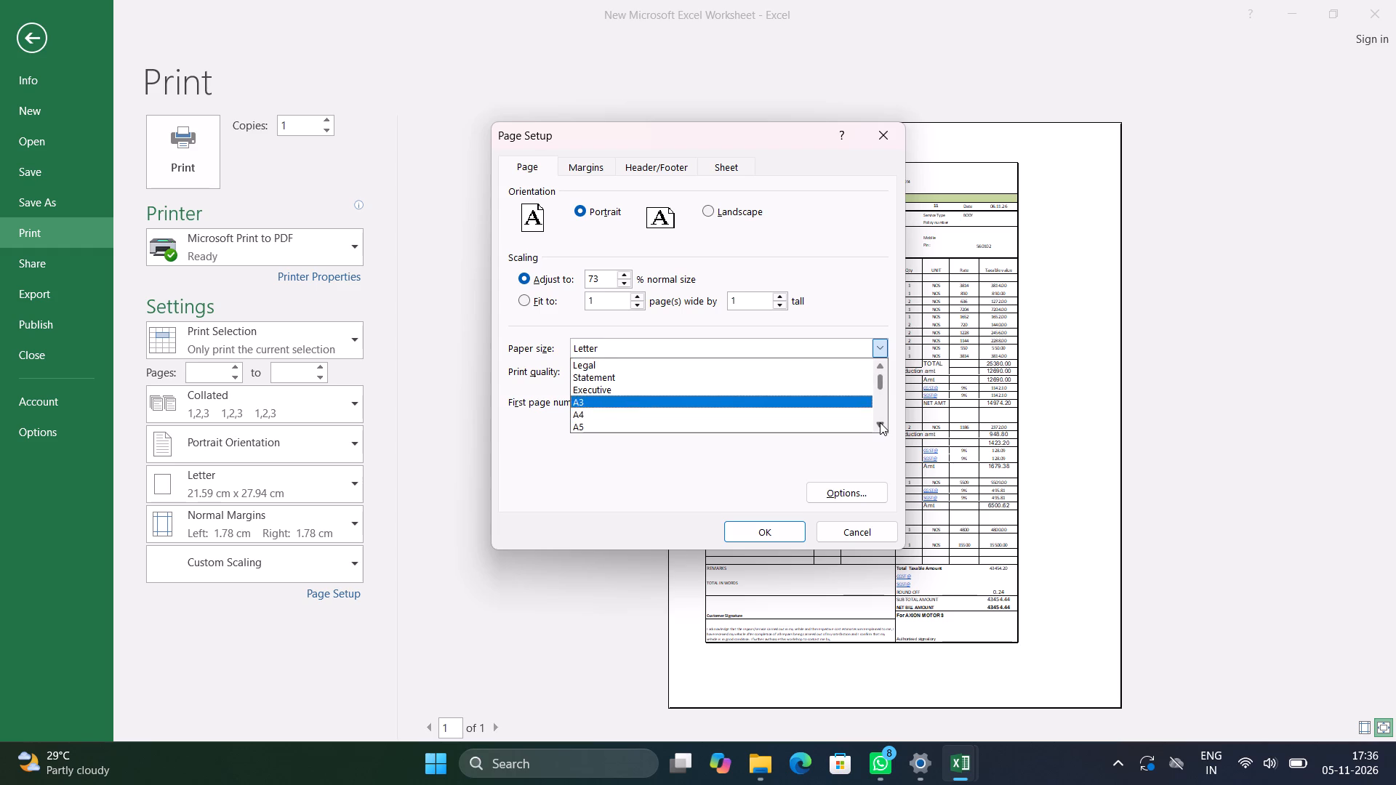
{"action": "left_click", "coordinate": [573, 413]}
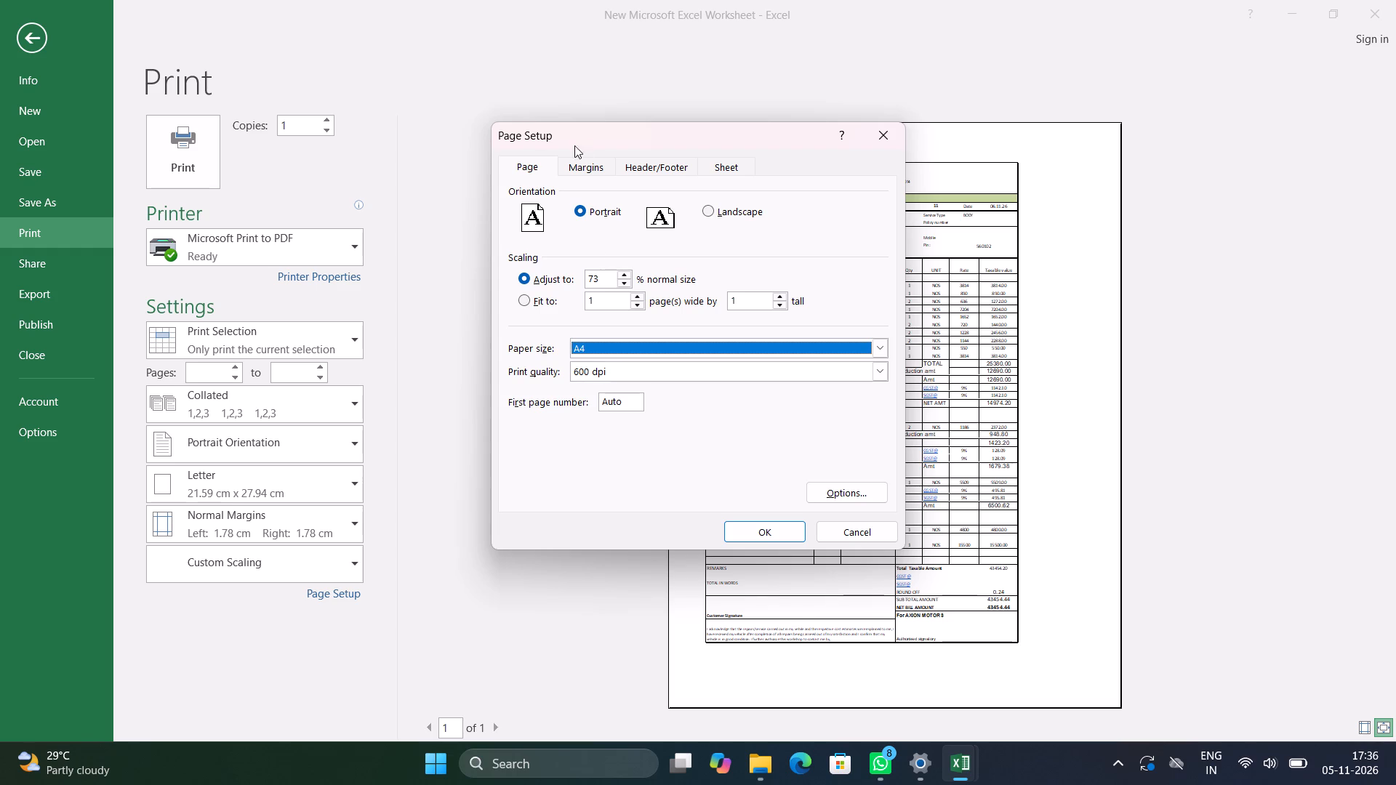
{"action": "left_click", "coordinate": [573, 166]}
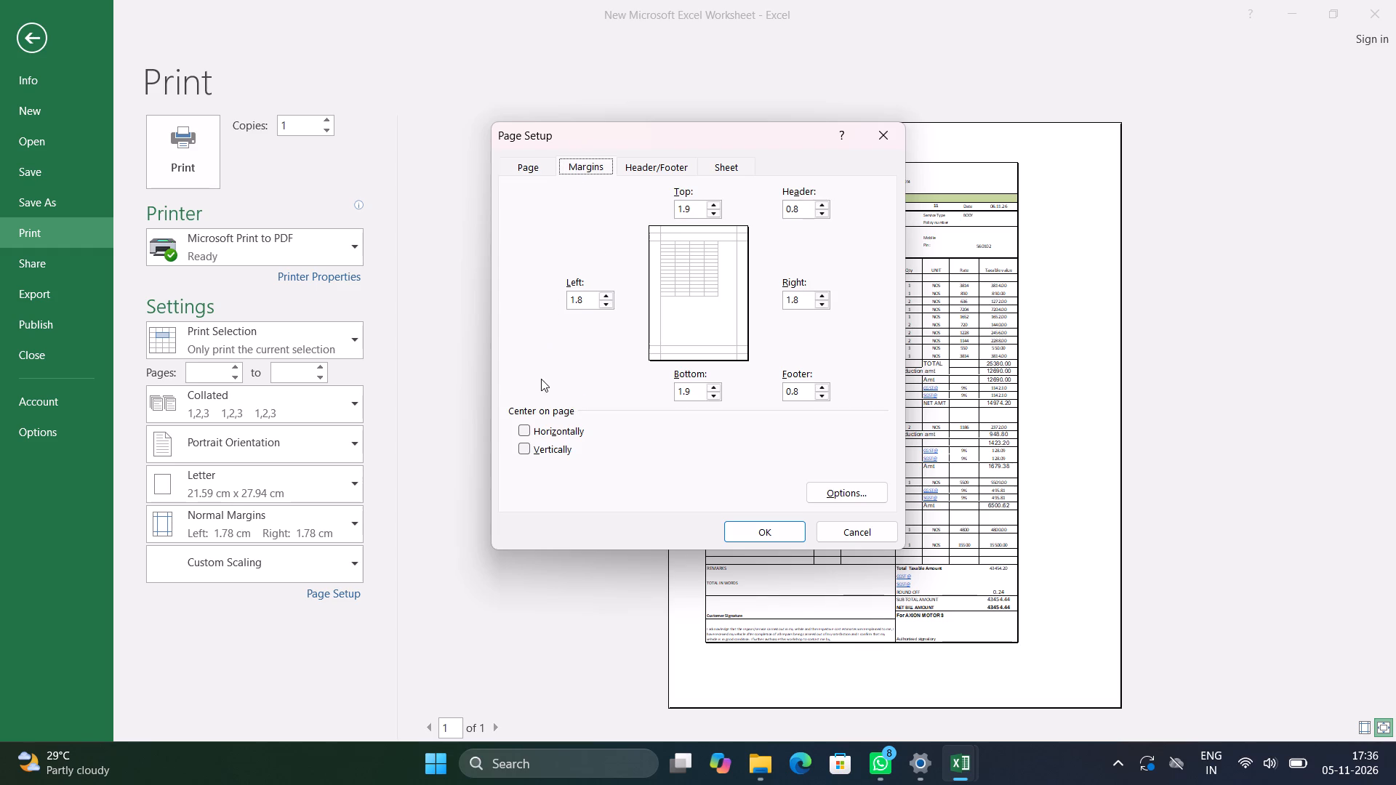
{"action": "left_click", "coordinate": [530, 423]}
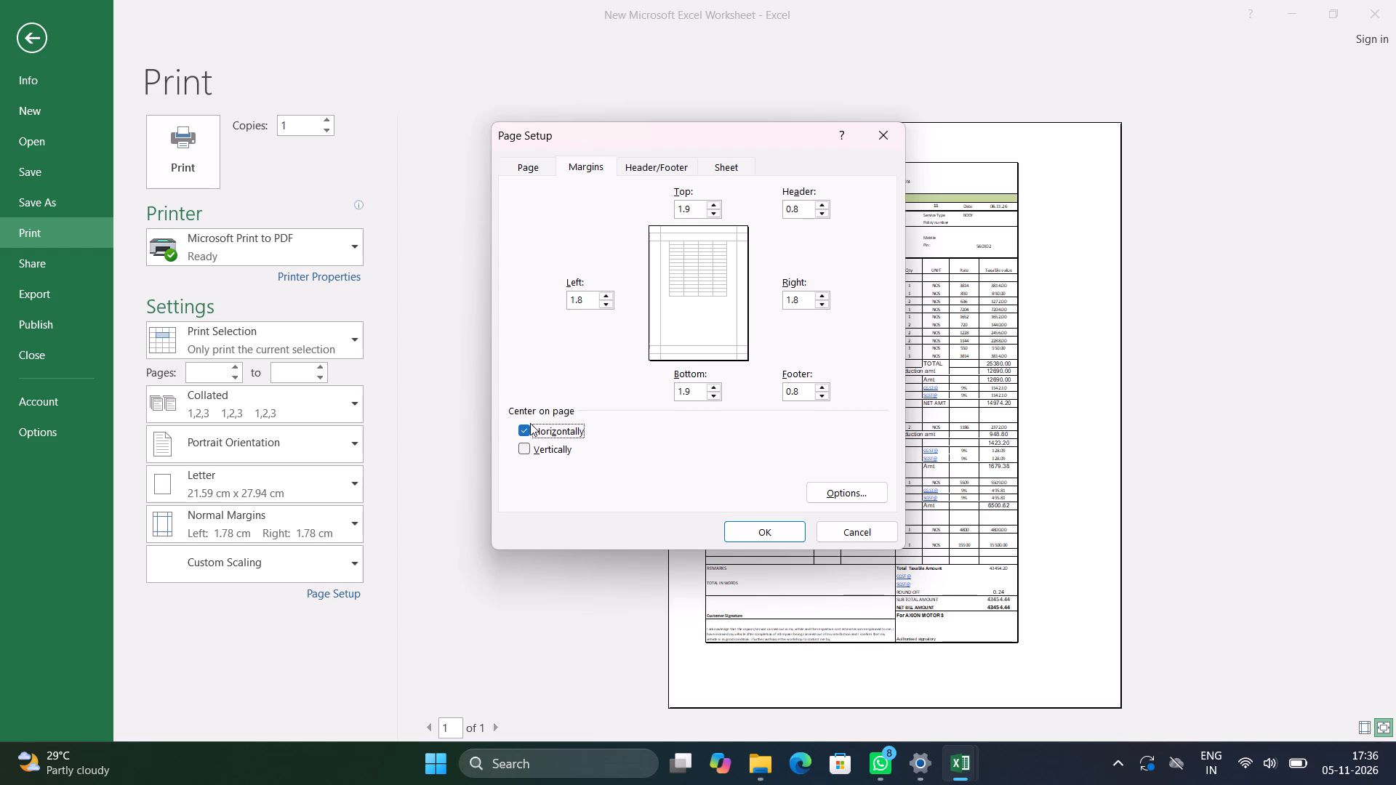
{"action": "left_click", "coordinate": [742, 530]}
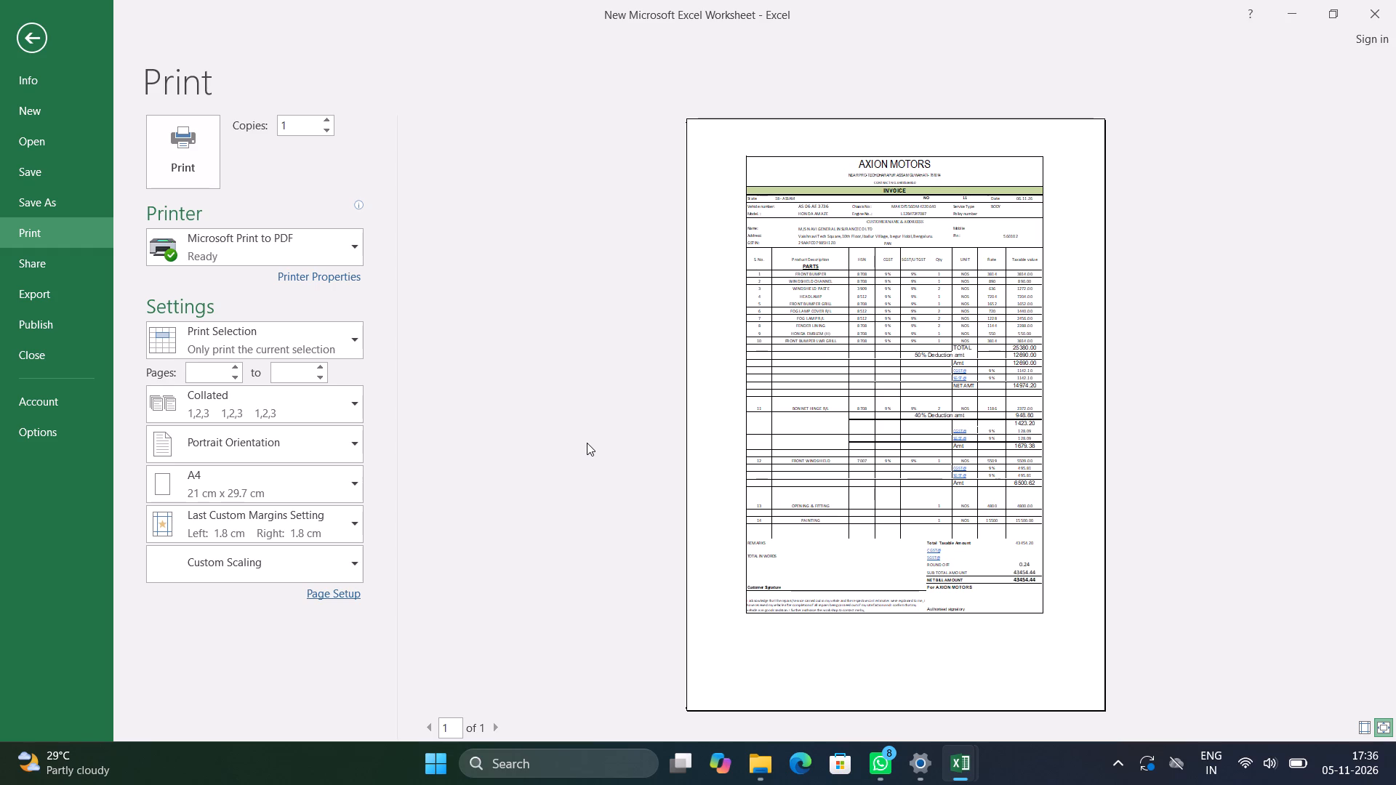
Set the page scaling to 88% of normal size.
{"action": "left_click", "coordinate": [324, 596]}
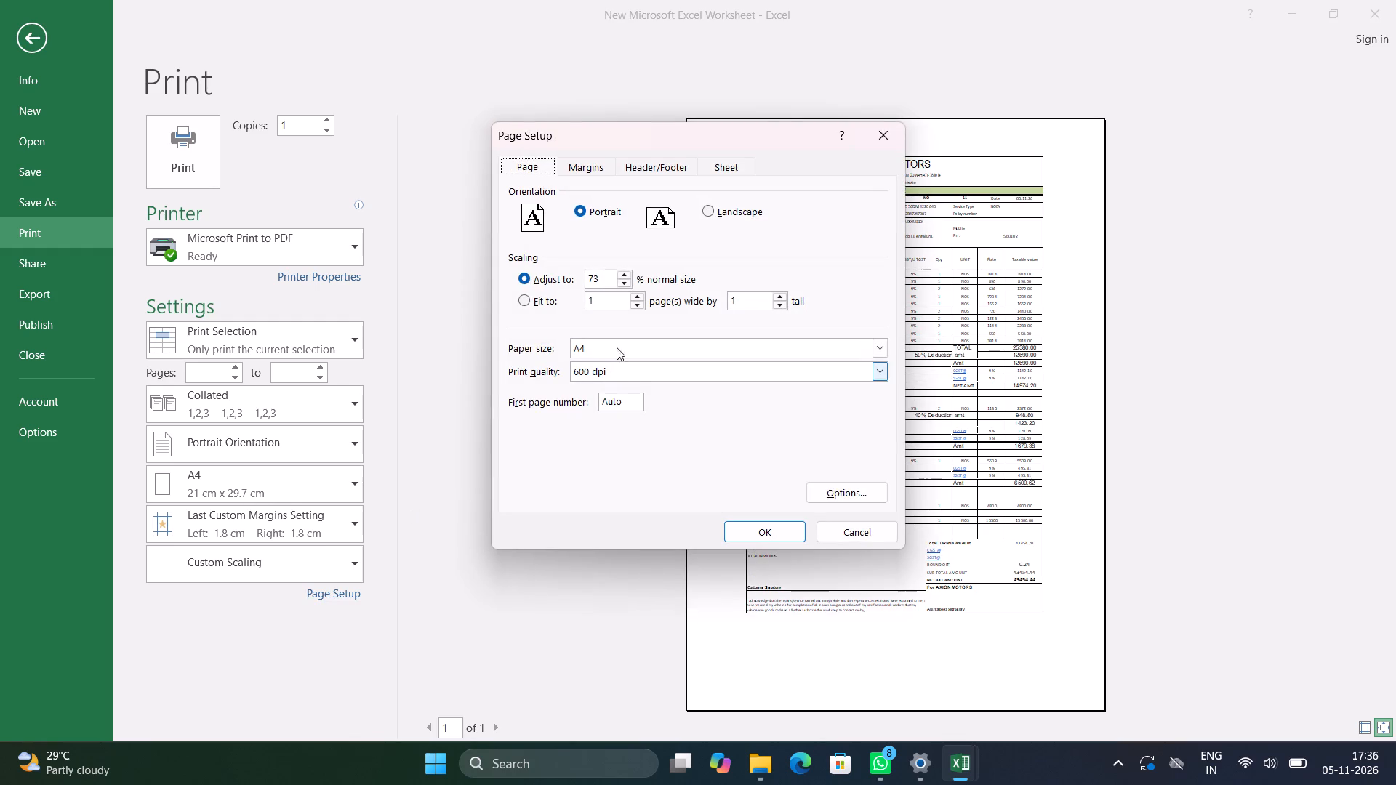
{"action": "left_click", "coordinate": [603, 274]}
{"action": "key", "text": "BackSpace"}
{"action": "key", "text": "BackSpace"}
{"action": "type", "text": "88"}
{"action": "key", "text": "Return"}
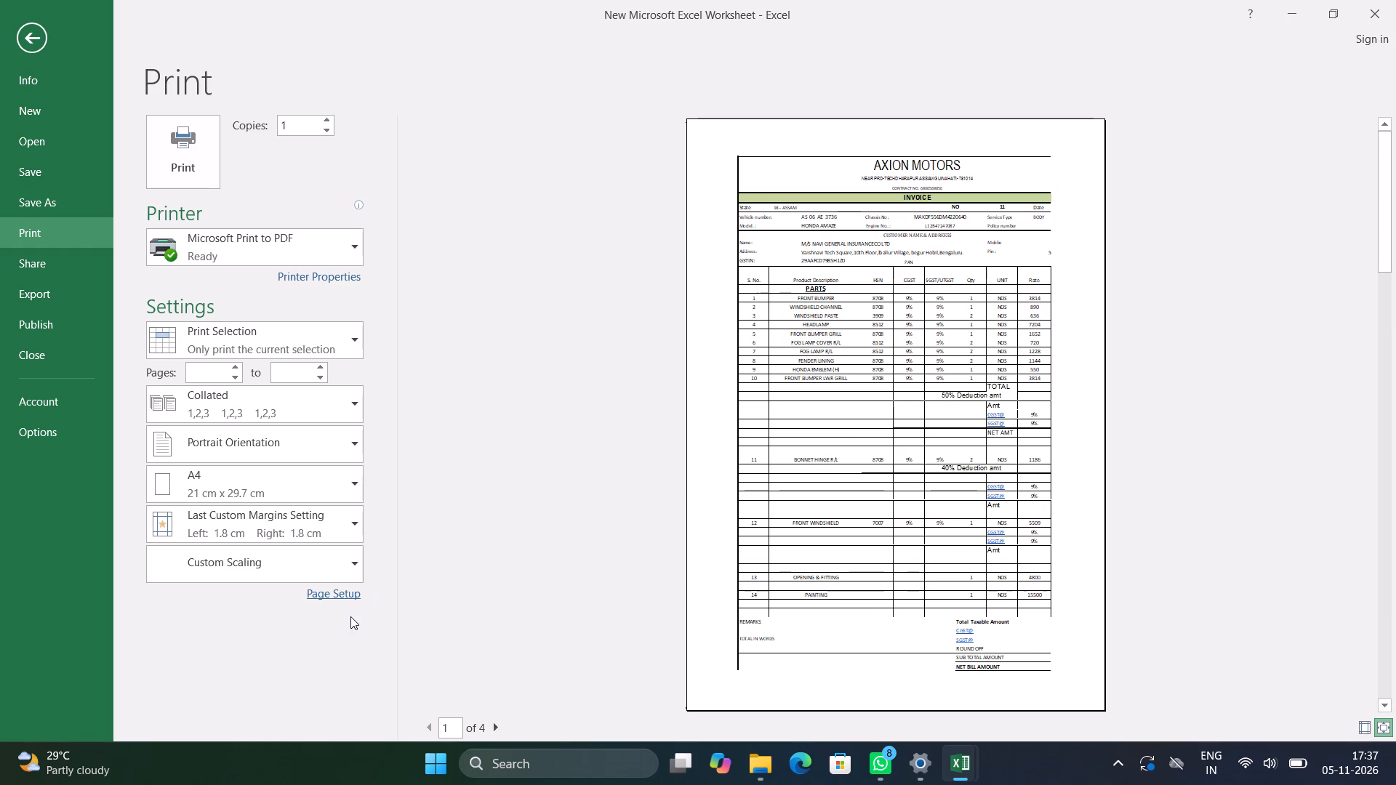
In the page setup, set the left, right, top and bottom margins to 1 cm each.
{"action": "left_click", "coordinate": [339, 595]}
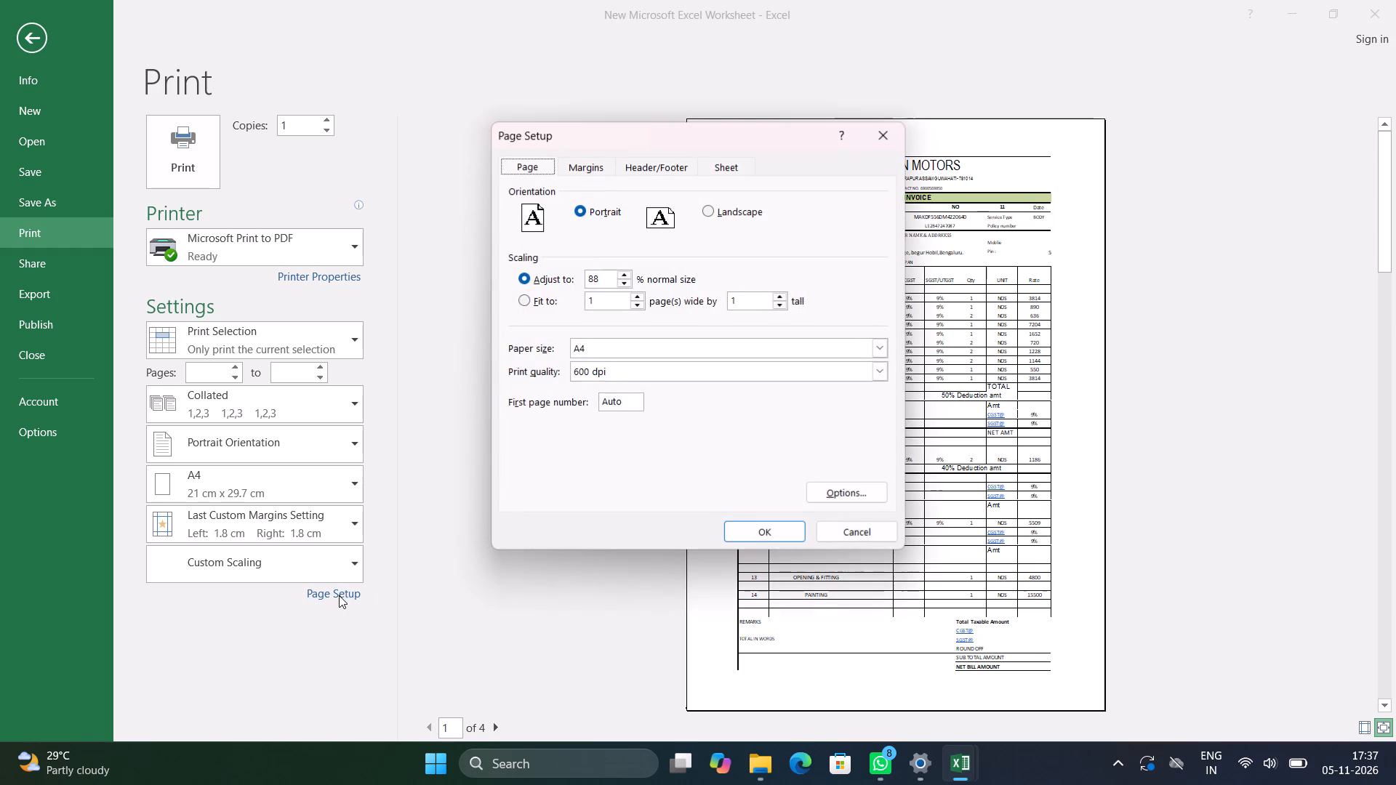
{"action": "left_click", "coordinate": [587, 169]}
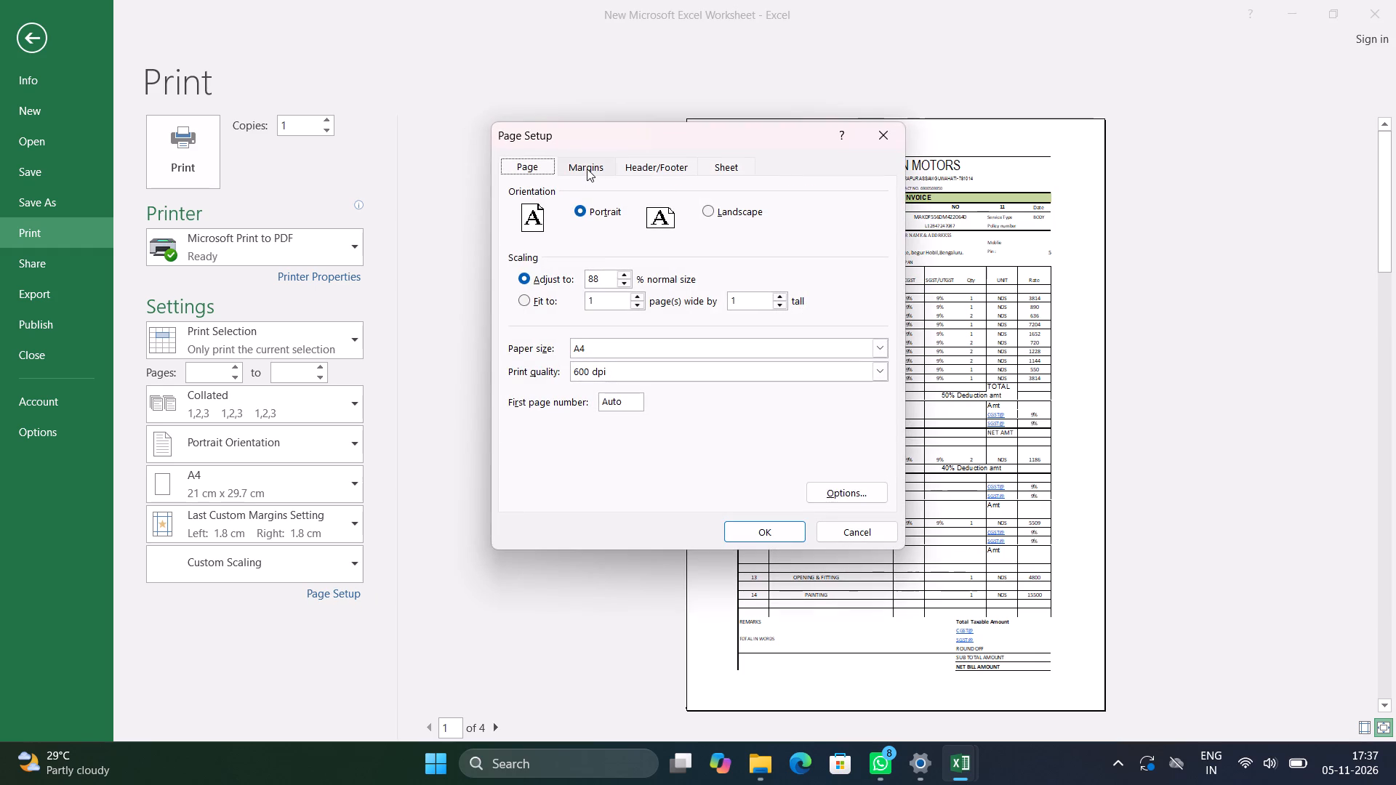
{"action": "double_click", "coordinate": [586, 294]}
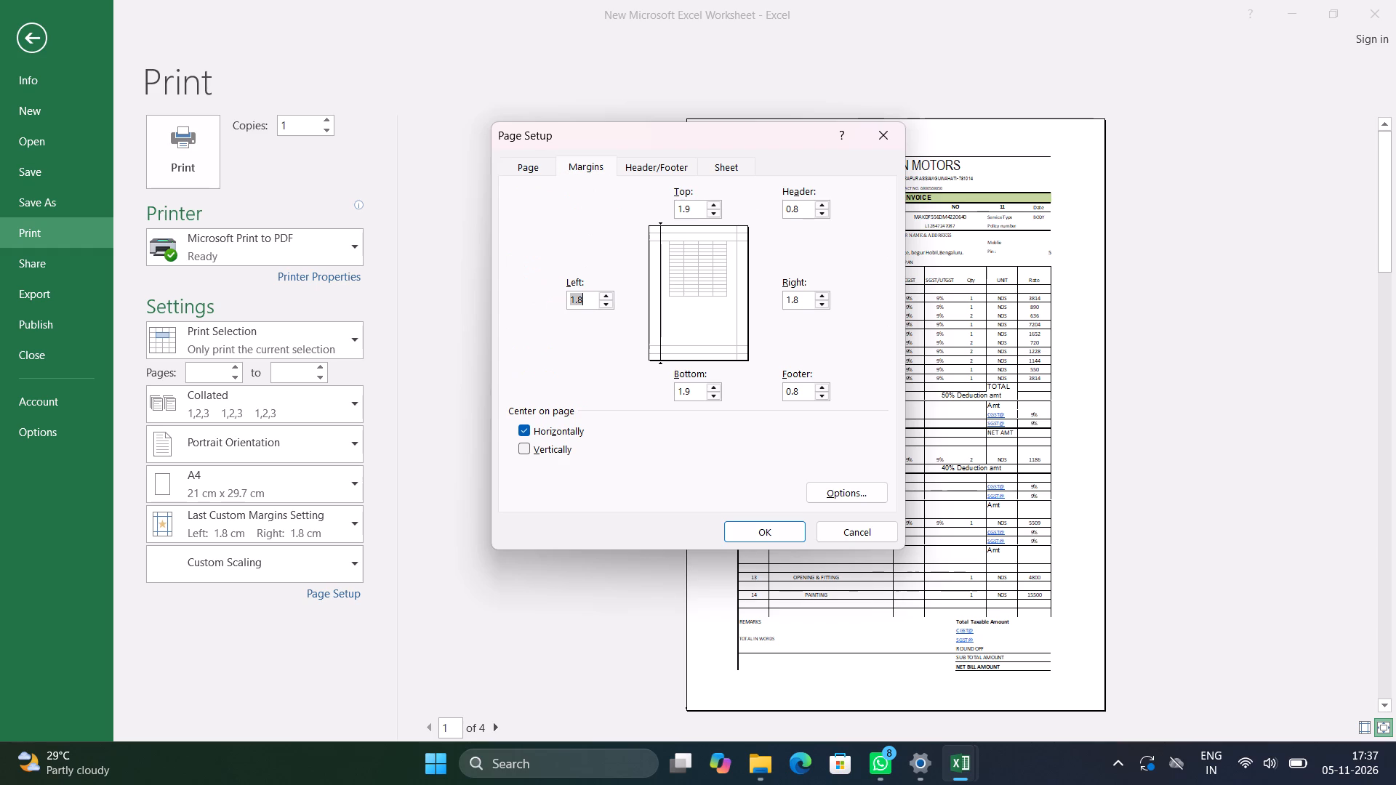
{"action": "key", "text": "1"}
{"action": "double_click", "coordinate": [800, 300]}
{"action": "key", "text": "1"}
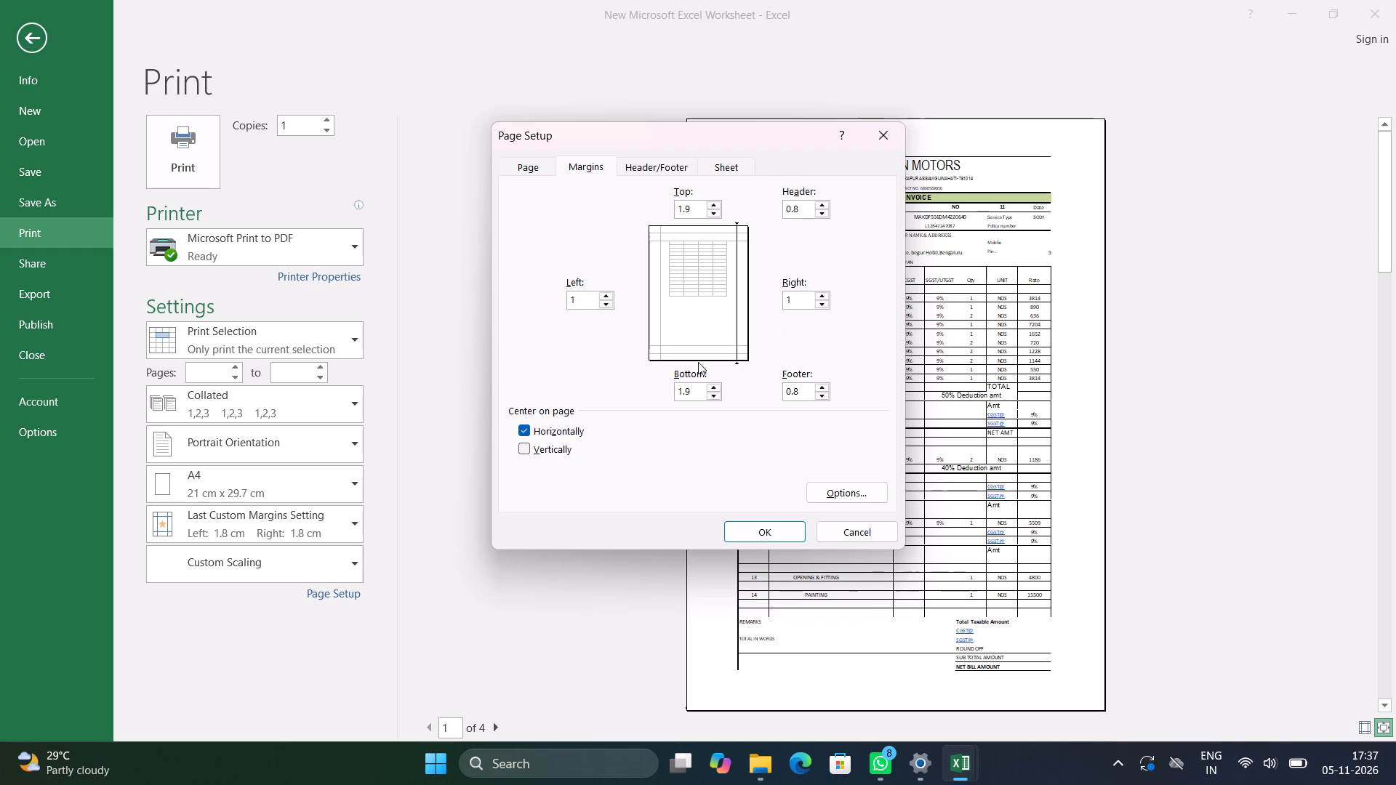
{"action": "double_click", "coordinate": [683, 392]}
{"action": "key", "text": "1"}
{"action": "double_click", "coordinate": [681, 202]}
{"action": "key", "text": "1"}
{"action": "left_click", "coordinate": [739, 532]}
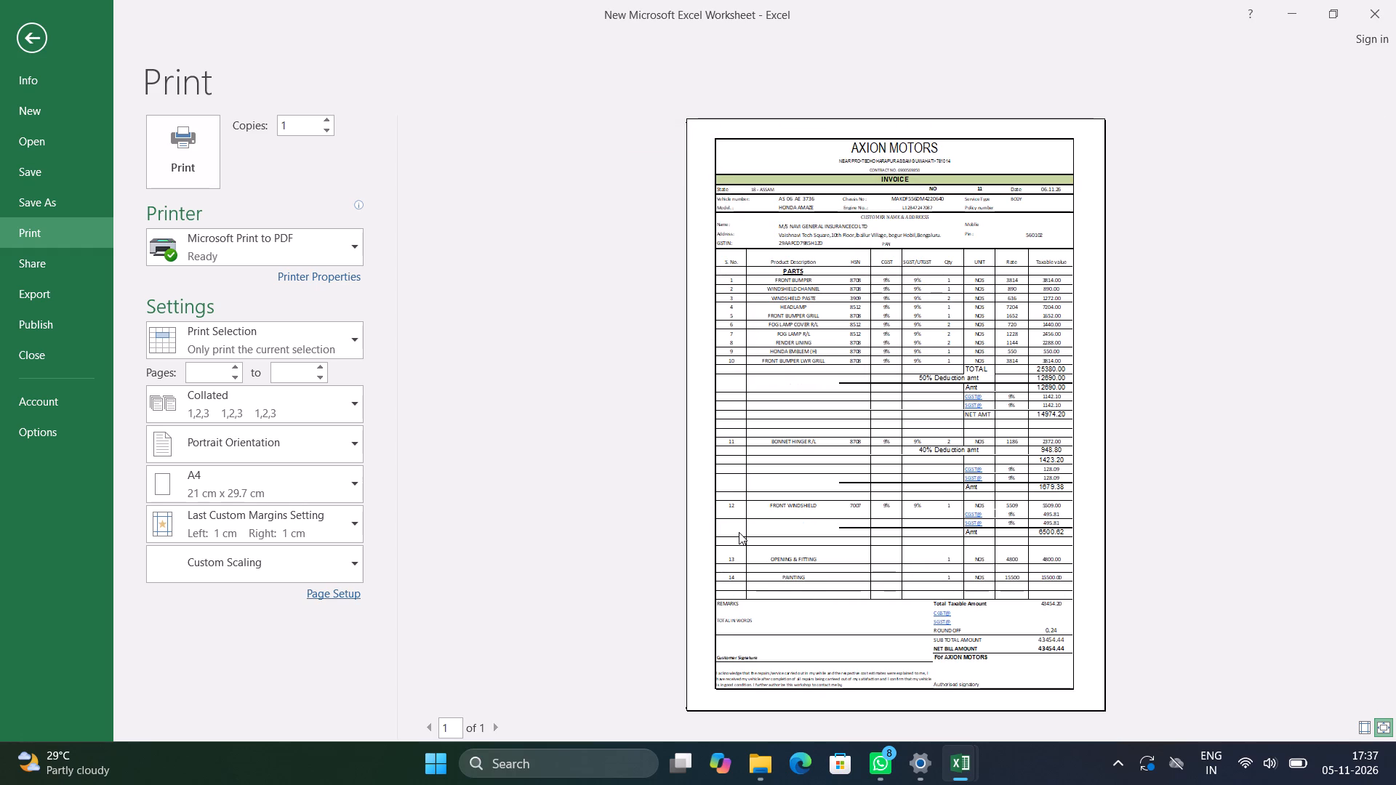
Close the new invoice workbook with its changes saved, and save and close the SHAKIL 26 workbook.
{"action": "left_click", "coordinate": [1379, 4]}
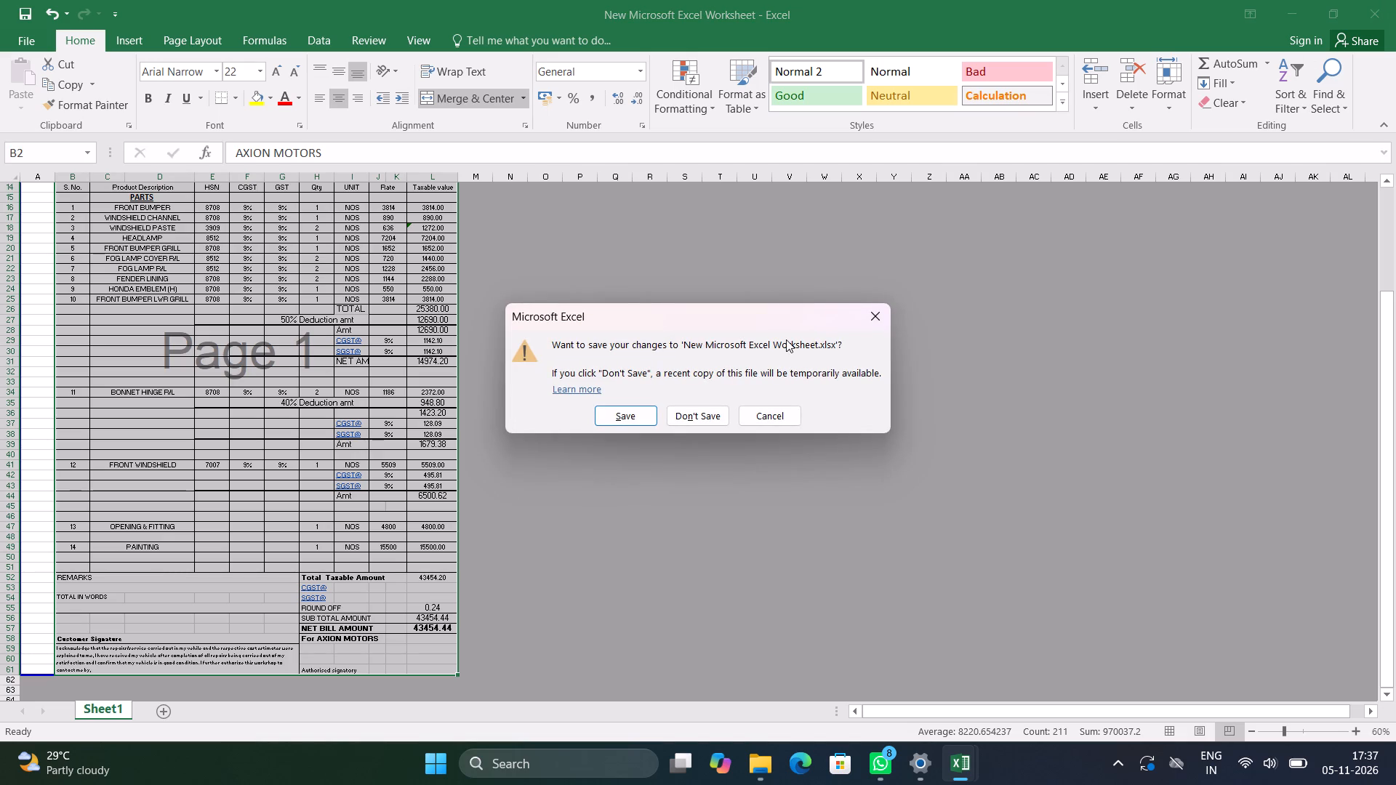
{"action": "left_click", "coordinate": [623, 414]}
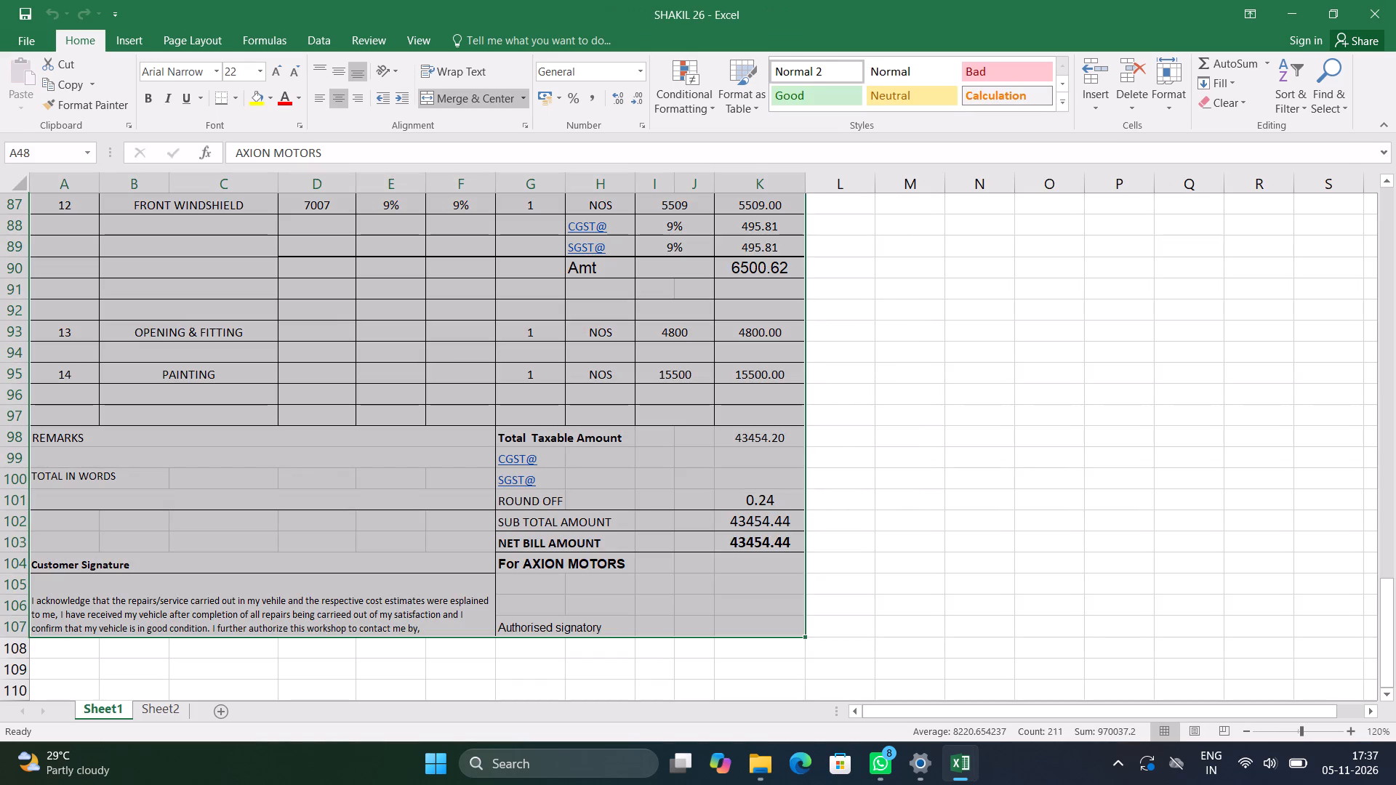
{"action": "key", "text": "ctrl+s"}
{"action": "left_click", "coordinate": [1375, 8]}
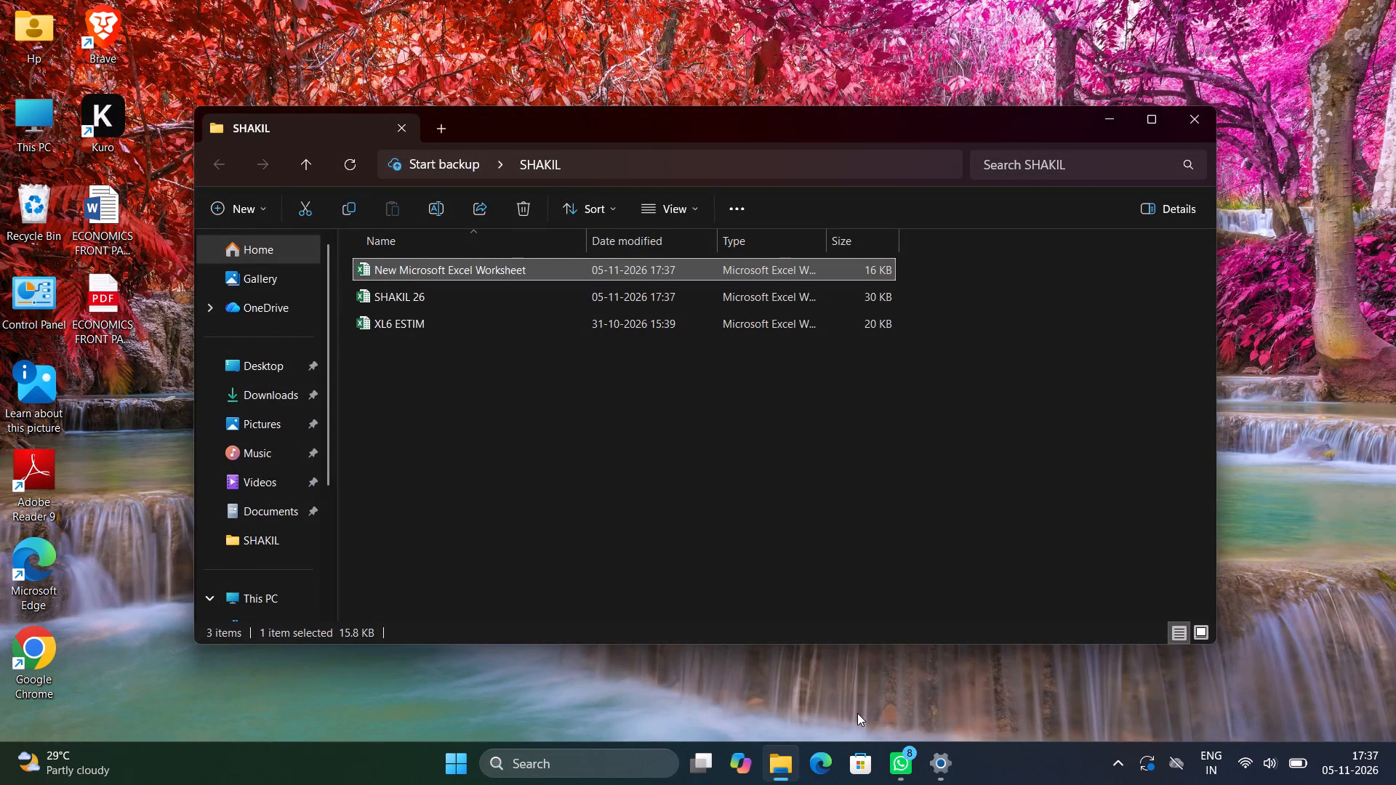
In Google Chrome, search for "excel to pdf" and open the PDF24 Tools converter from the results.
{"action": "double_click", "coordinate": [34, 642]}
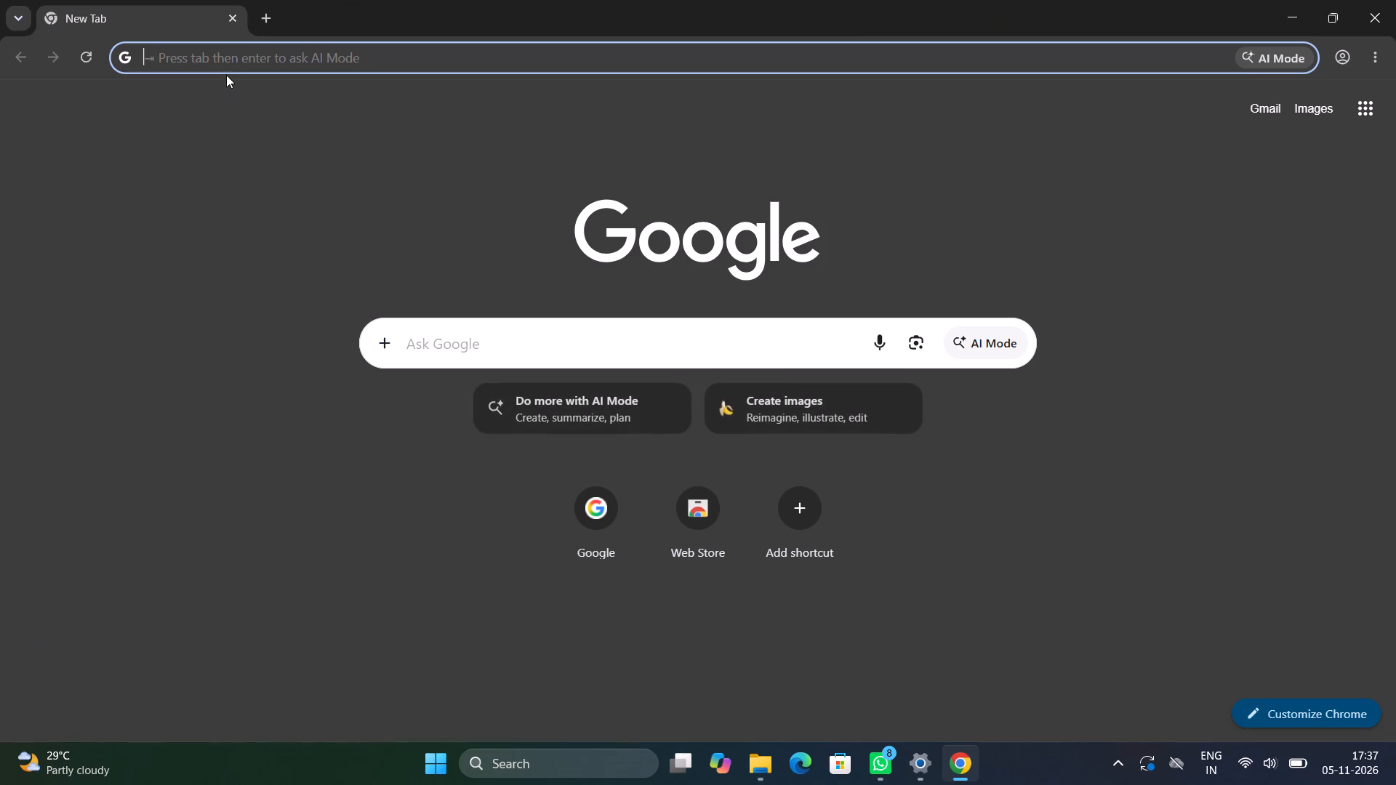
{"action": "left_click", "coordinate": [217, 65]}
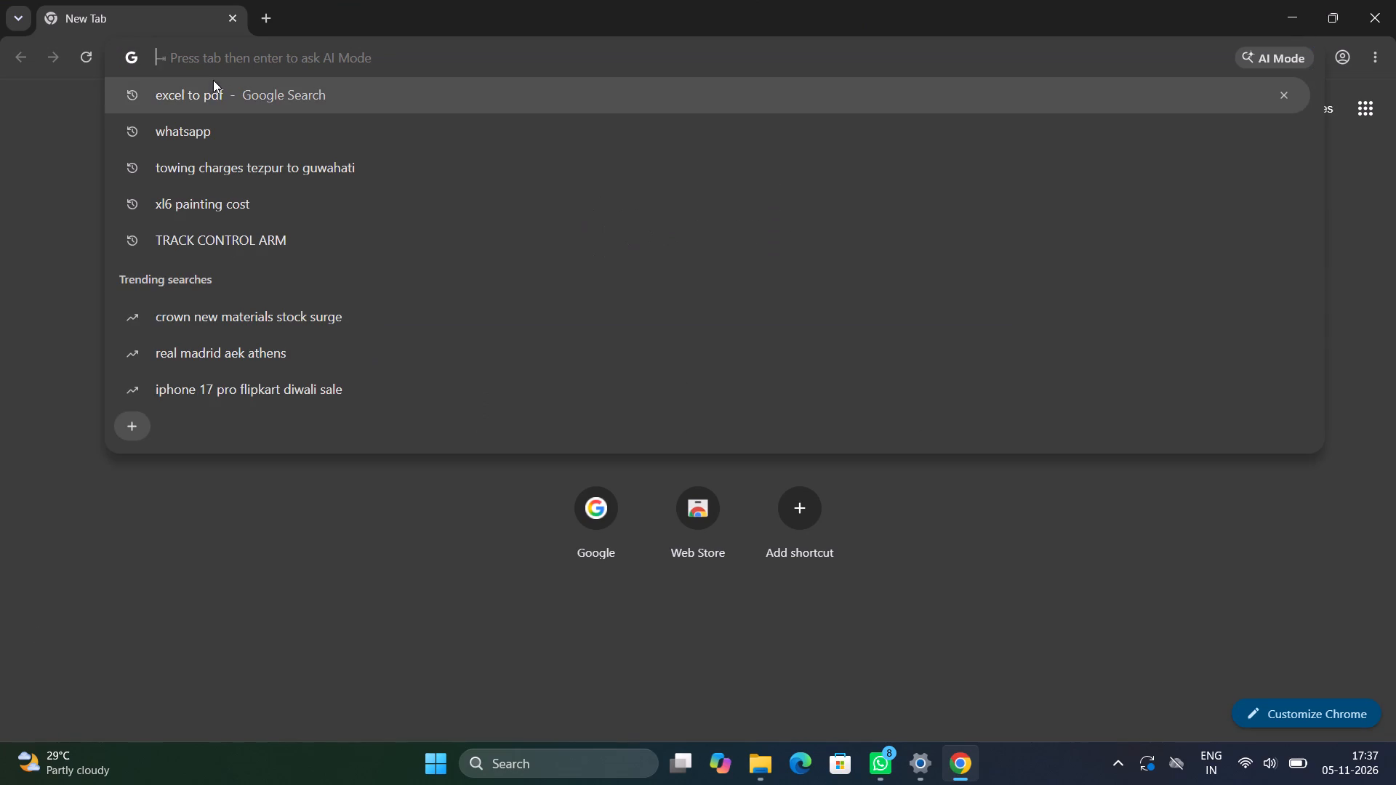
{"action": "left_click", "coordinate": [209, 89]}
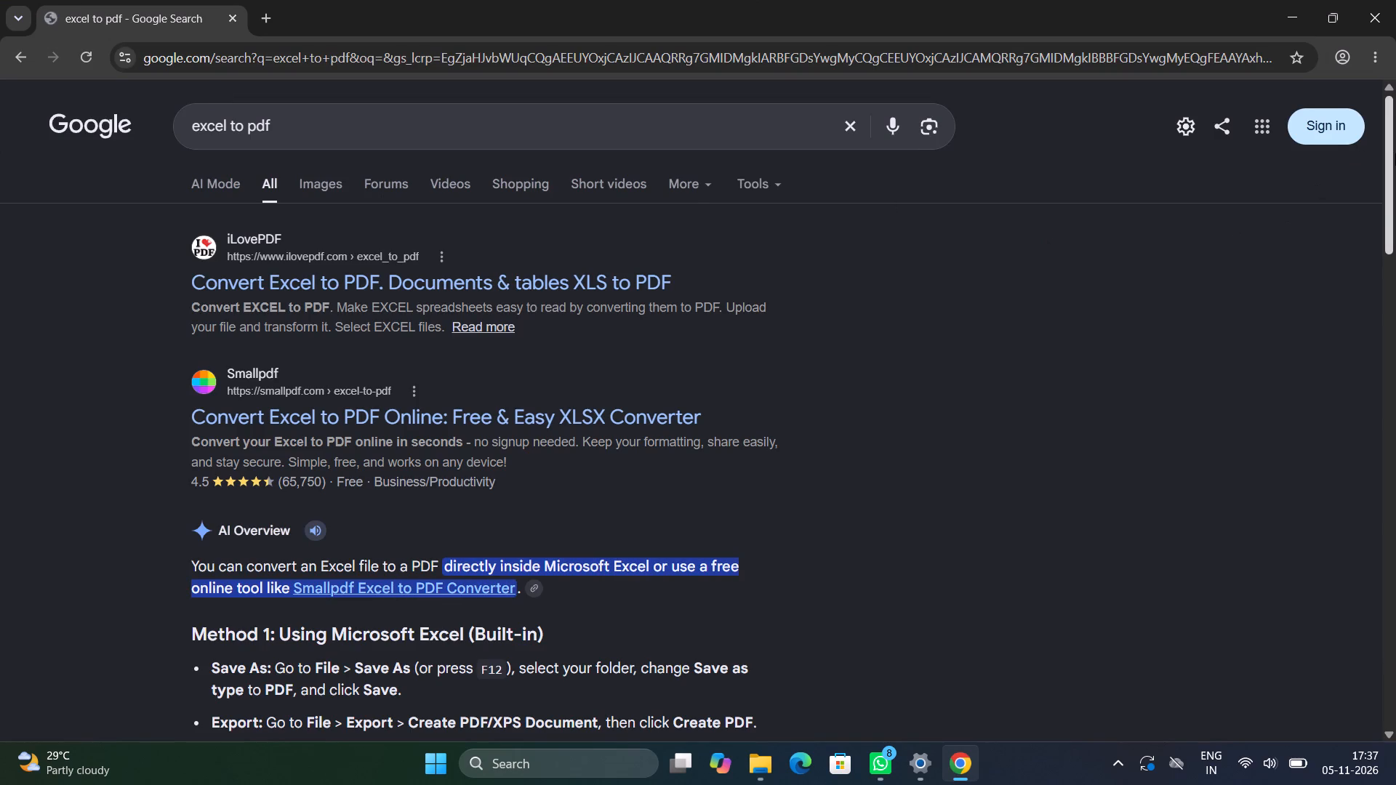
{"action": "left_click_drag", "start_coordinate": [1395, 153], "coordinate": [1395, 250]}
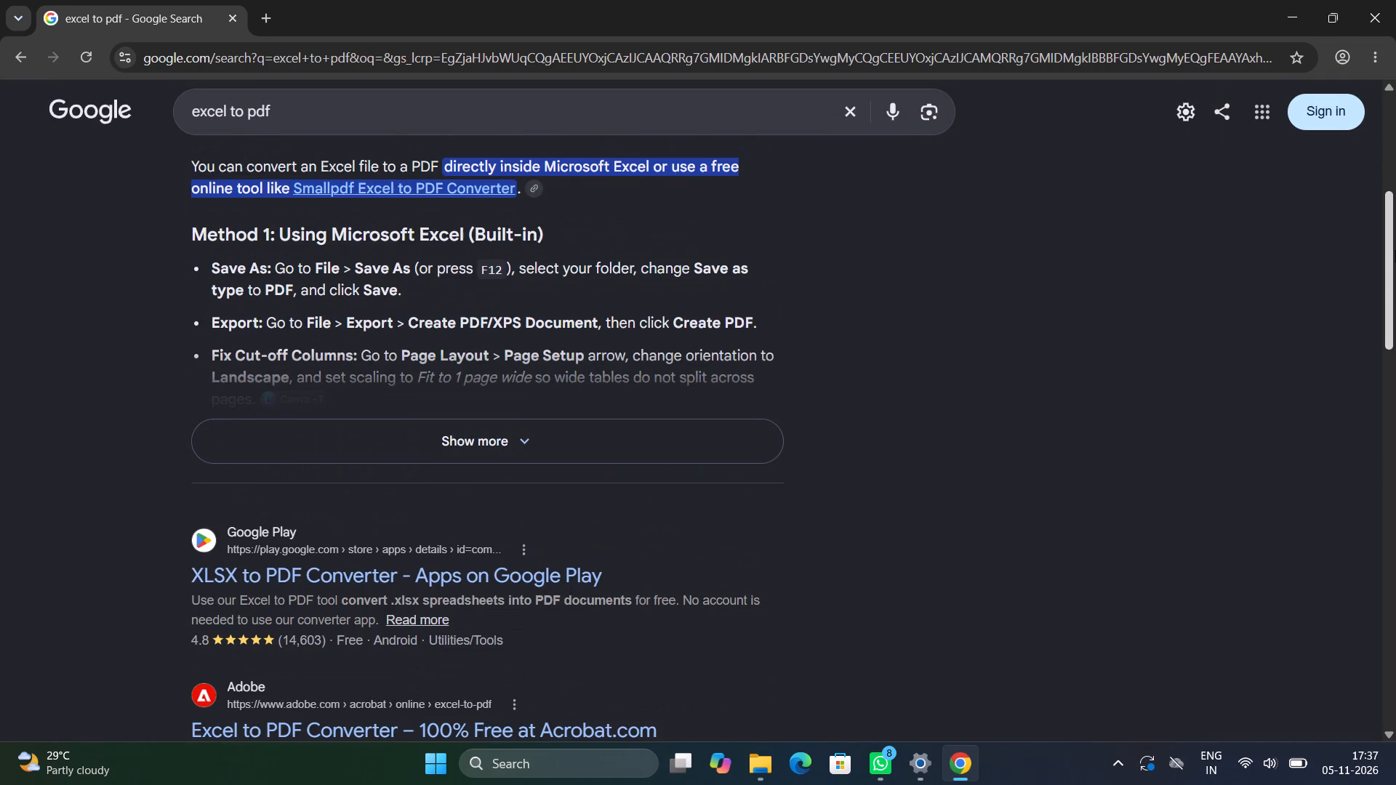
{"action": "left_click_drag", "start_coordinate": [1395, 250], "coordinate": [1395, 367]}
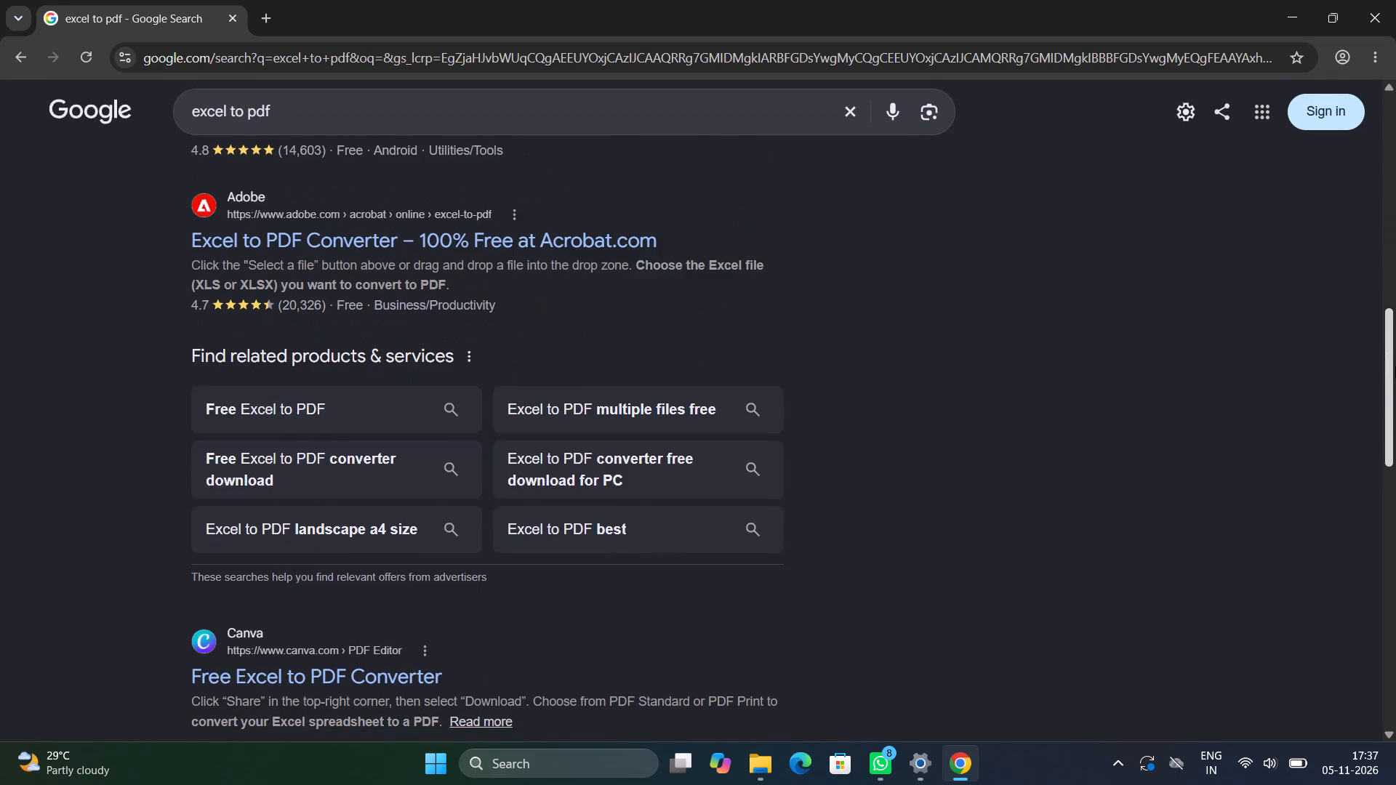
{"action": "left_click_drag", "start_coordinate": [1395, 367], "coordinate": [1395, 443]}
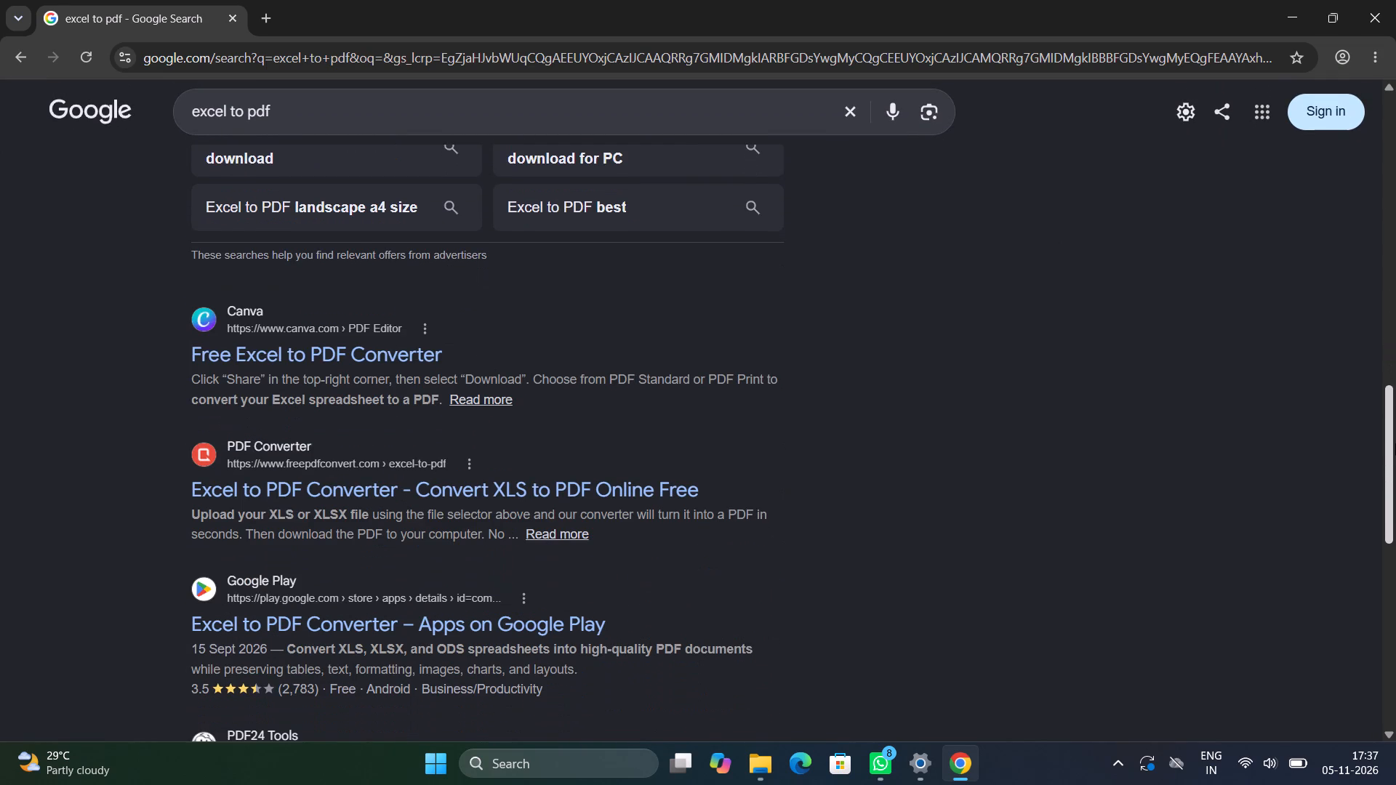
{"action": "left_click_drag", "start_coordinate": [1395, 443], "coordinate": [1395, 520]}
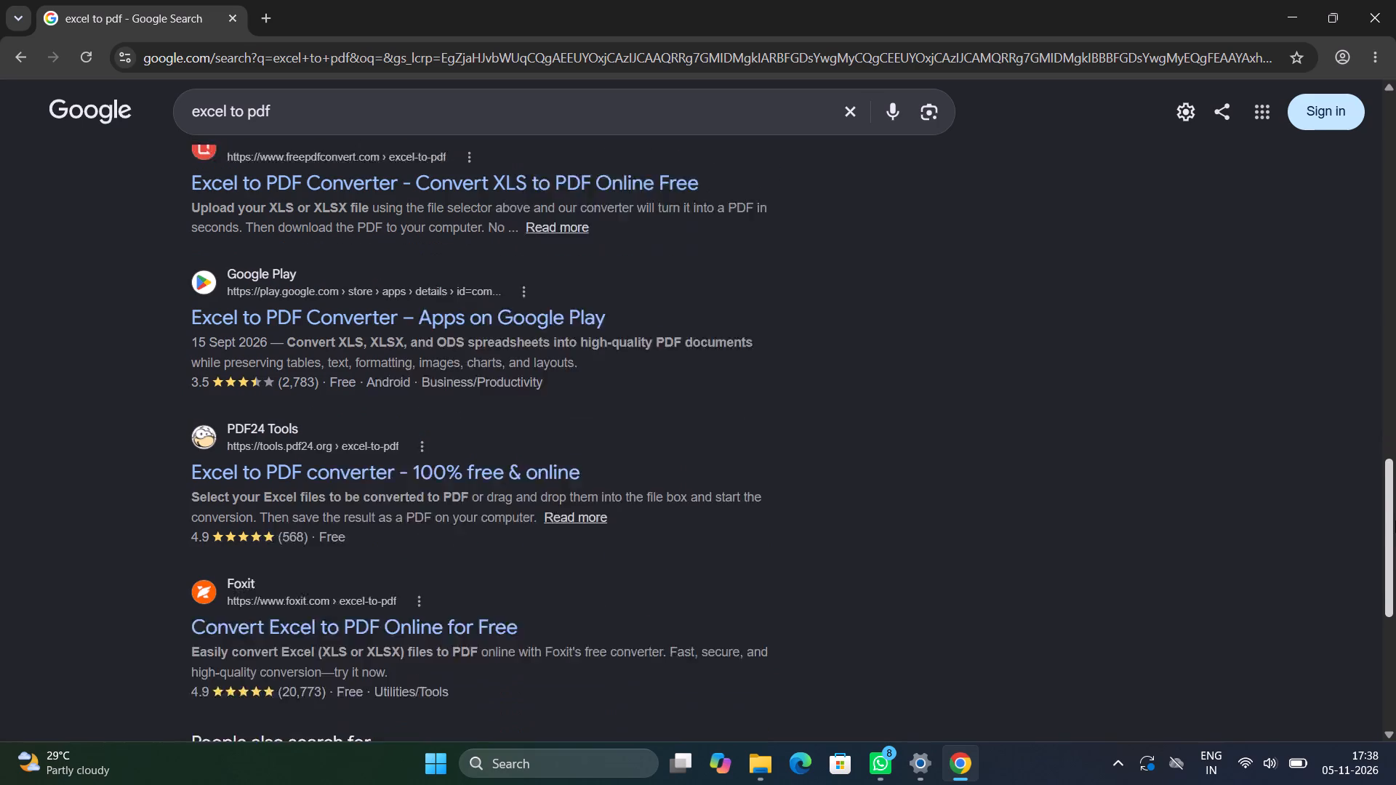
{"action": "left_click_drag", "start_coordinate": [1395, 520], "coordinate": [1395, 594]}
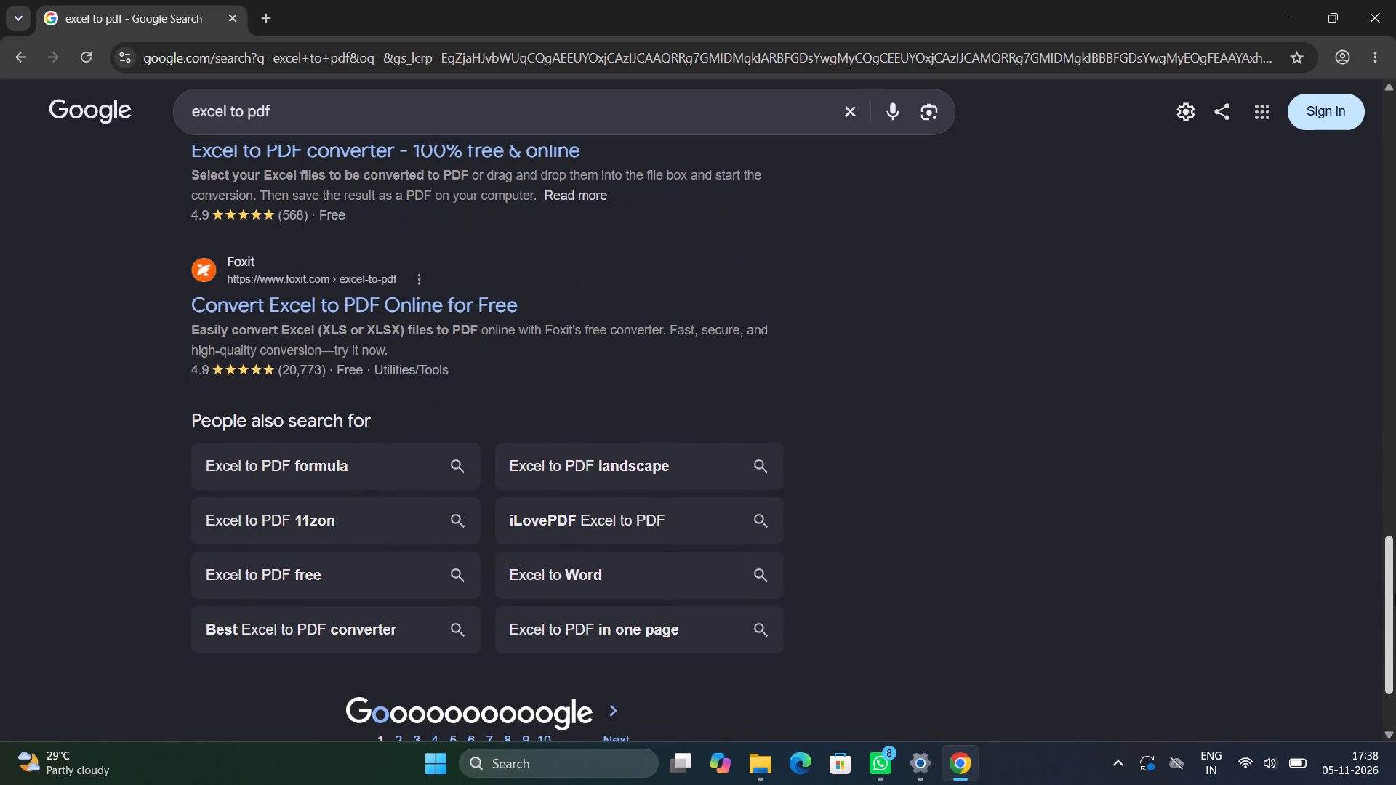
{"action": "left_click_drag", "start_coordinate": [1395, 594], "coordinate": [1381, 561]}
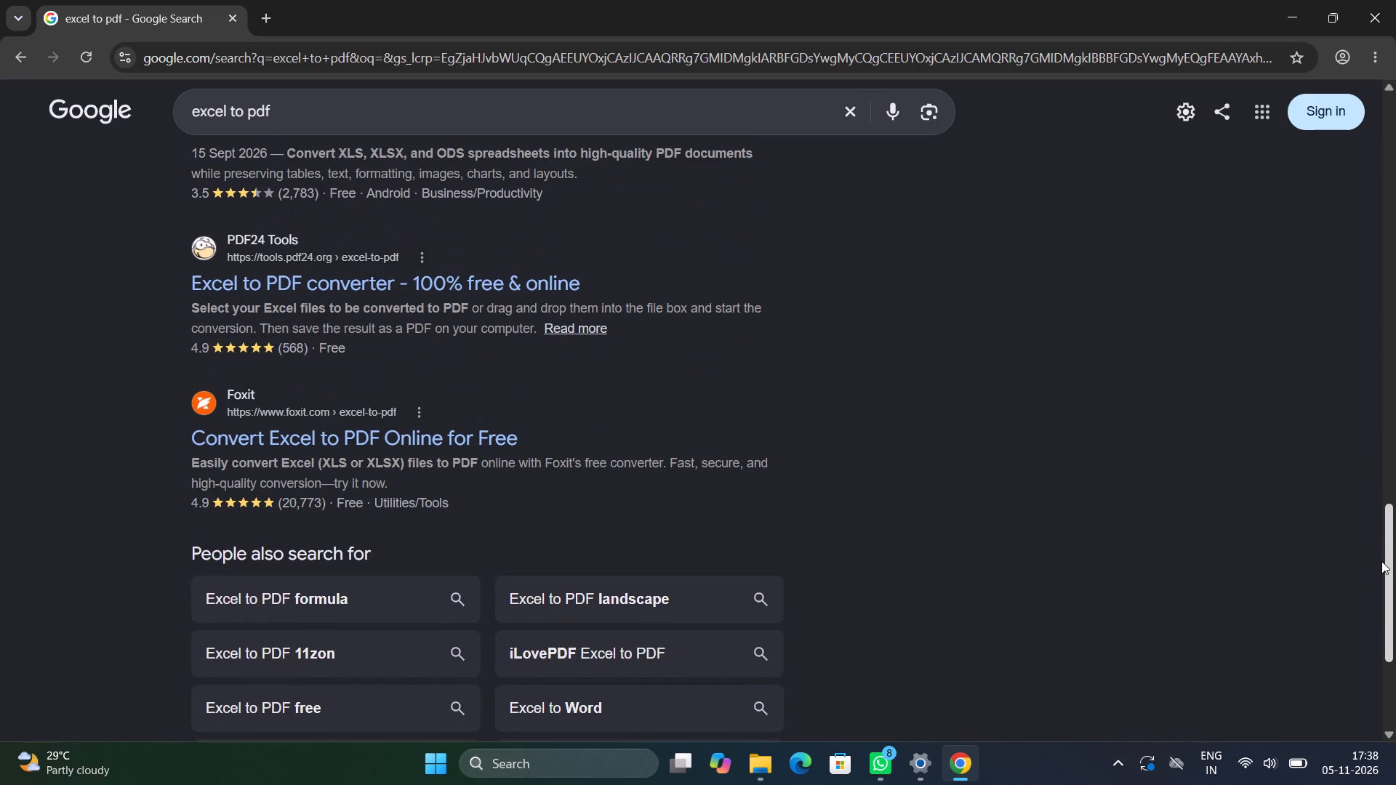
{"action": "left_click_drag", "start_coordinate": [1381, 561], "coordinate": [1365, 516]}
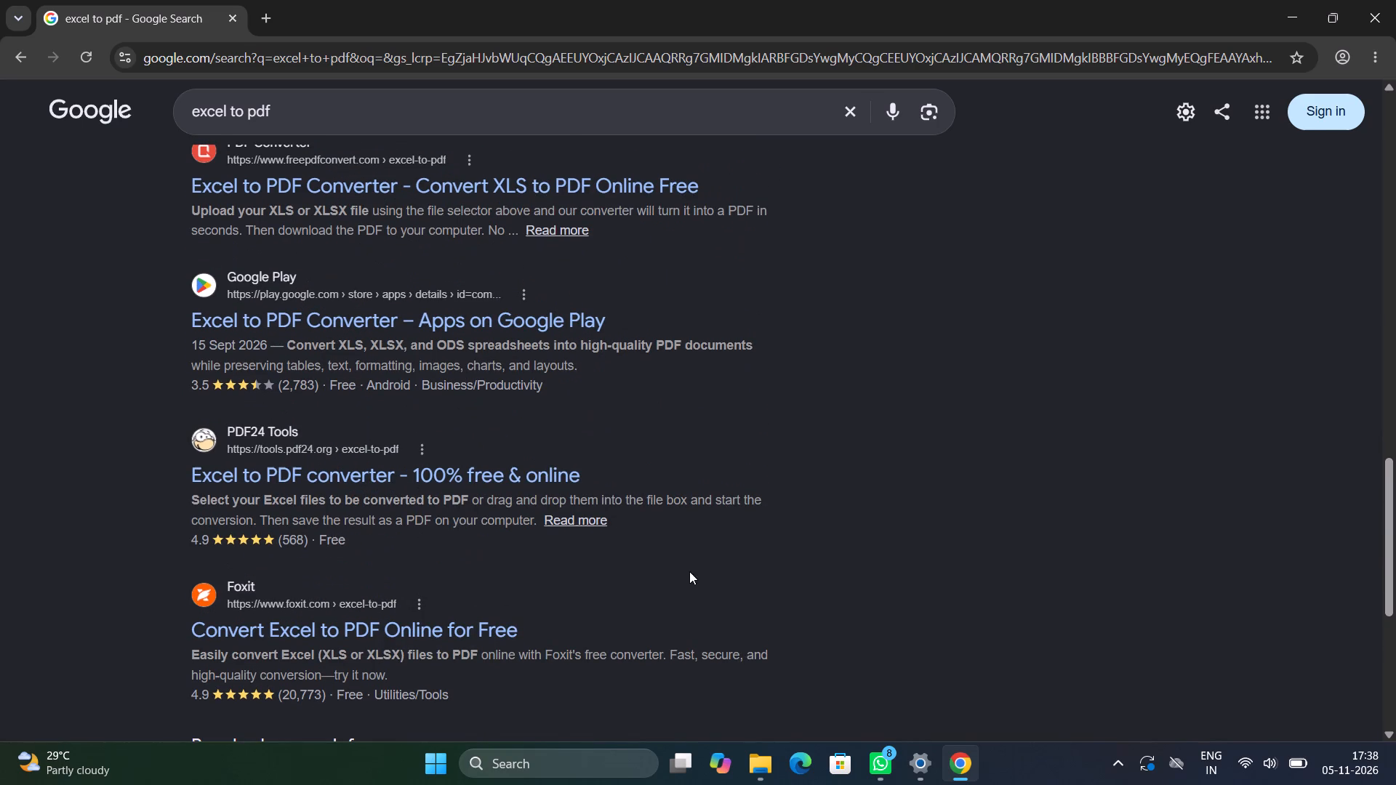
{"action": "left_click", "coordinate": [356, 474]}
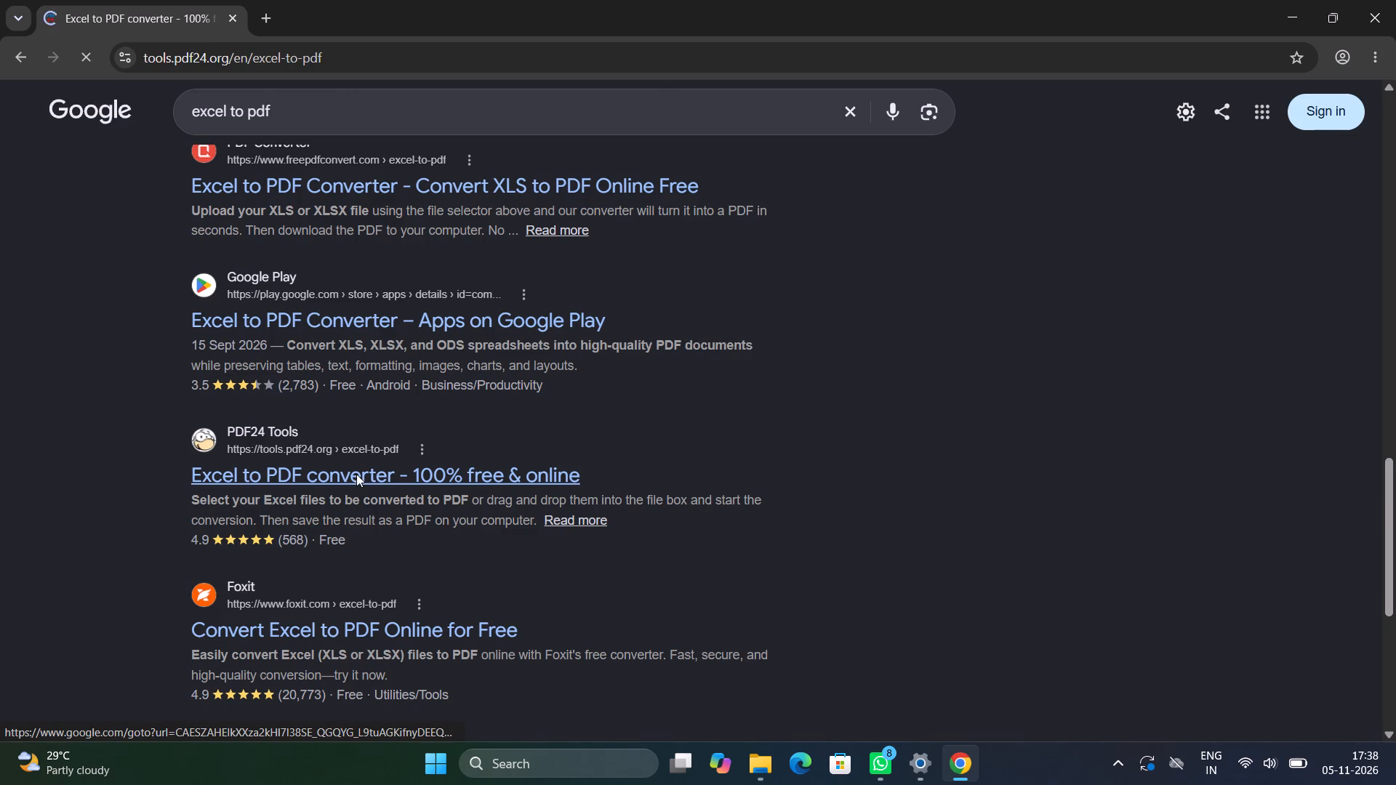
Upload New Microsoft Excel Worksheet from the SHAKIL folder on the Desktop to the PDF24 converter.
{"action": "left_click", "coordinate": [676, 421]}
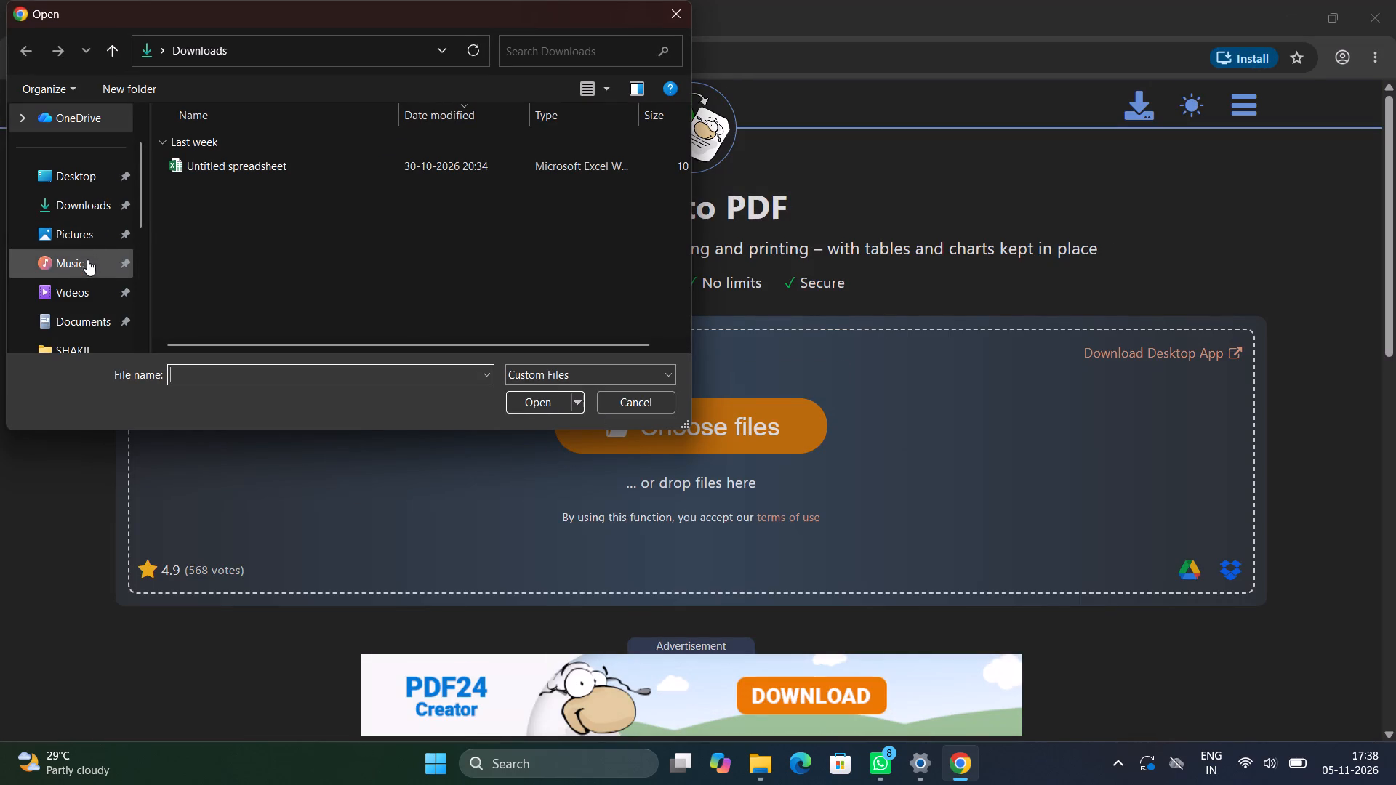
{"action": "left_click", "coordinate": [83, 185]}
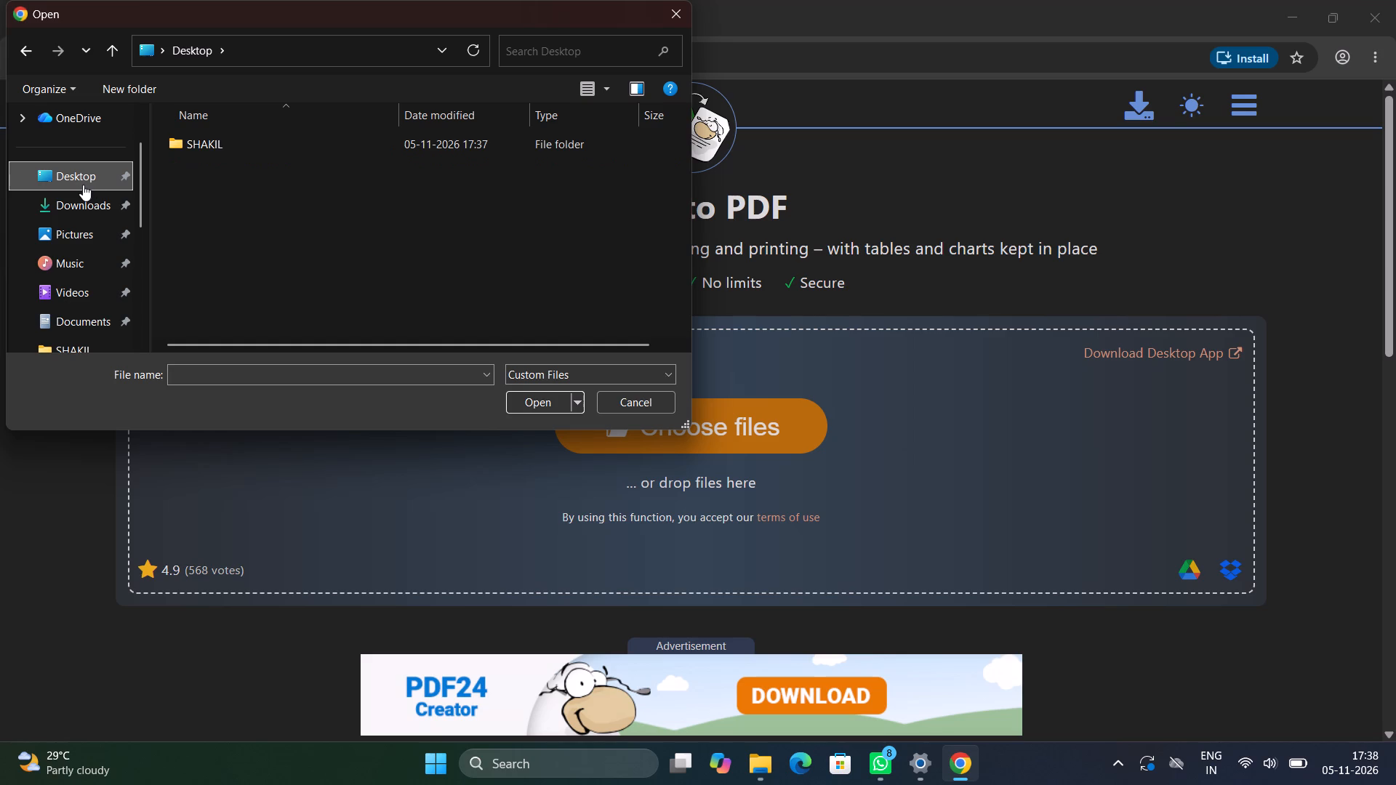
{"action": "double_click", "coordinate": [214, 143]}
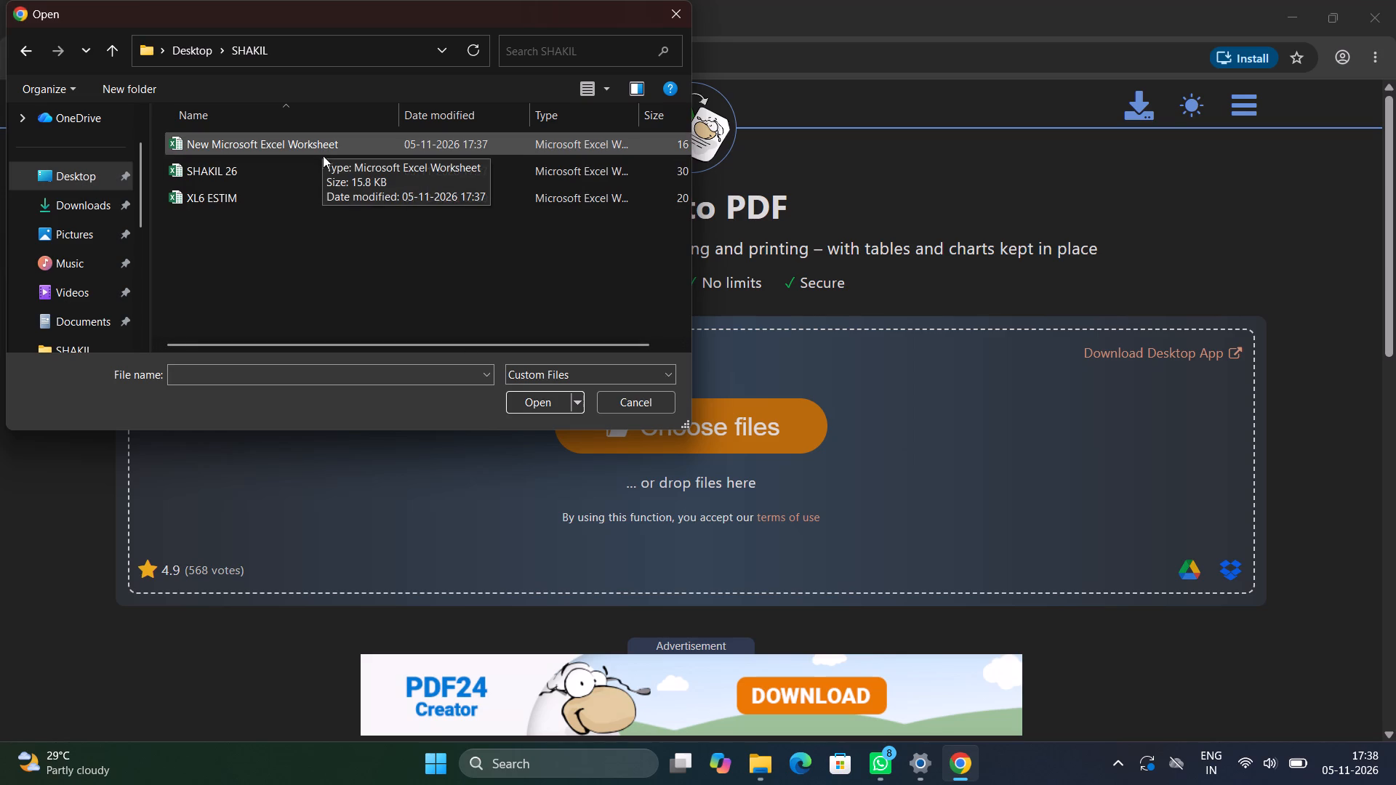
{"action": "left_click", "coordinate": [526, 398]}
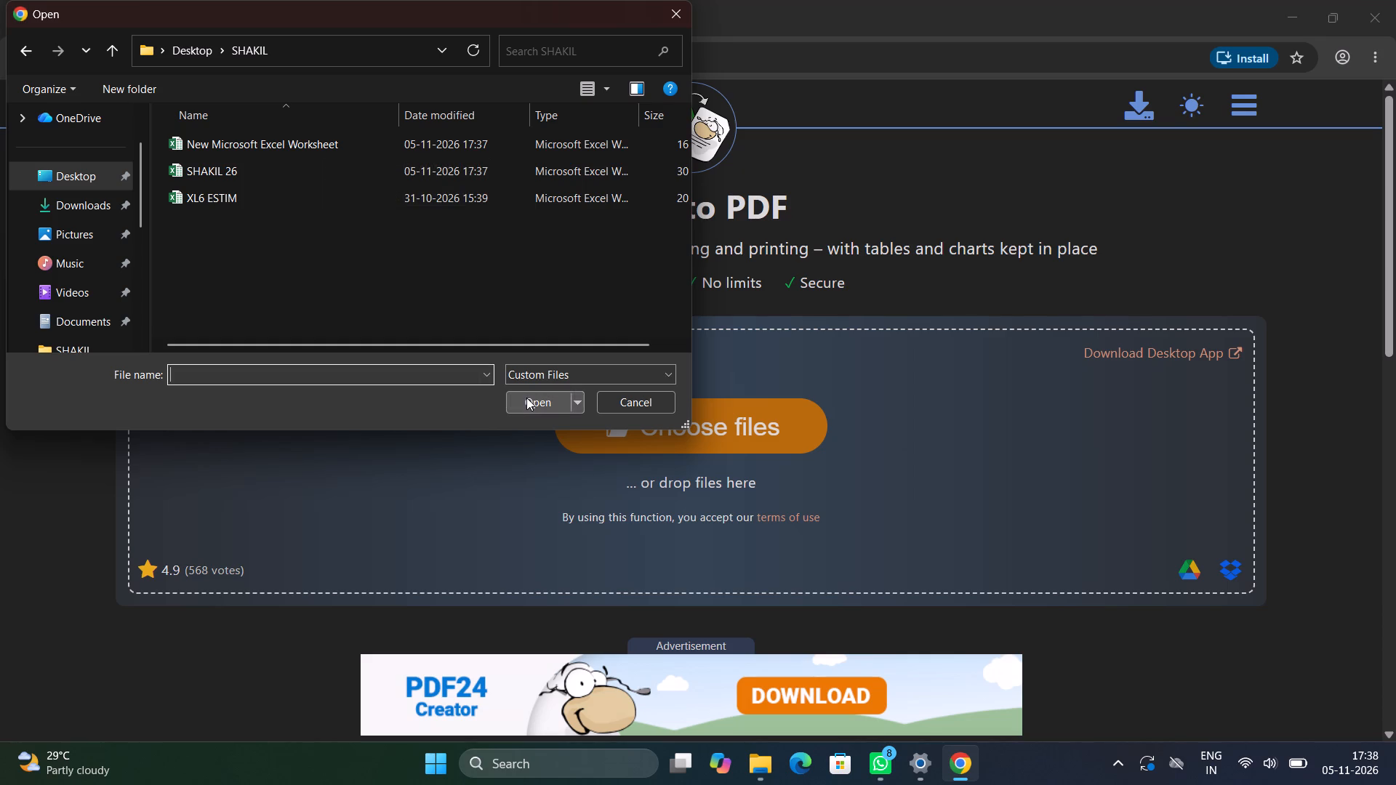
{"action": "left_click", "coordinate": [316, 149]}
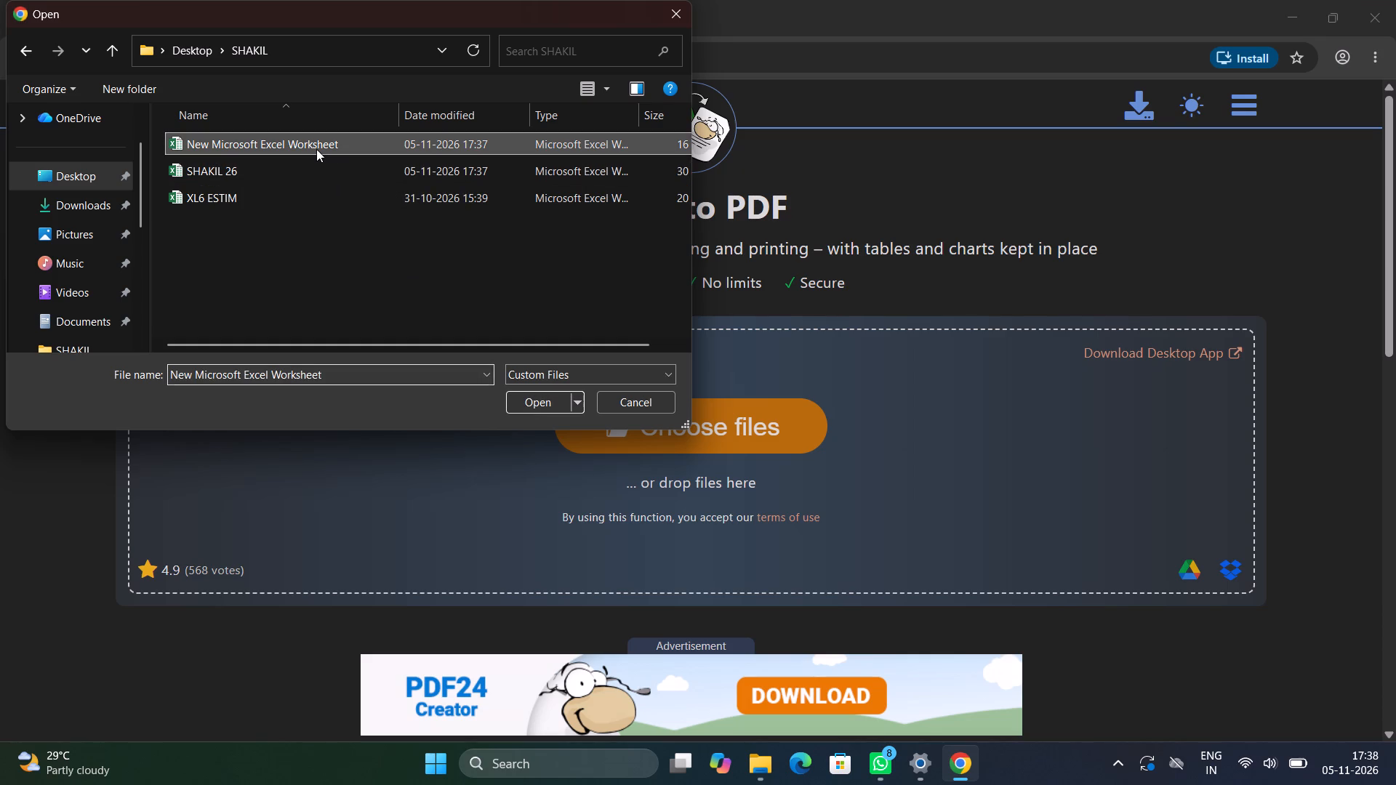
{"action": "left_click", "coordinate": [526, 409]}
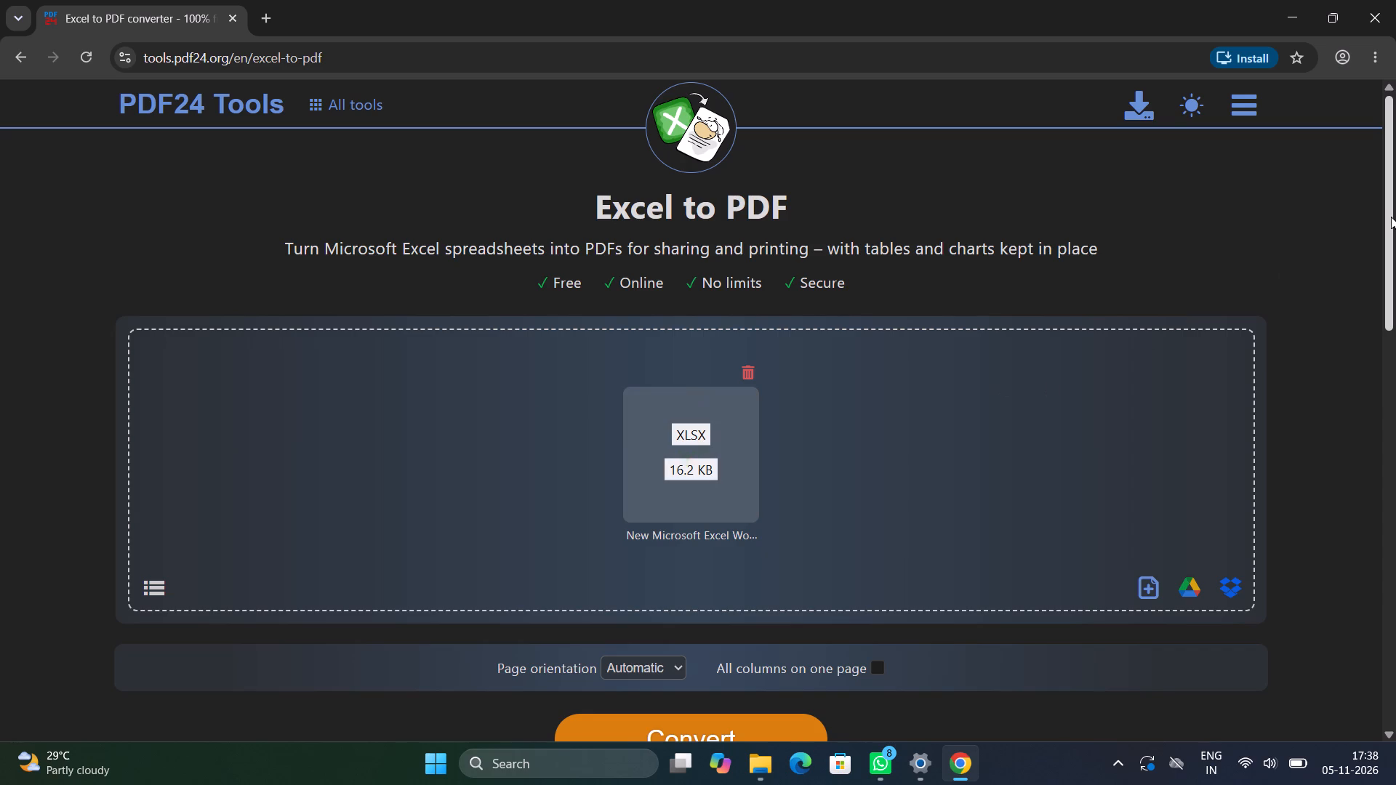
Convert the uploaded workbook to PDF with automatic page orientation and download the result.
{"action": "double_click", "coordinate": [1384, 738]}
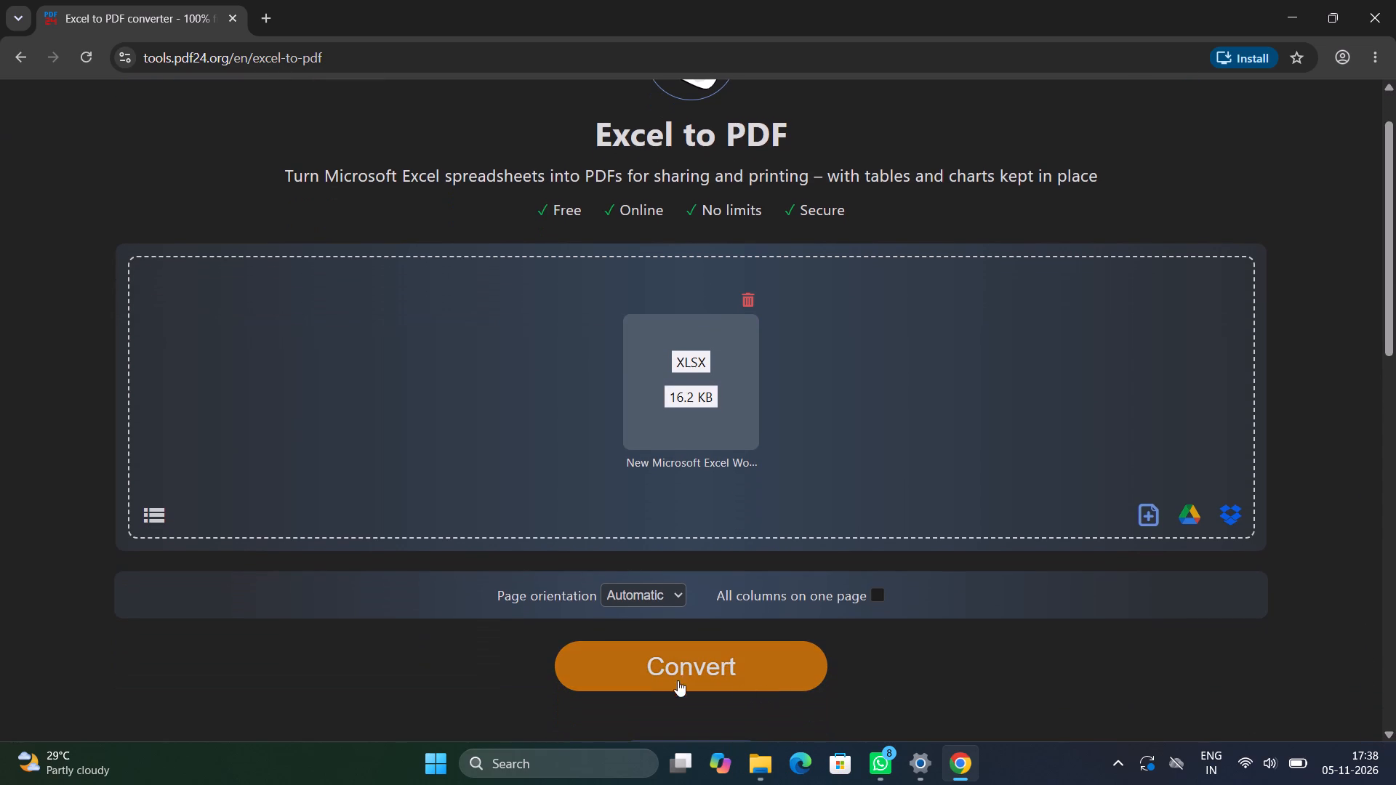
{"action": "left_click", "coordinate": [665, 672]}
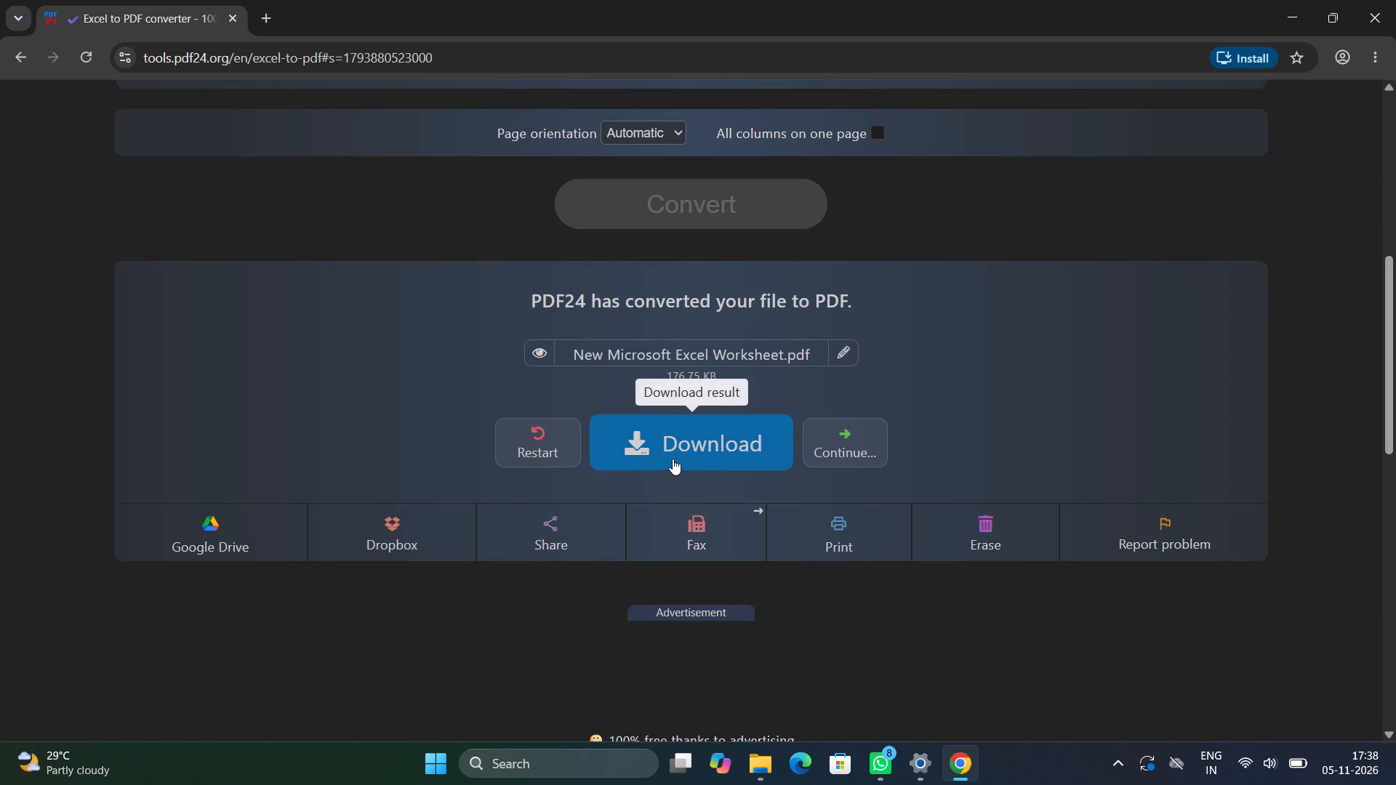
{"action": "left_click", "coordinate": [673, 456]}
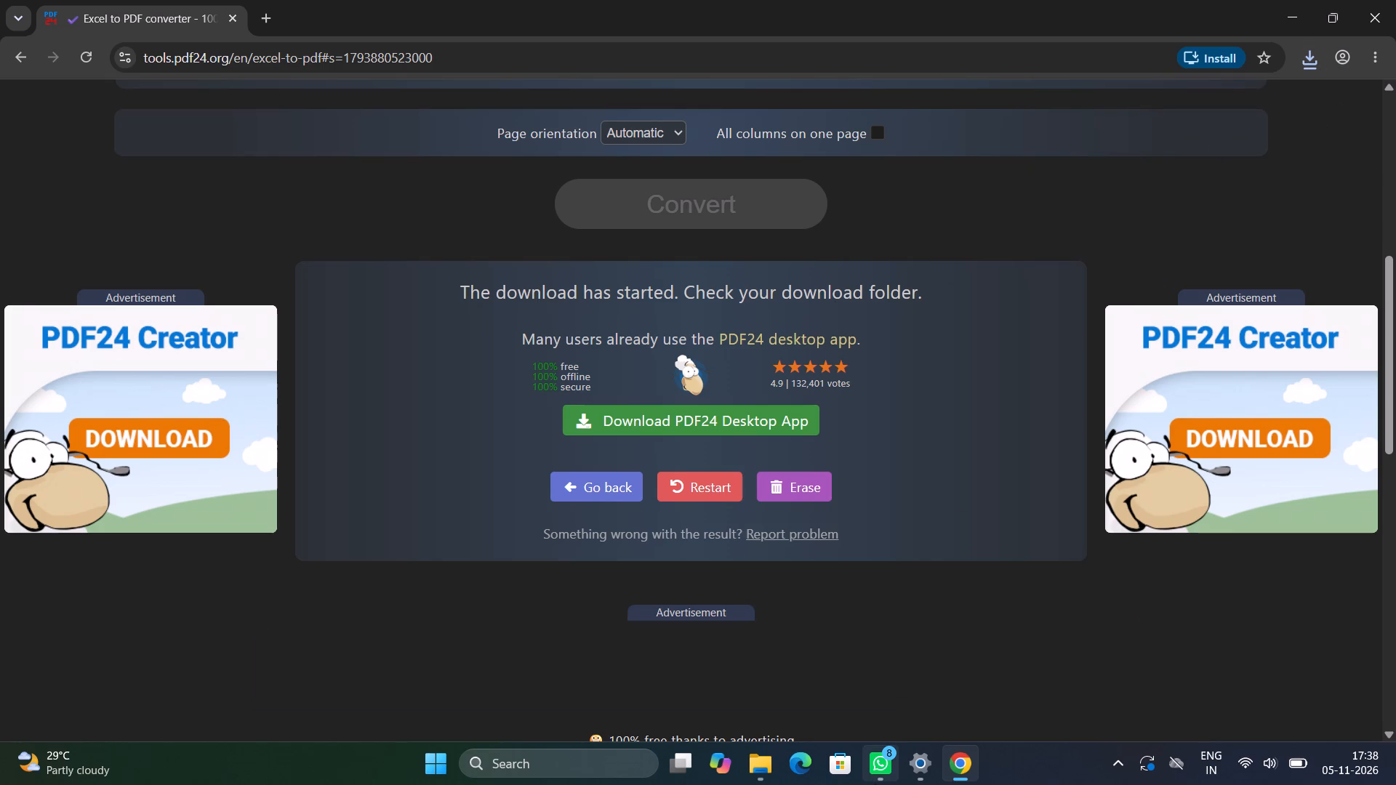
Open the downloaded PDF from the recent downloads to check the invoice, and close the browser.
{"action": "left_click", "coordinate": [1316, 55]}
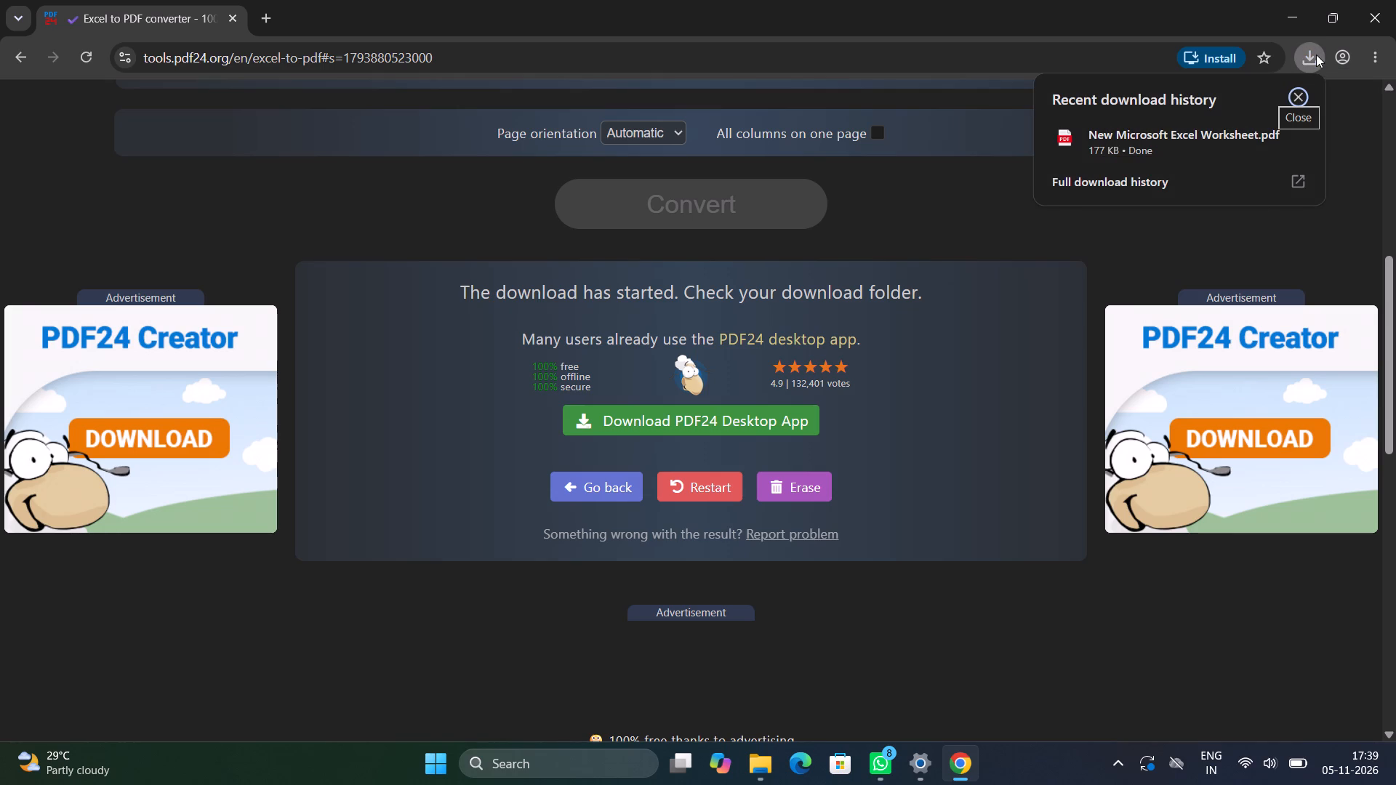
{"action": "left_click", "coordinate": [1221, 137]}
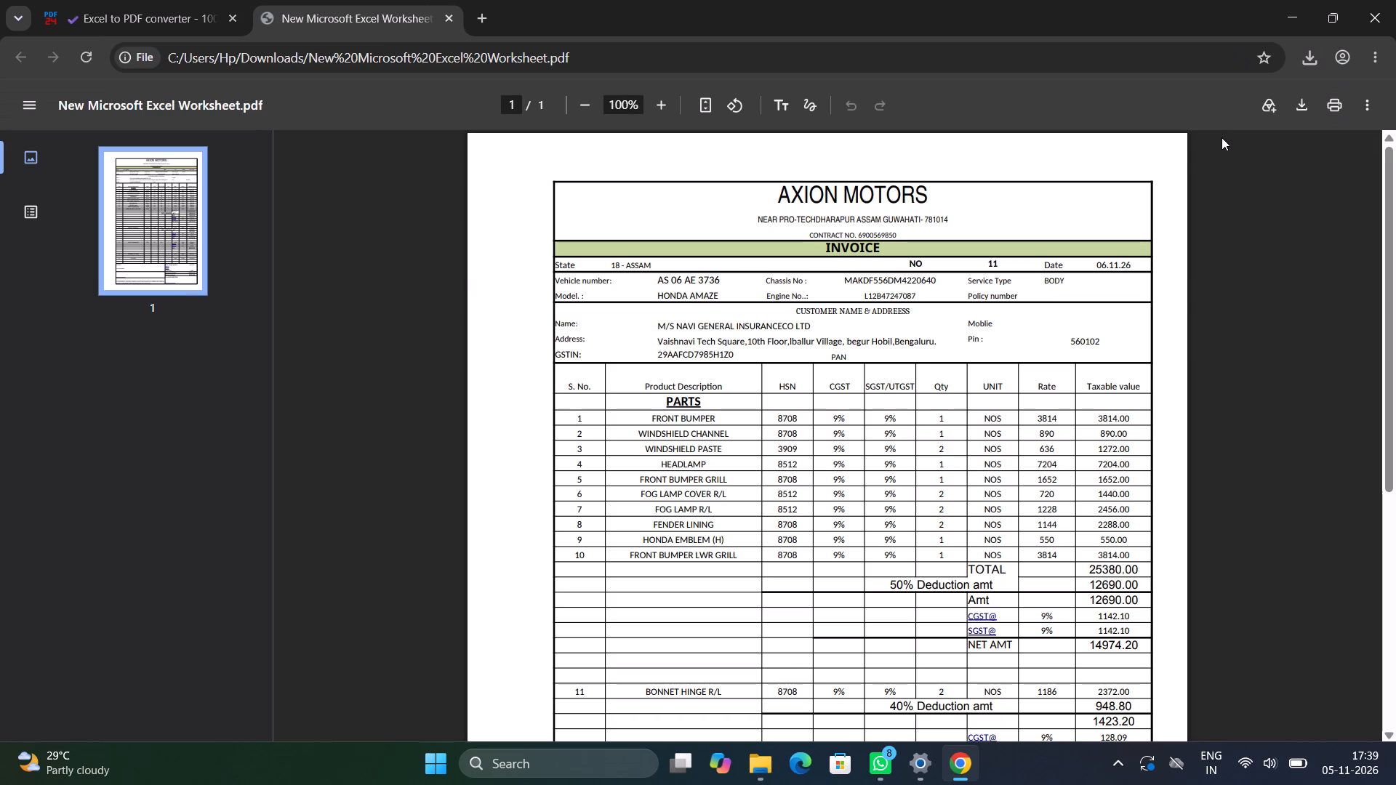
{"action": "left_click", "coordinate": [1376, 2]}
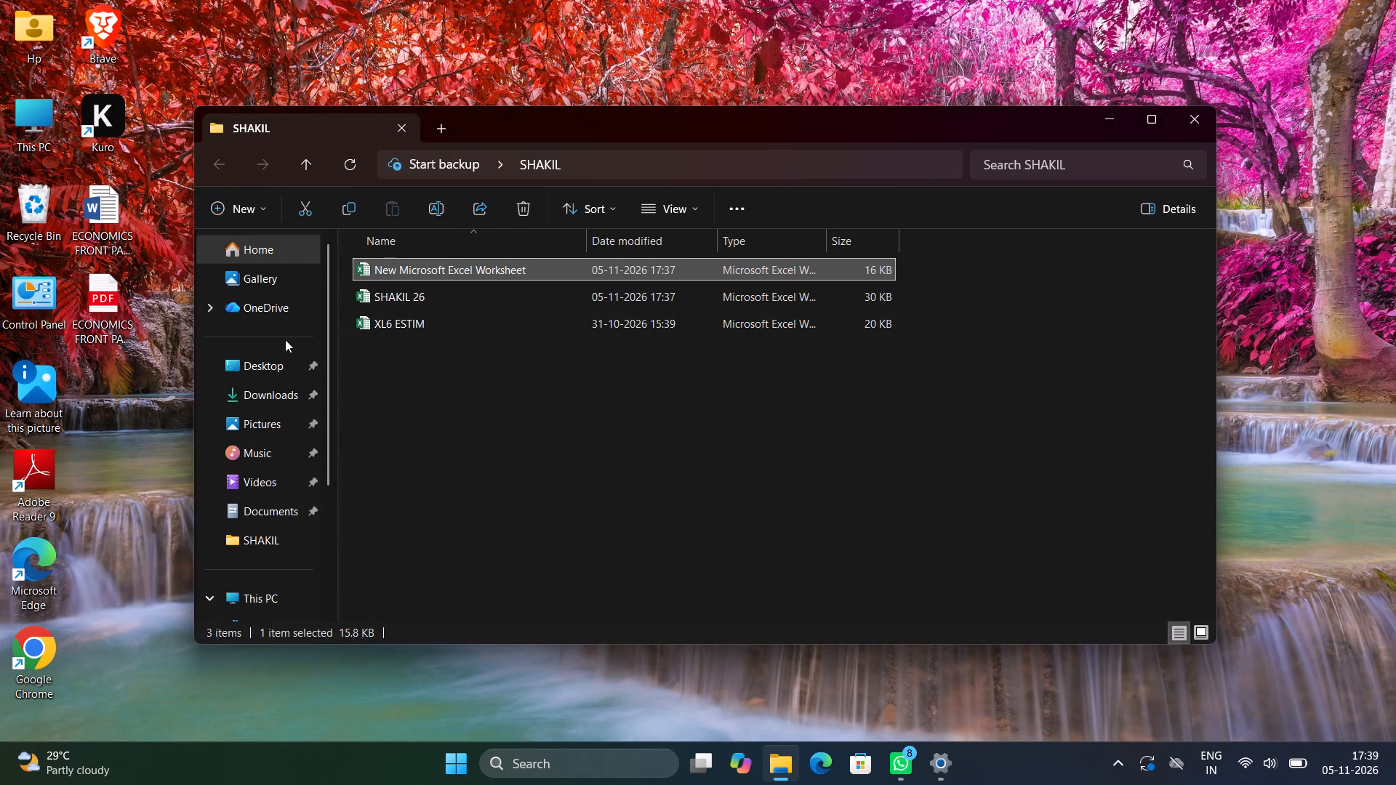
In the SHAKIL folder, start renaming the New Microsoft Excel Worksheet file, entering "am" as the beginning of the name.
{"action": "right_click", "coordinate": [482, 272]}
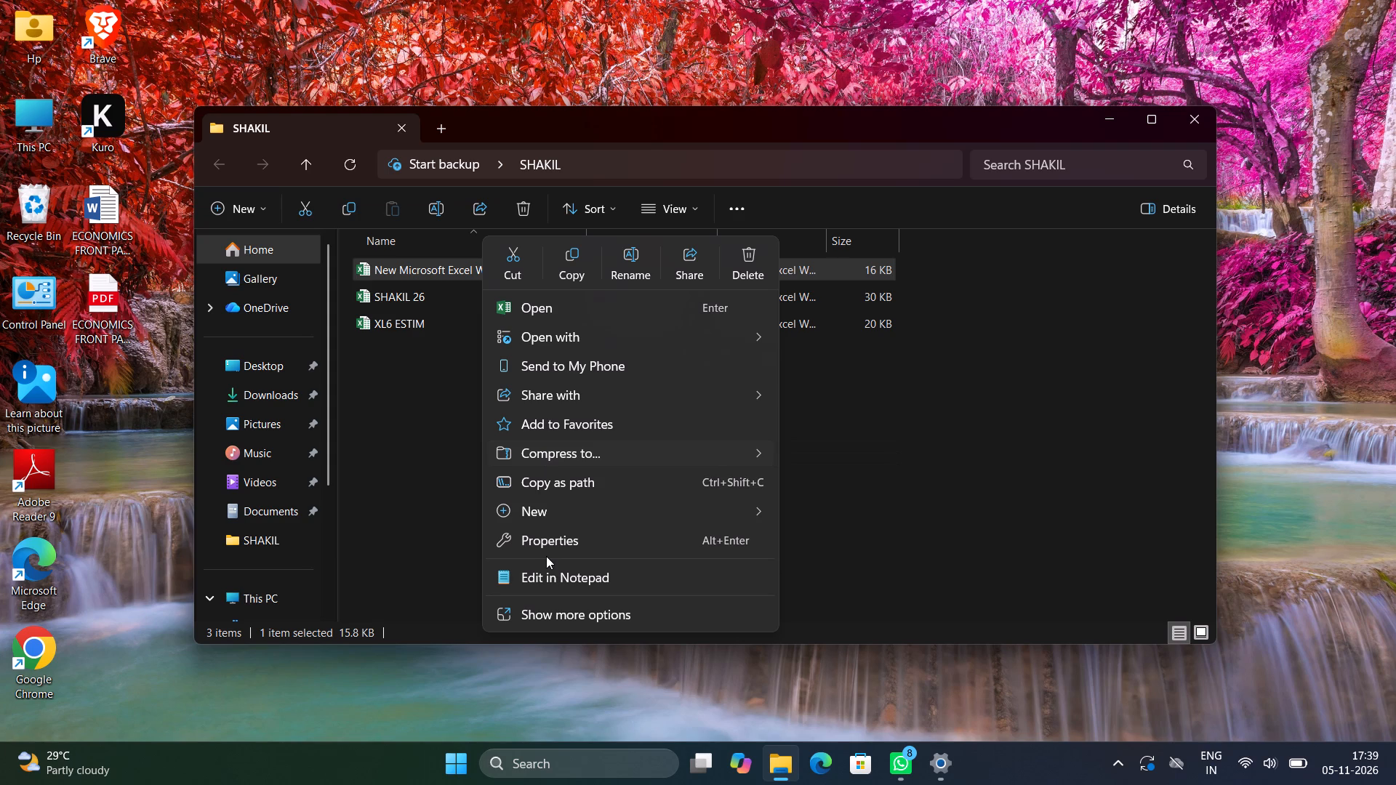
{"action": "left_click", "coordinate": [643, 261]}
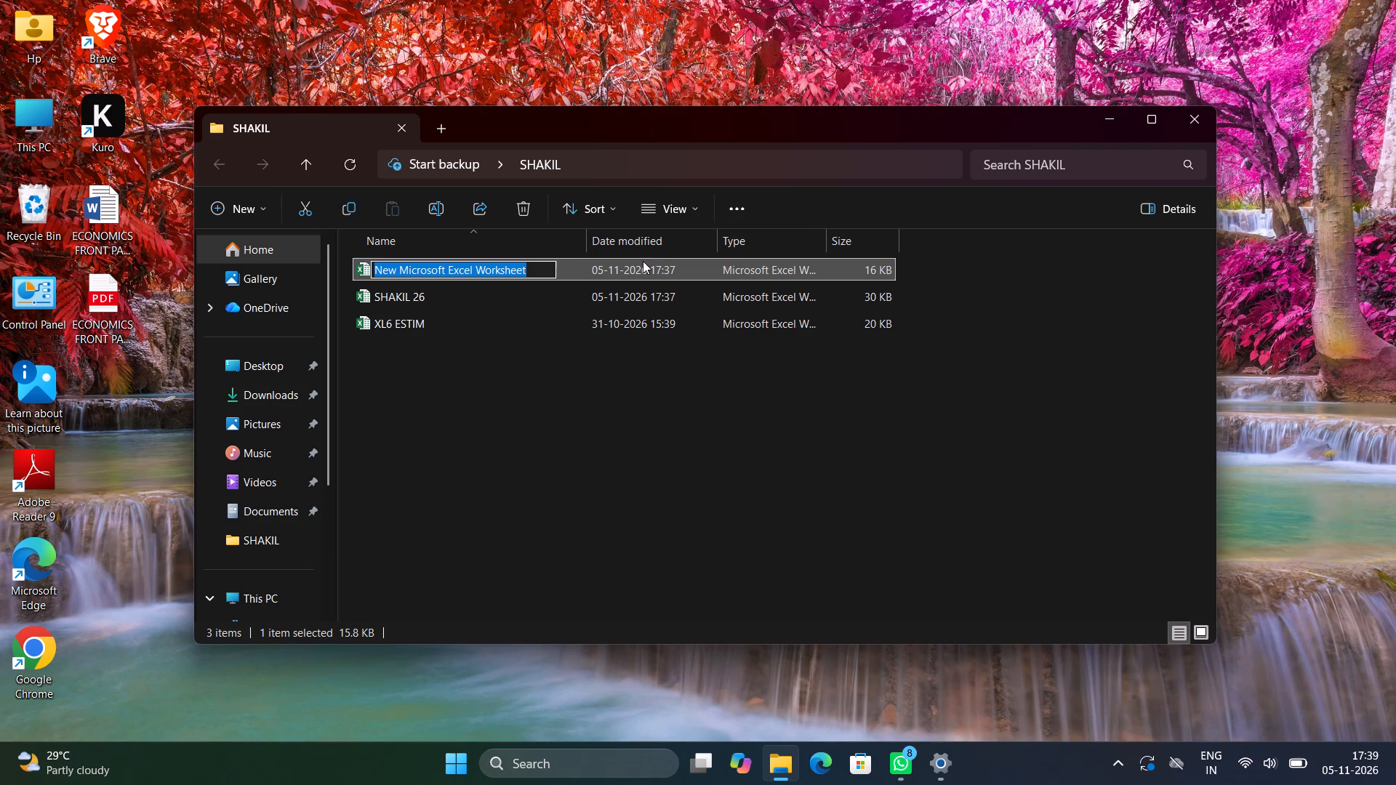
{"action": "key", "text": "a"}
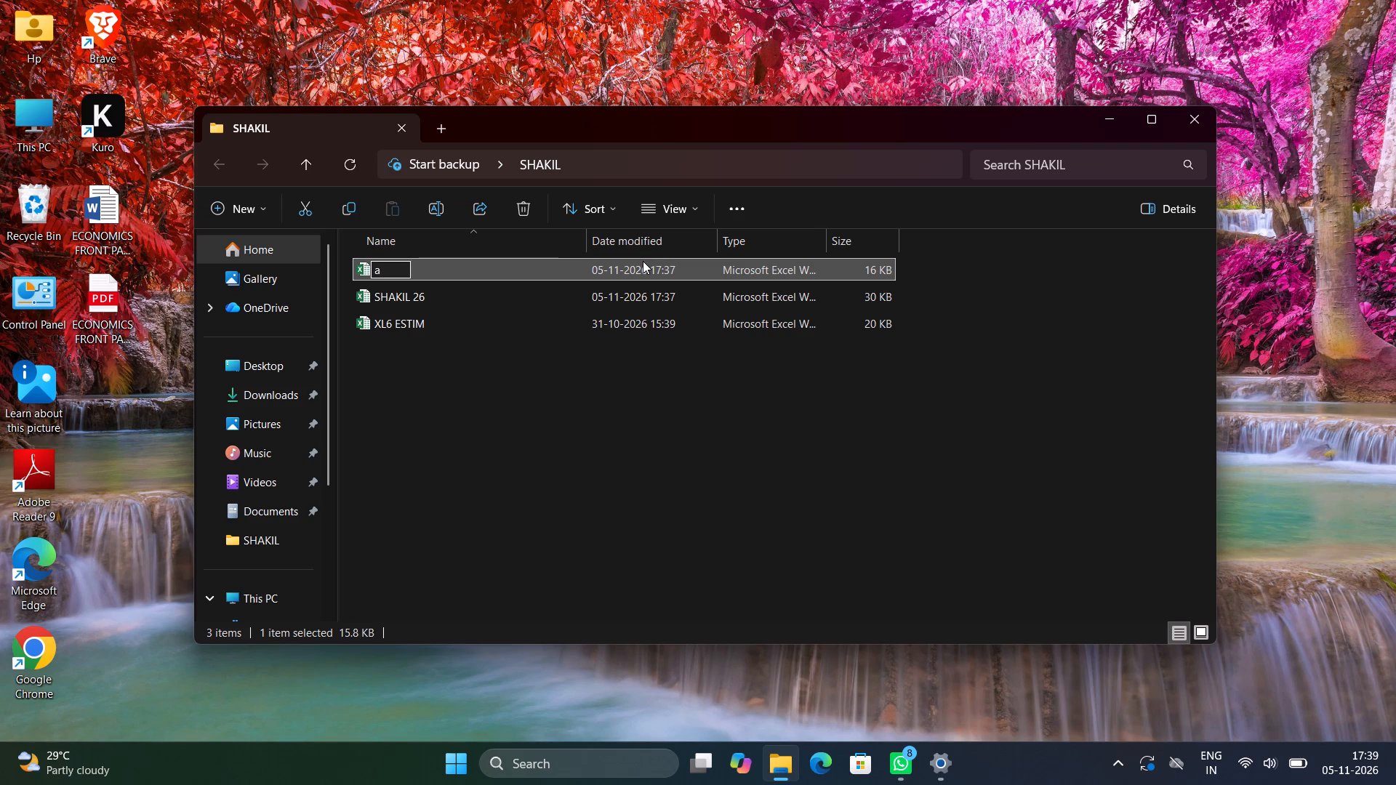
{"action": "key", "text": "m"}
{"action": "key", "text": "BackSpace"}
{"action": "key", "text": "BackSpace"}
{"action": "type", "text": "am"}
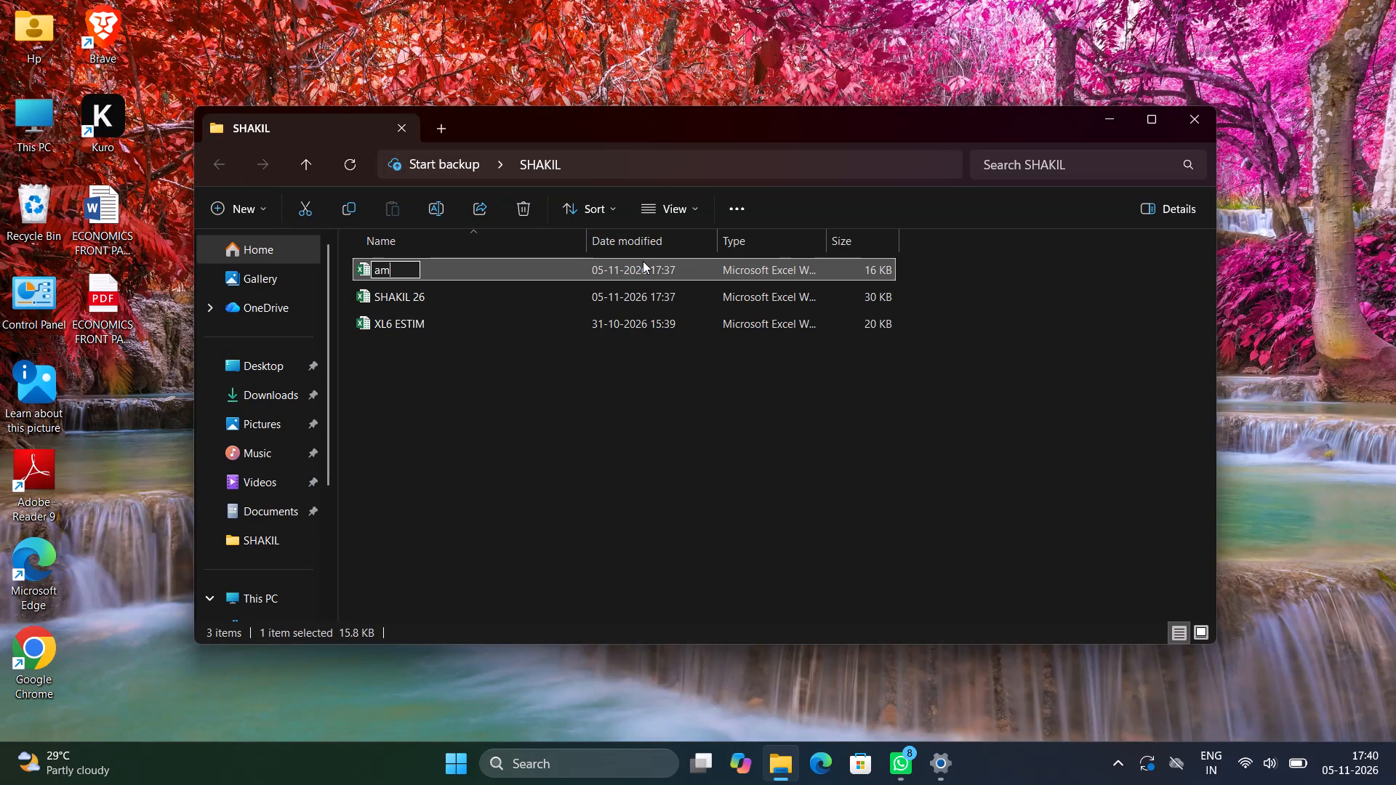
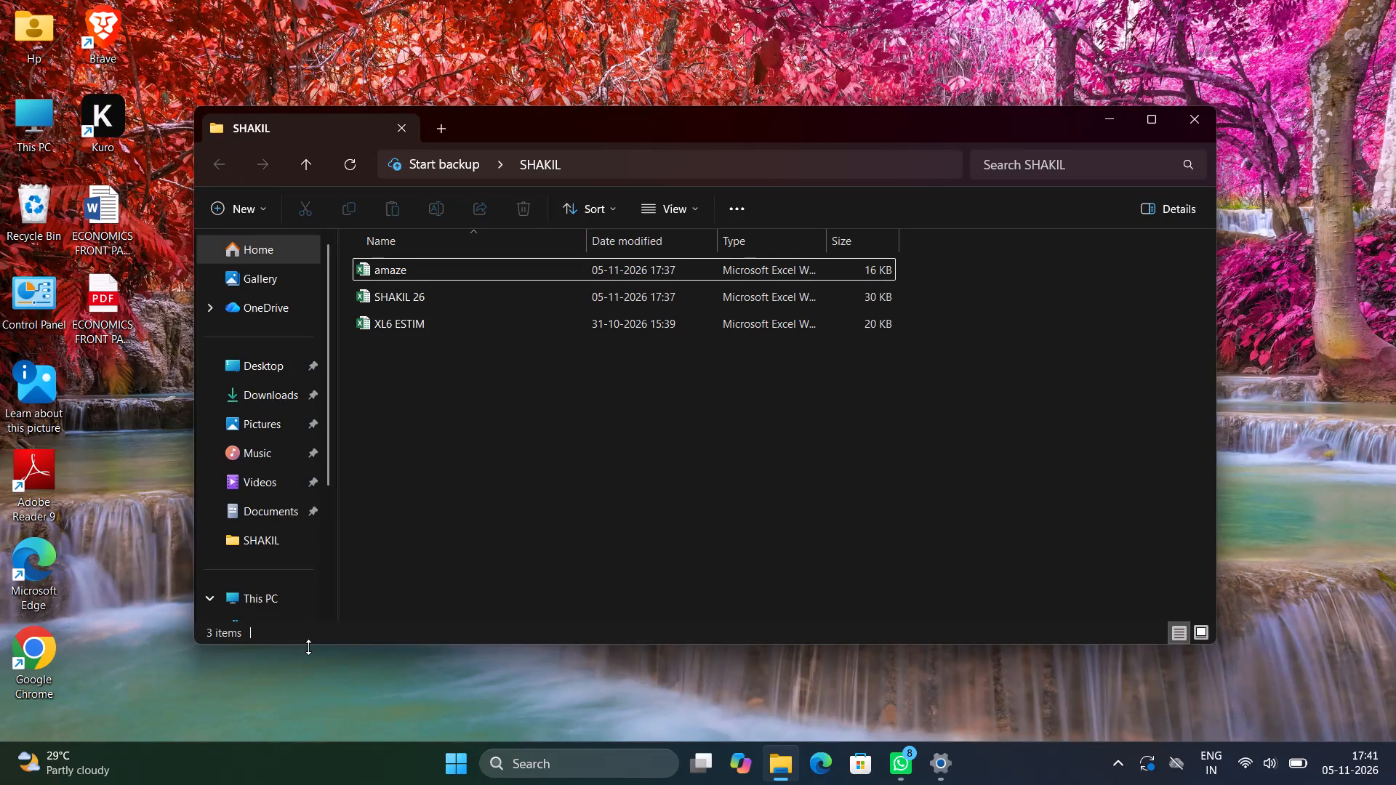
In the Downloads folder, rename the New Microsoft Excel Worksheet PDF as "amaze".
{"action": "double_click", "coordinate": [262, 400]}
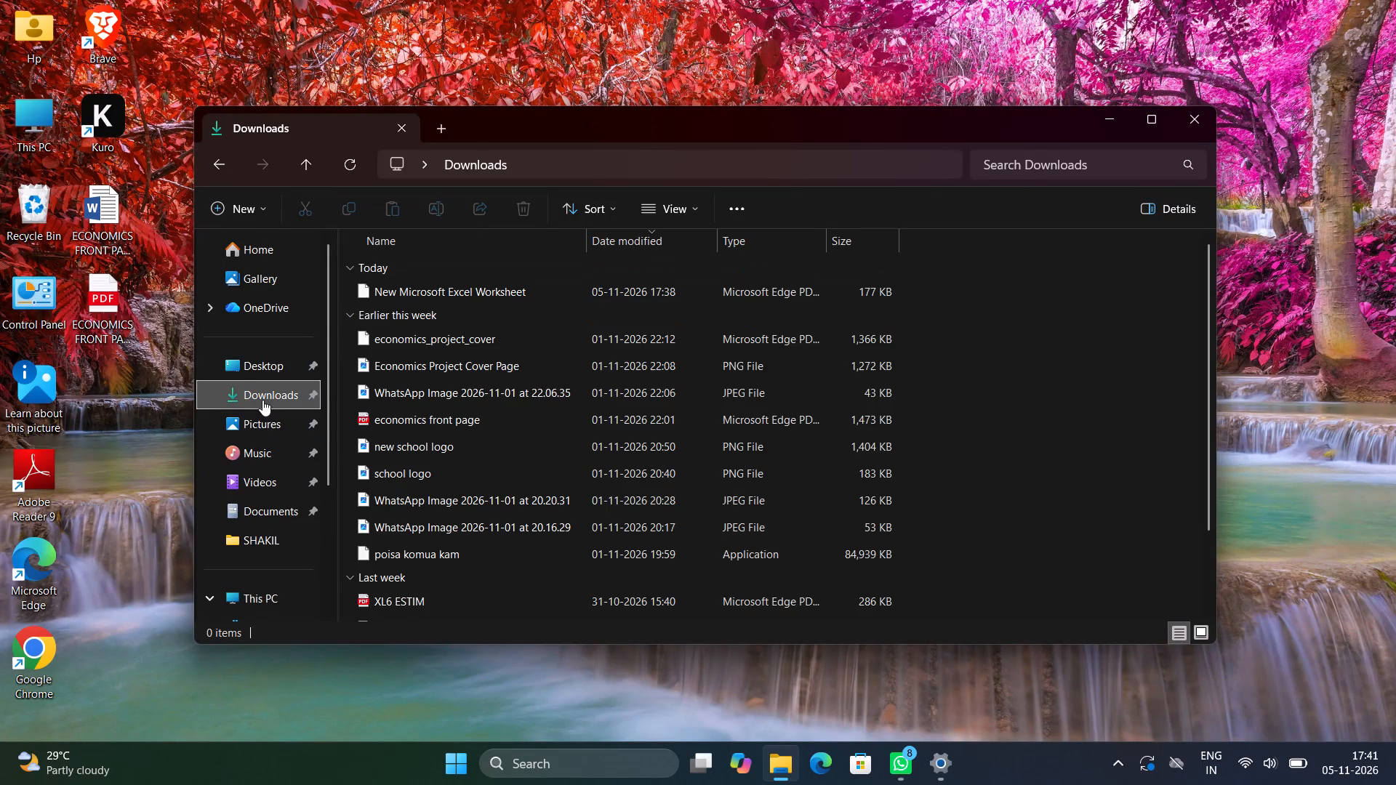
{"action": "right_click", "coordinate": [486, 295]}
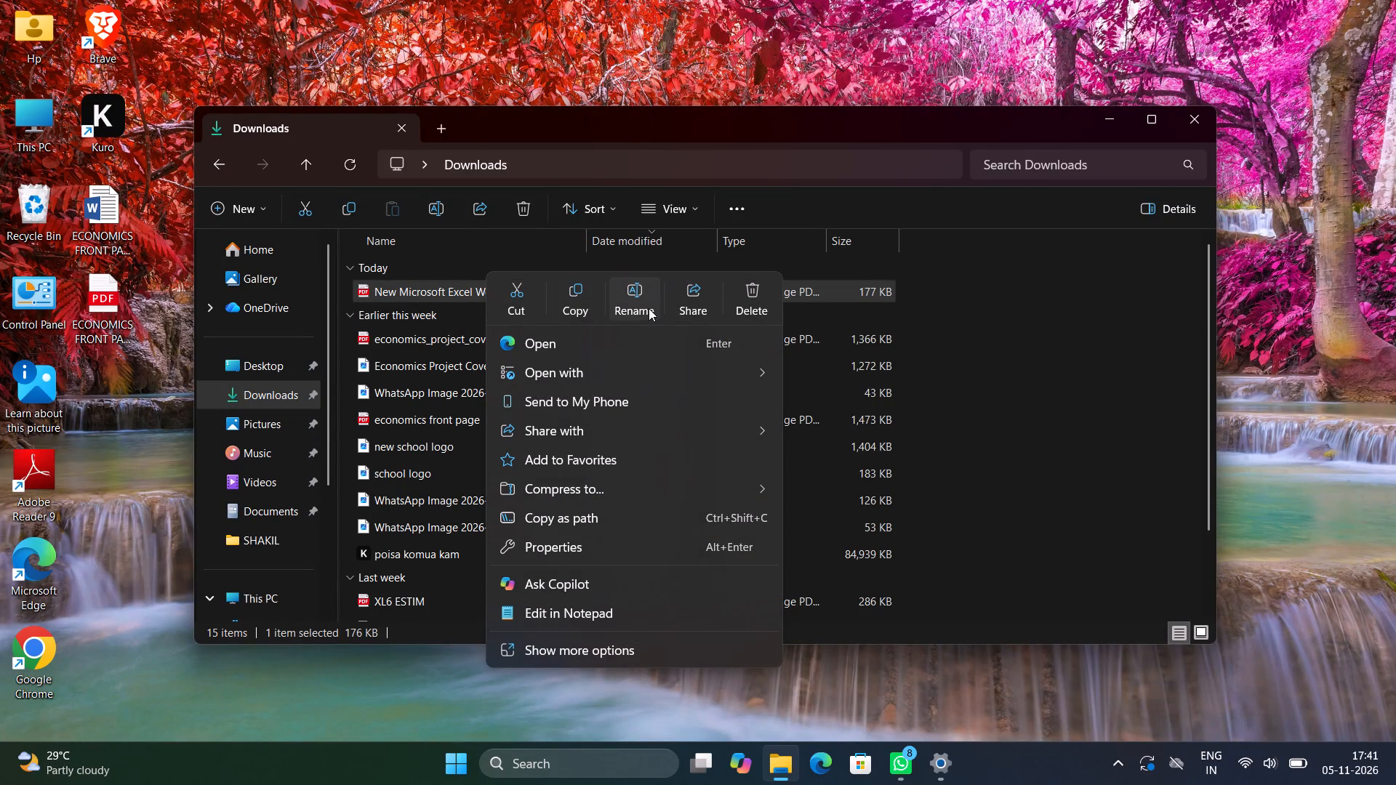
{"action": "left_click", "coordinate": [649, 308]}
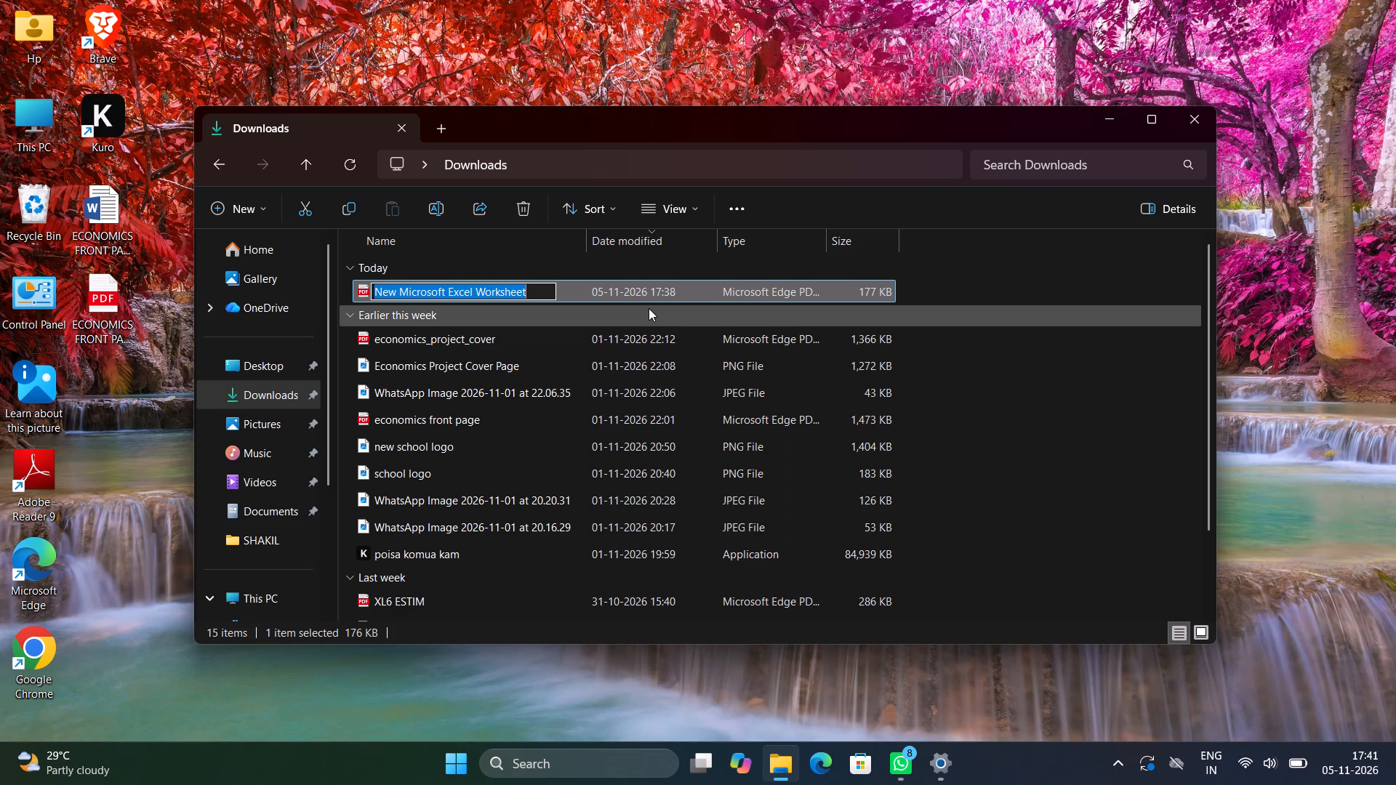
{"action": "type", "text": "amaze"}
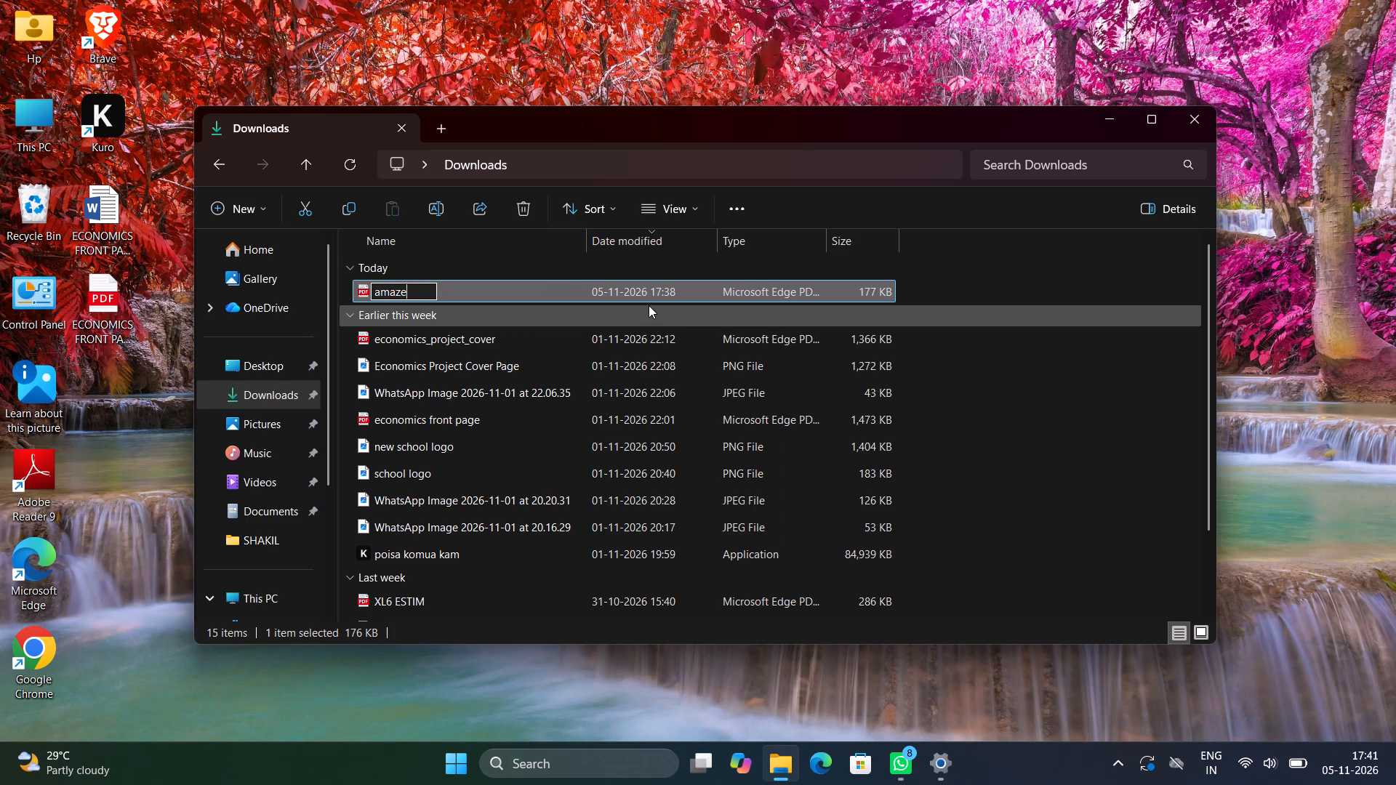
Finish renaming today's PDF in Downloads as "amaze bill" and close the folder window.
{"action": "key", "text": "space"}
{"action": "type", "text": "bi"}
{"action": "type", "text": "ll"}
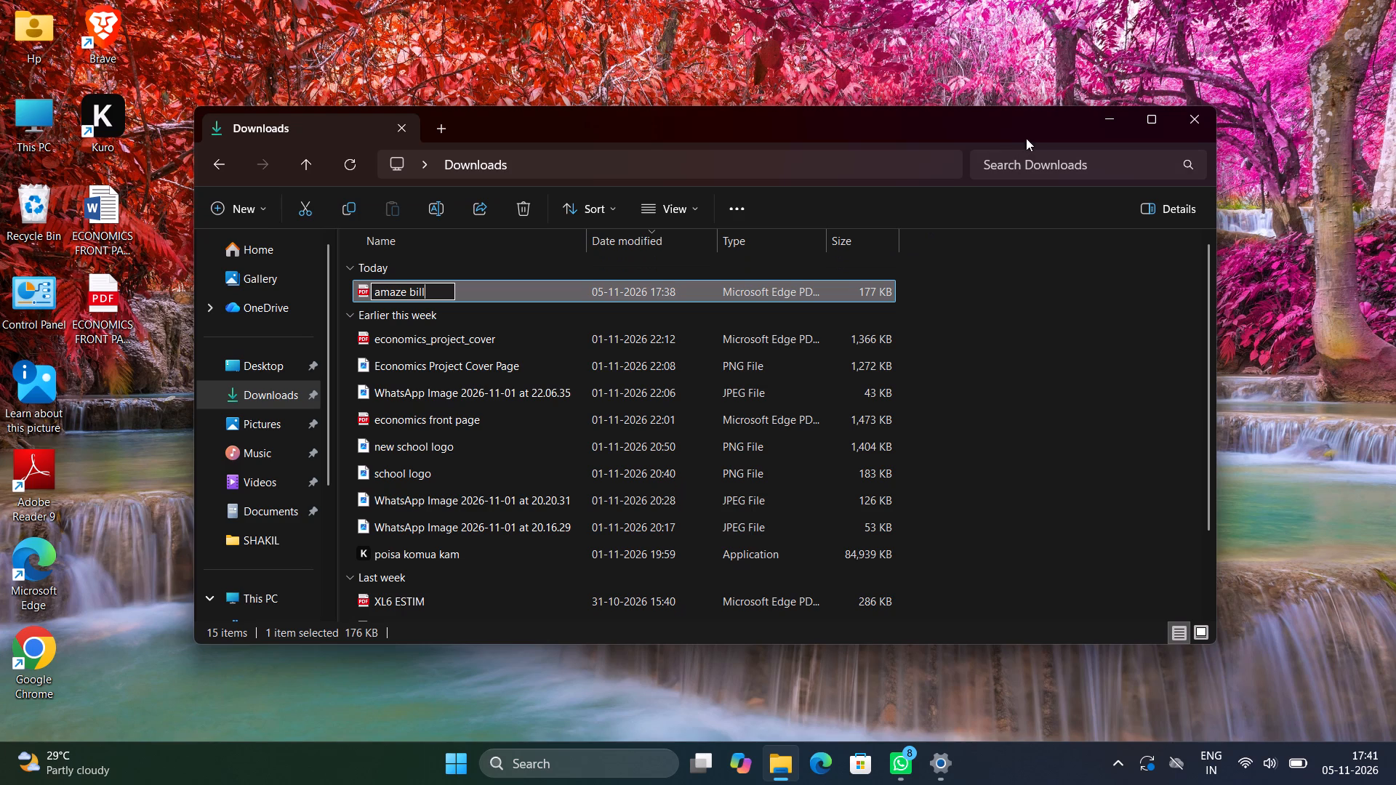
{"action": "left_click", "coordinate": [994, 291]}
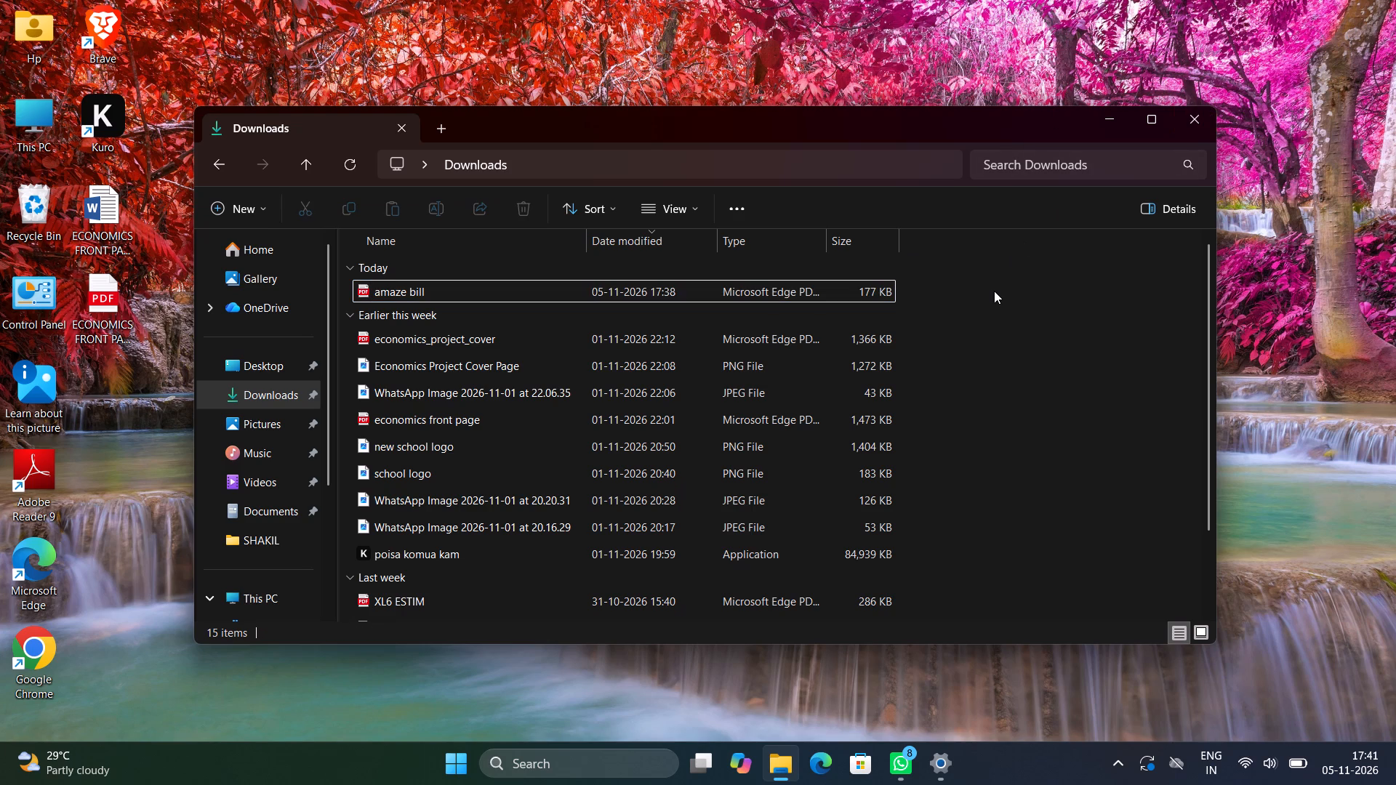
{"action": "left_click", "coordinate": [1198, 126]}
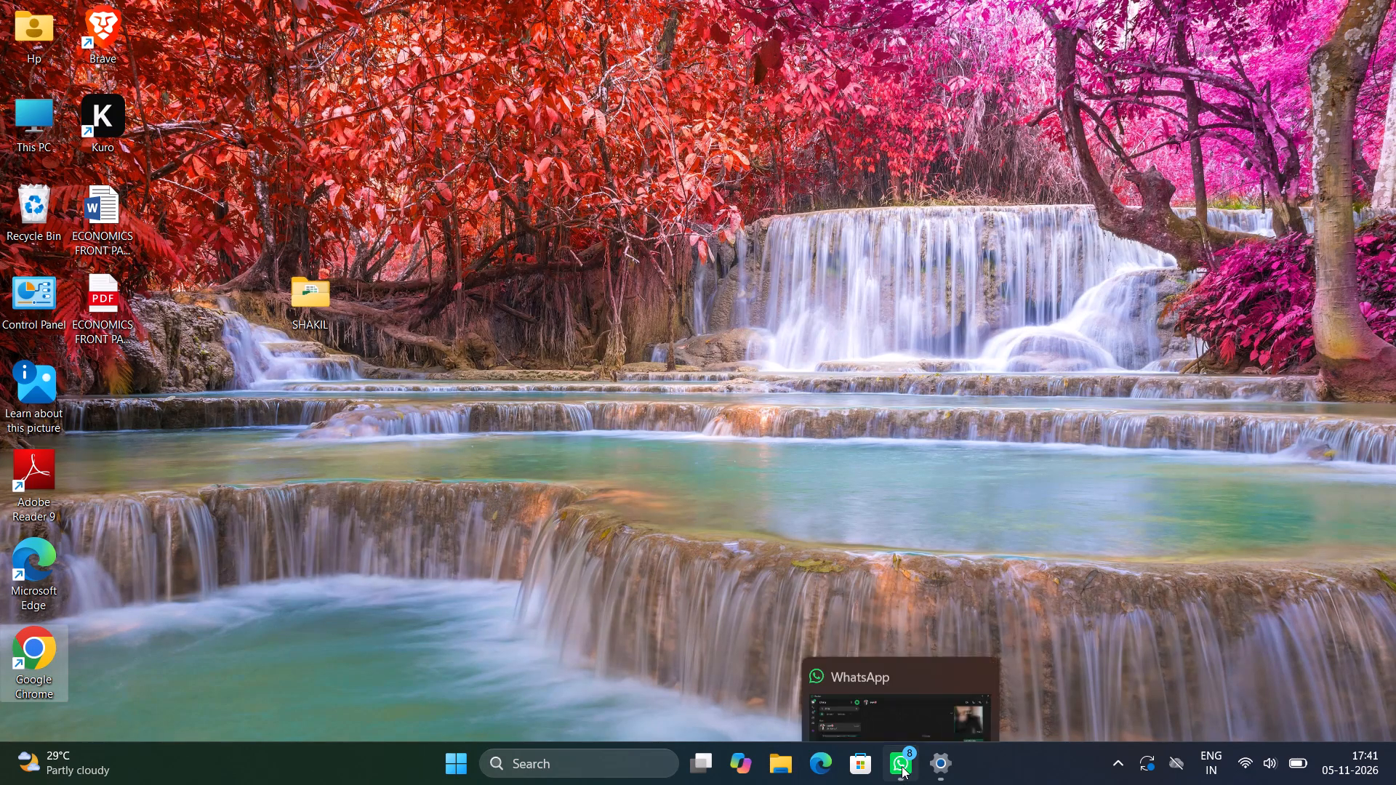
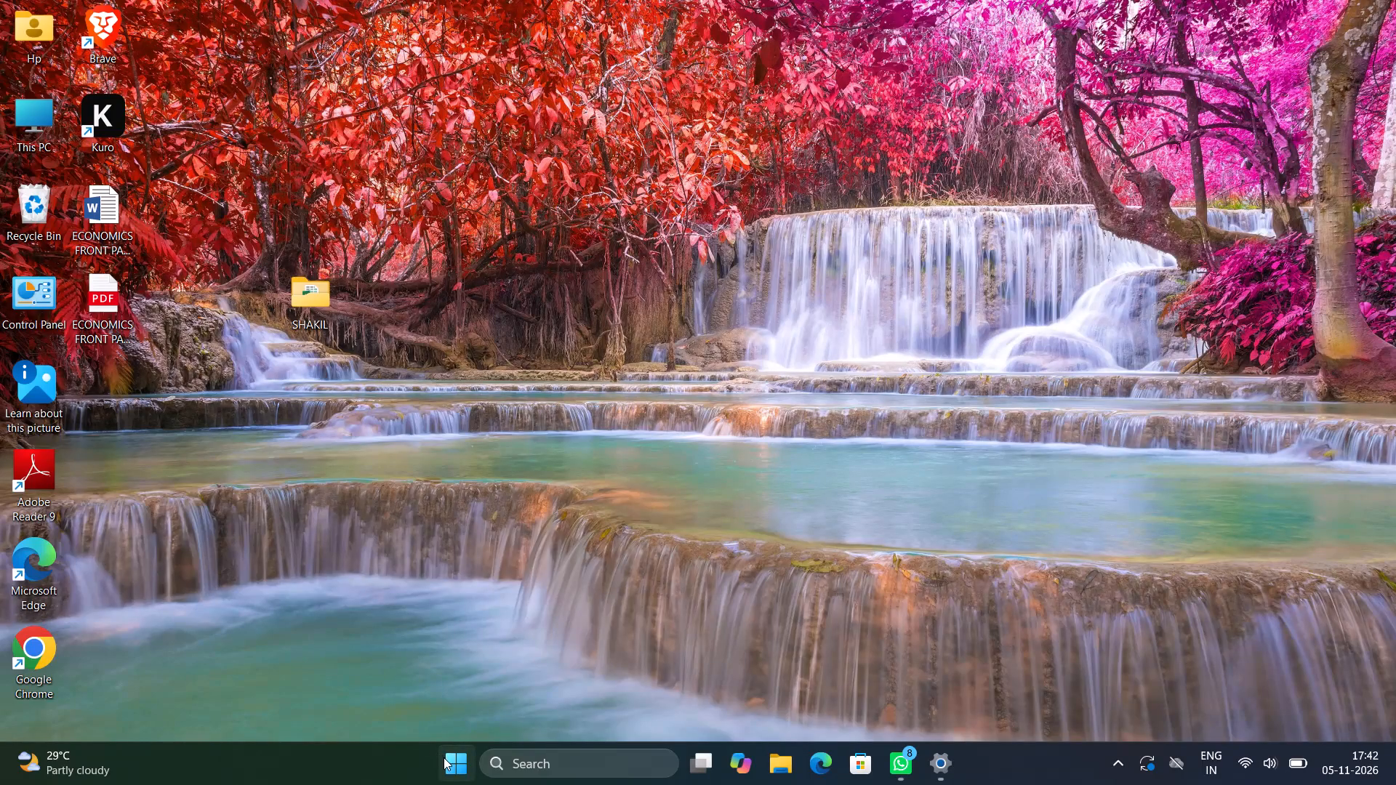
Shut down the computer from the Windows desktop.
{"action": "left_click", "coordinate": [444, 757]}
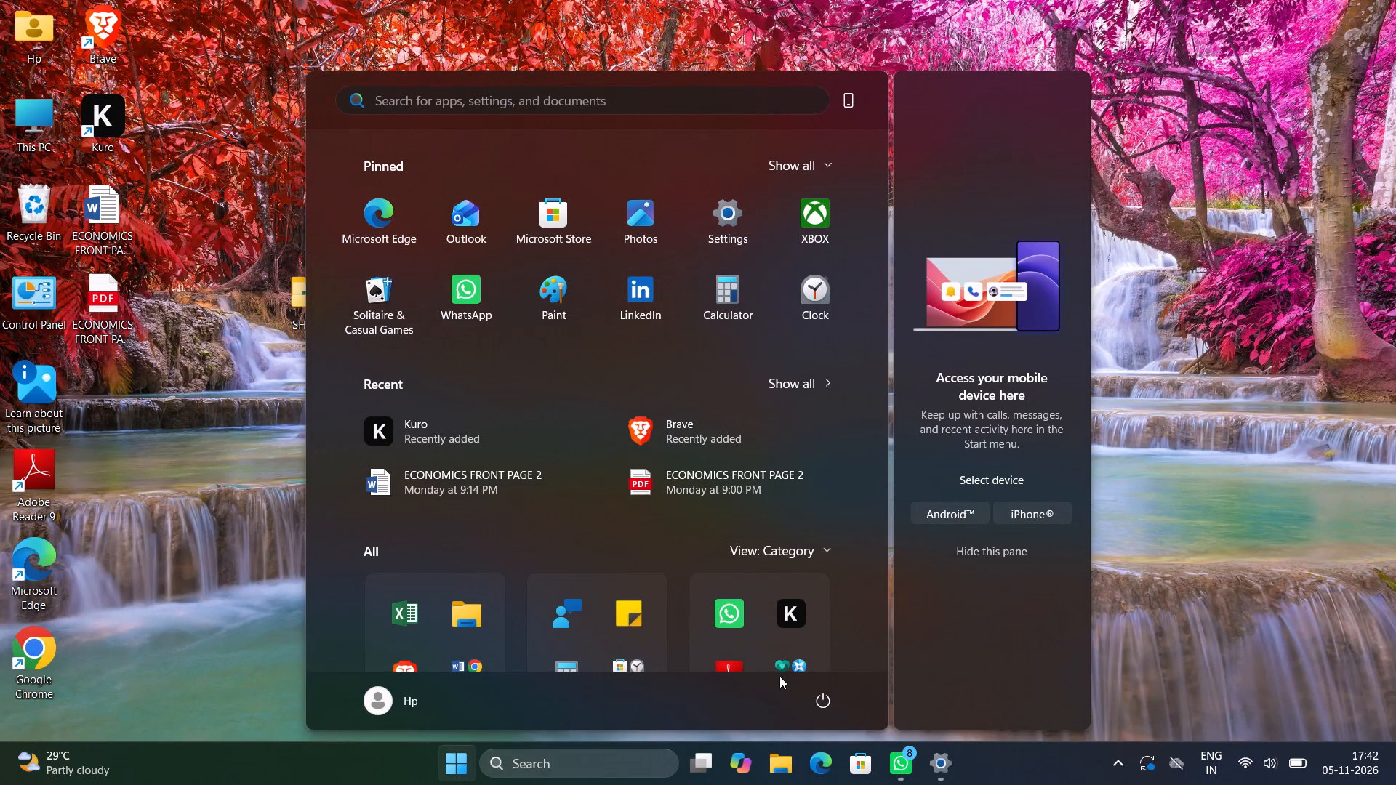
{"action": "left_click", "coordinate": [827, 699]}
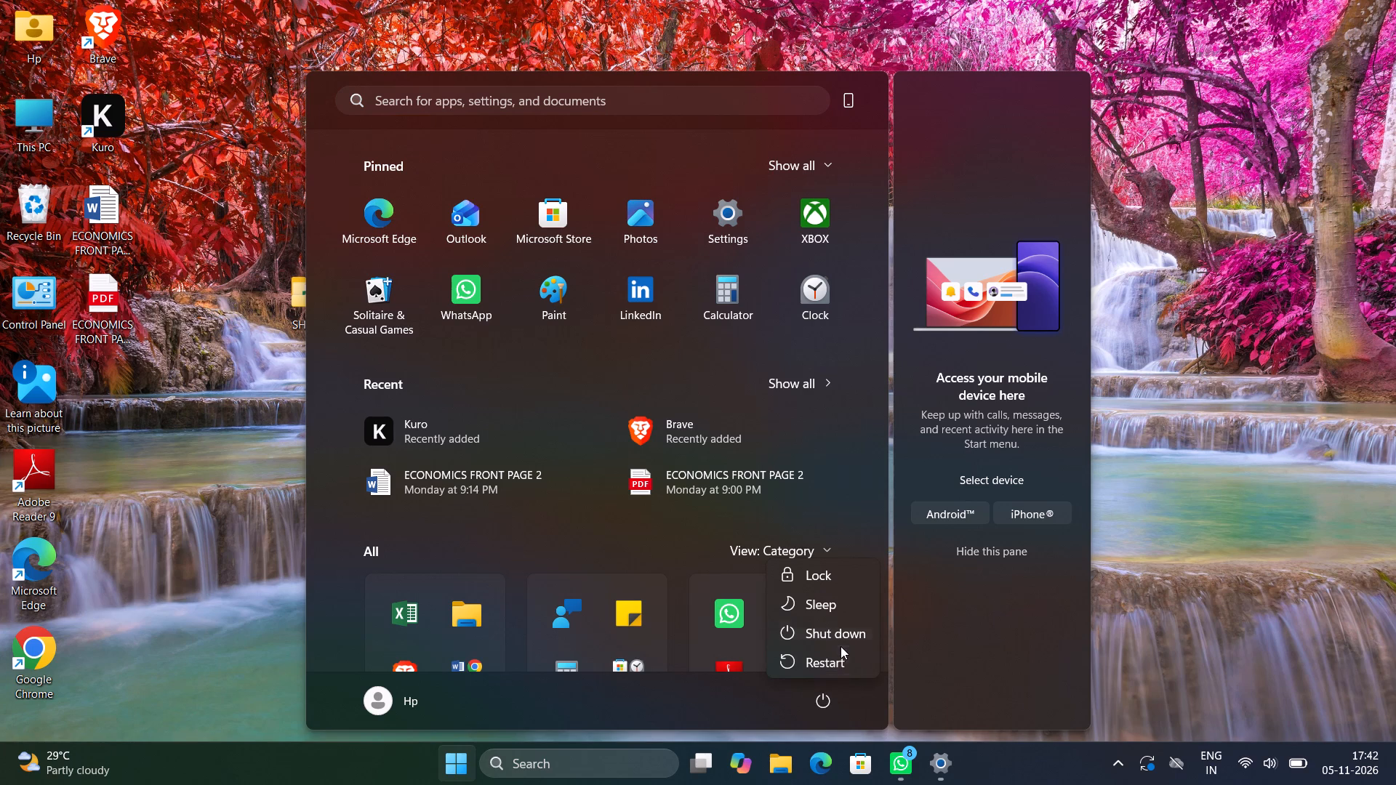
{"action": "left_click", "coordinate": [842, 638]}
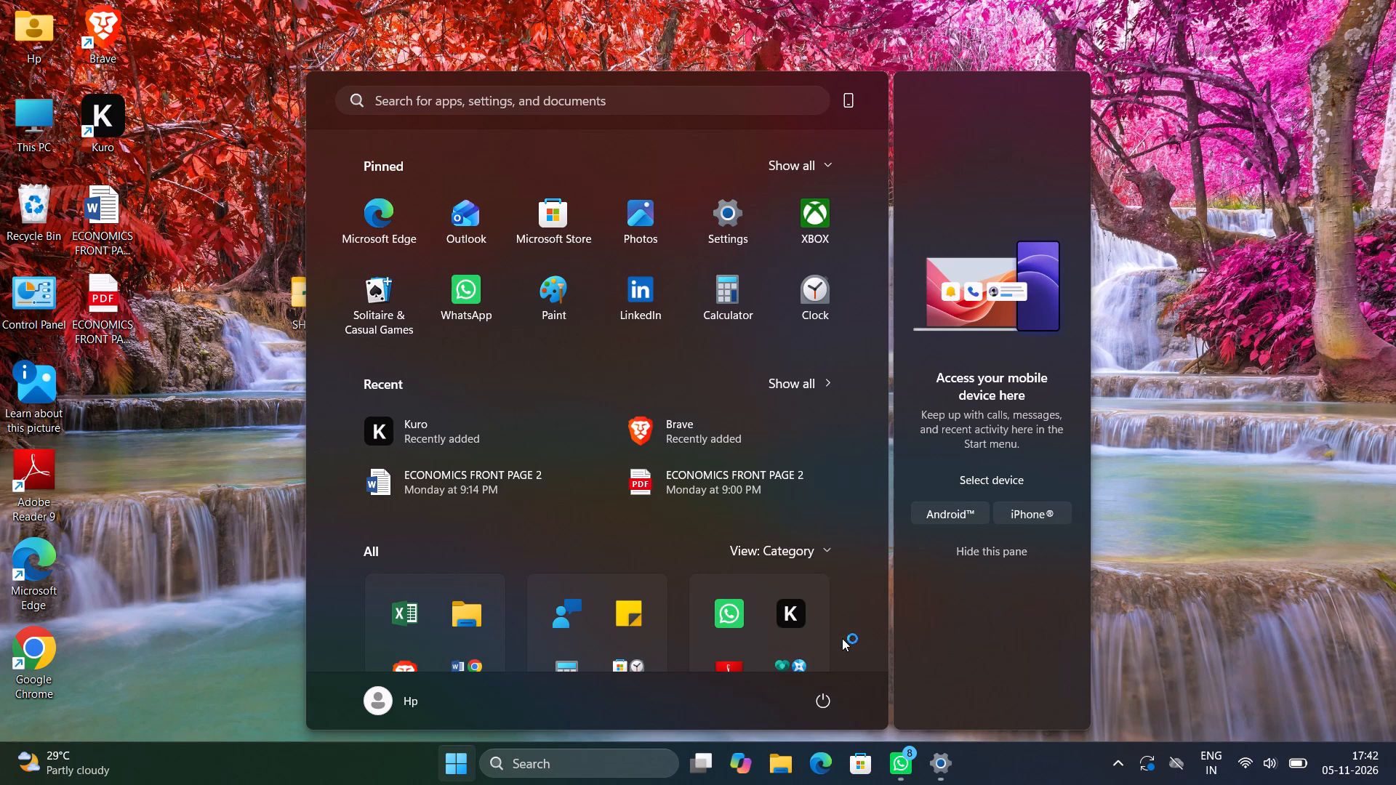